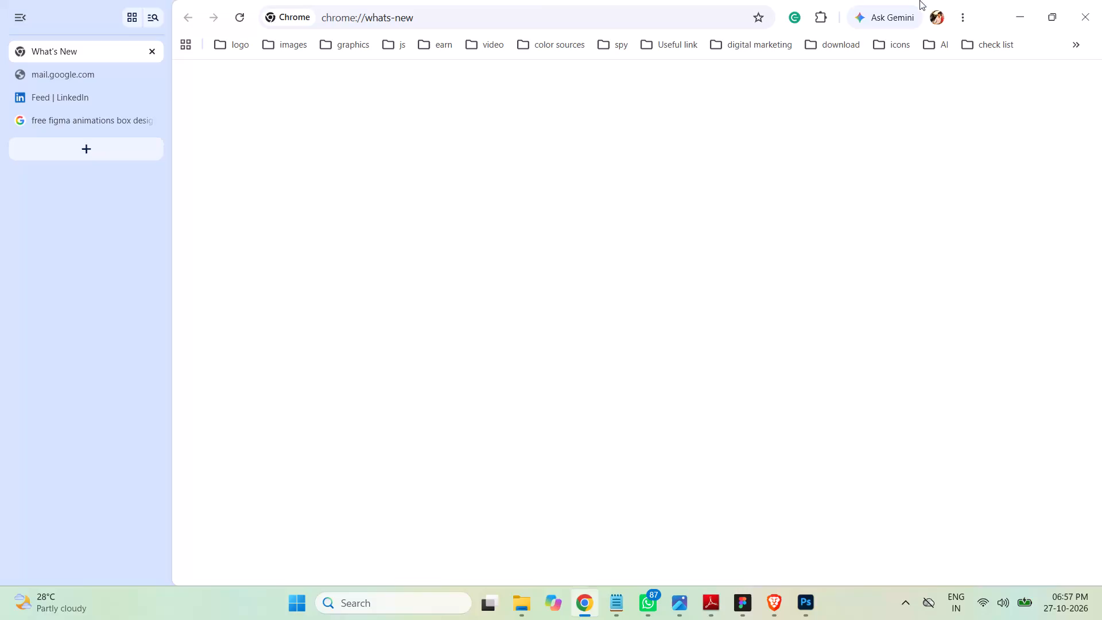
Close the What's New browser tab.
left_click(366, 233)
left_click(152, 49)
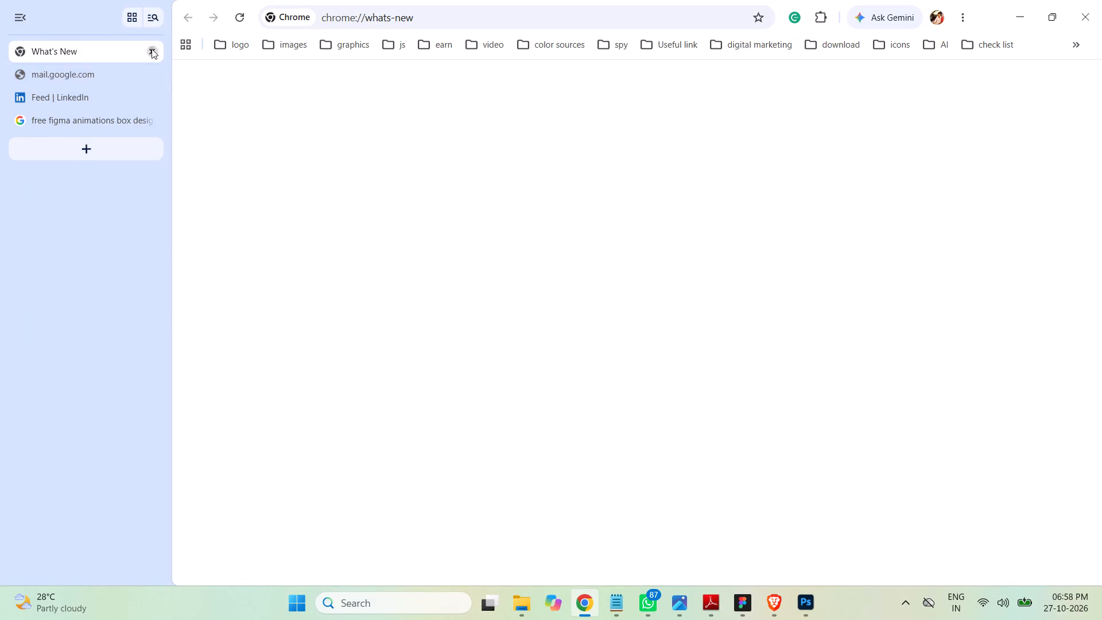
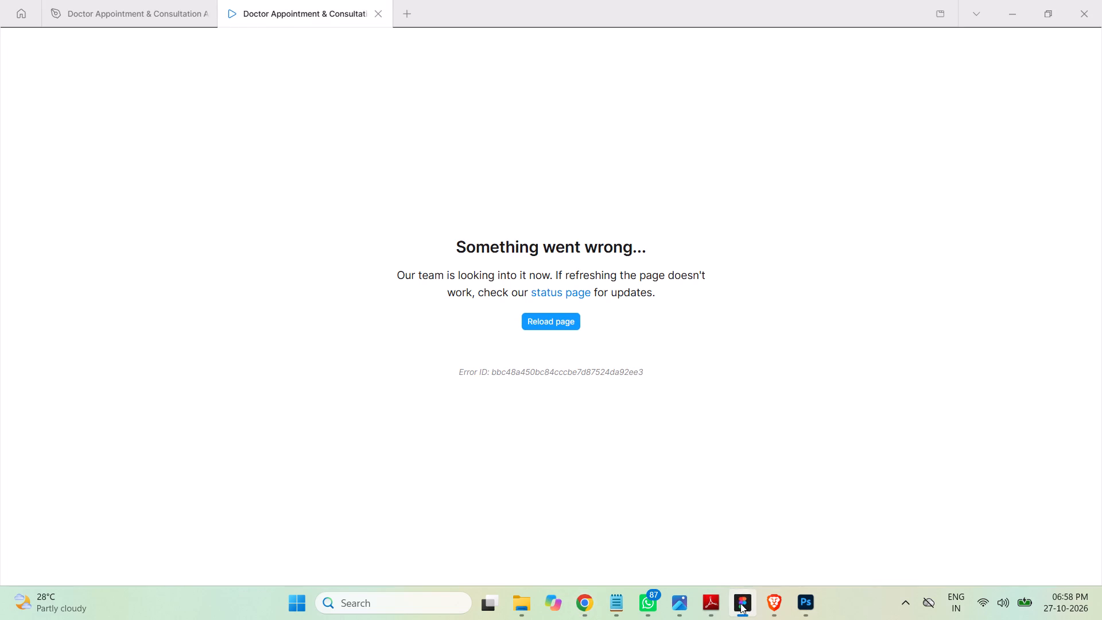
Reload the Doctor Appointment & Consultation prototype page in Figma.
left_click(554, 322)
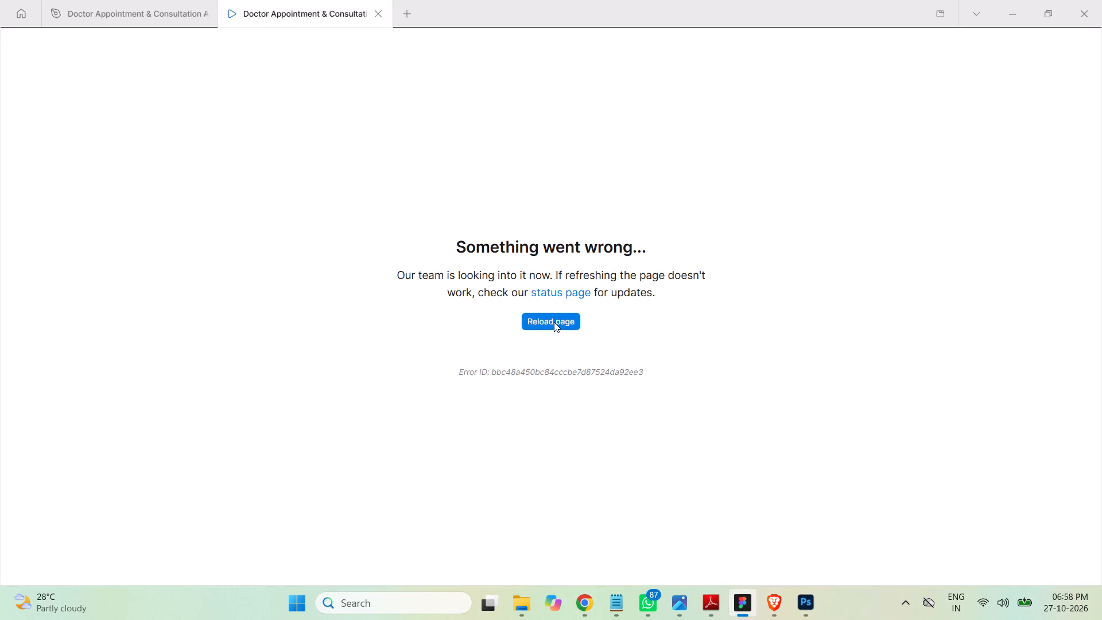
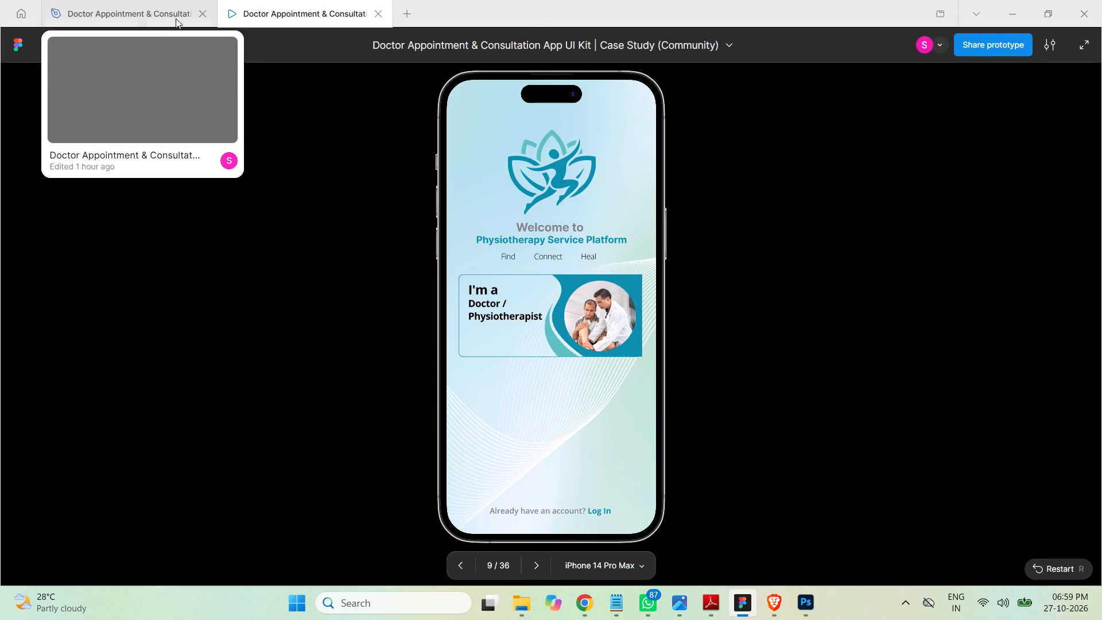
Switch to the design file, show its layers and locate the Browse Doctors component set, collapsing its nested layers.
left_click(131, 10)
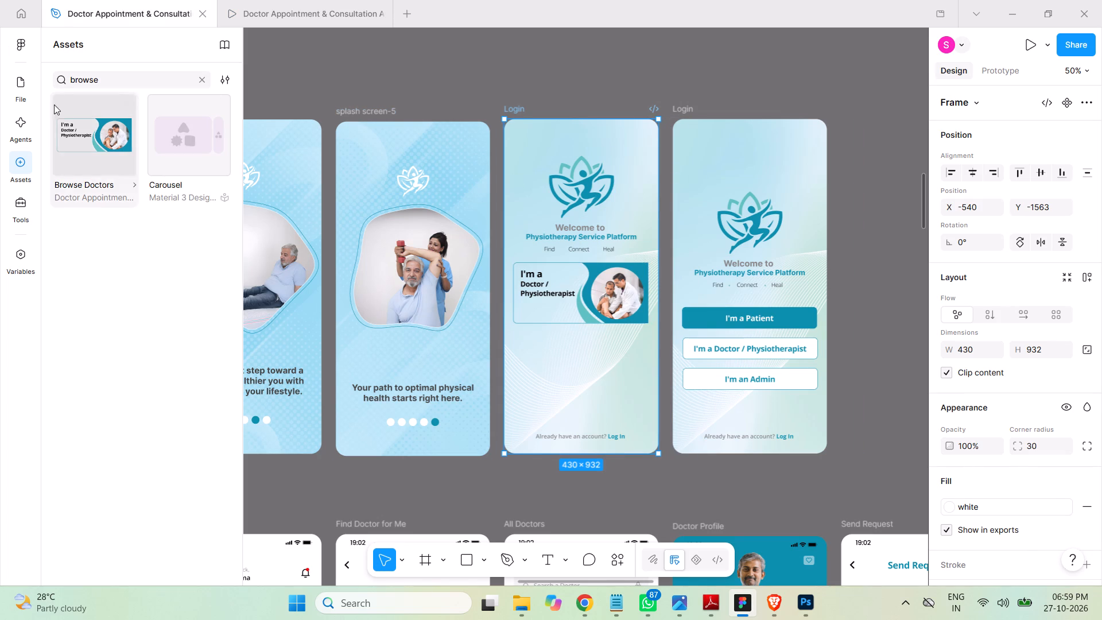
left_click(25, 88)
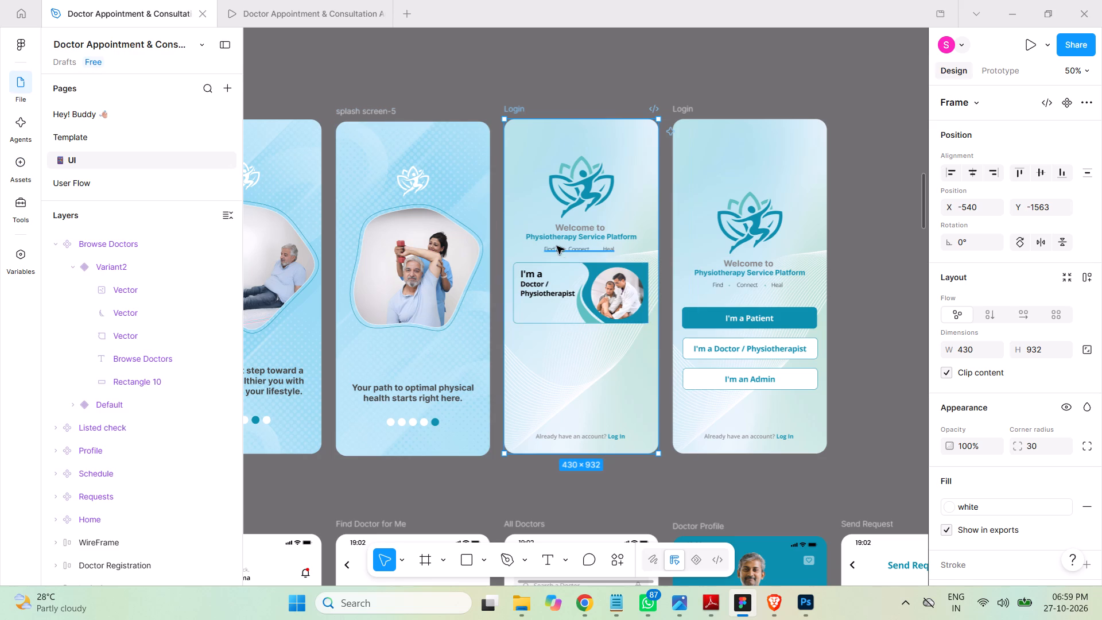
left_click(72, 266)
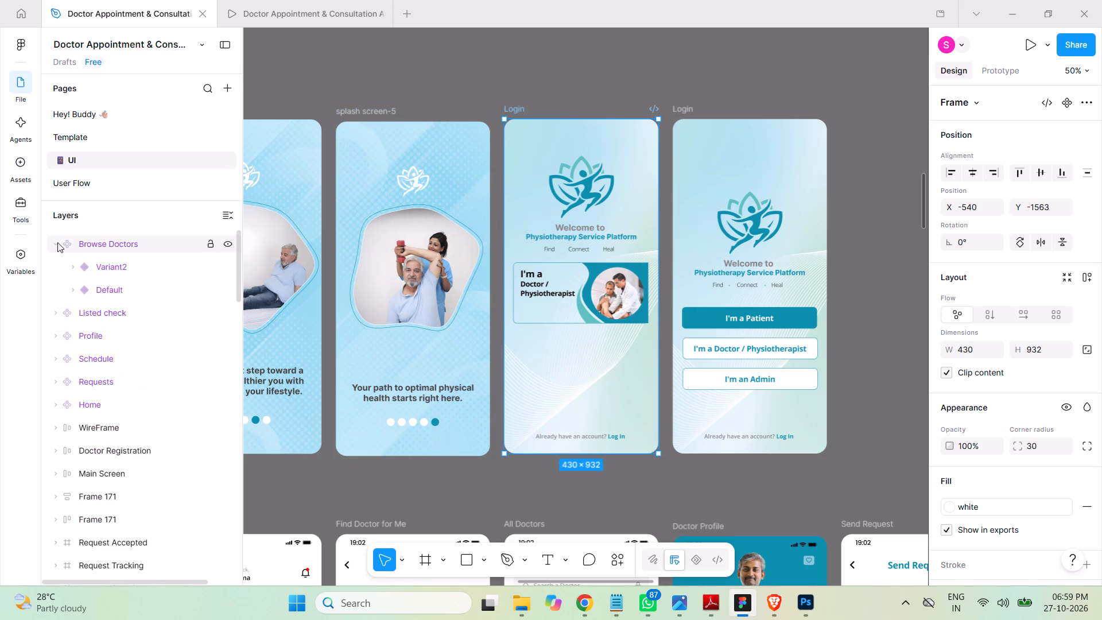
left_click(57, 242)
left_click(117, 245)
left_click(114, 268)
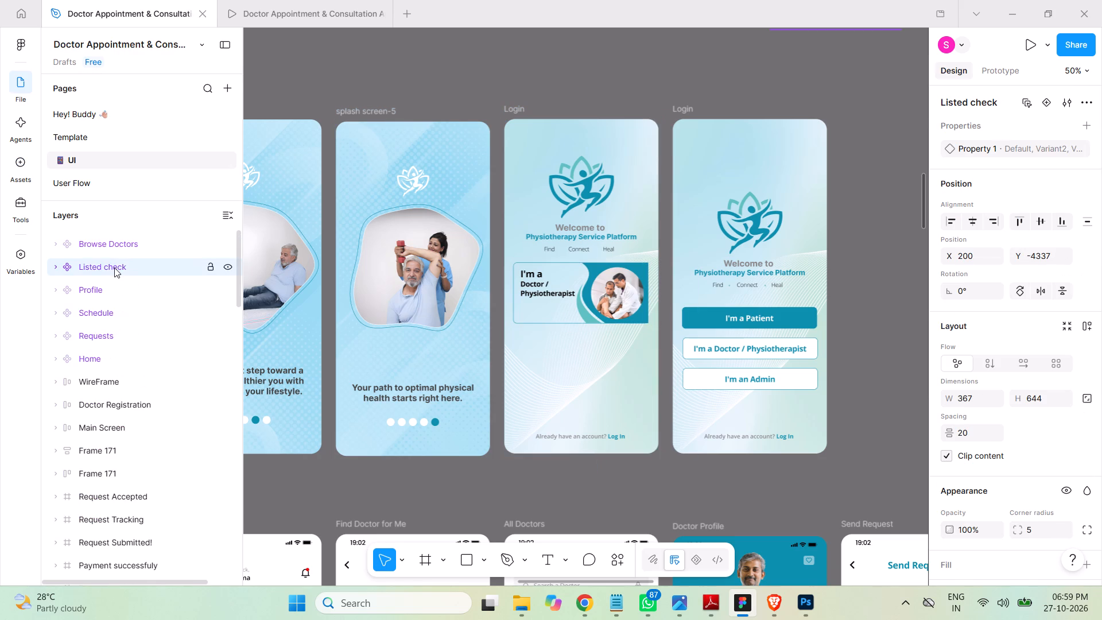
left_click(121, 243)
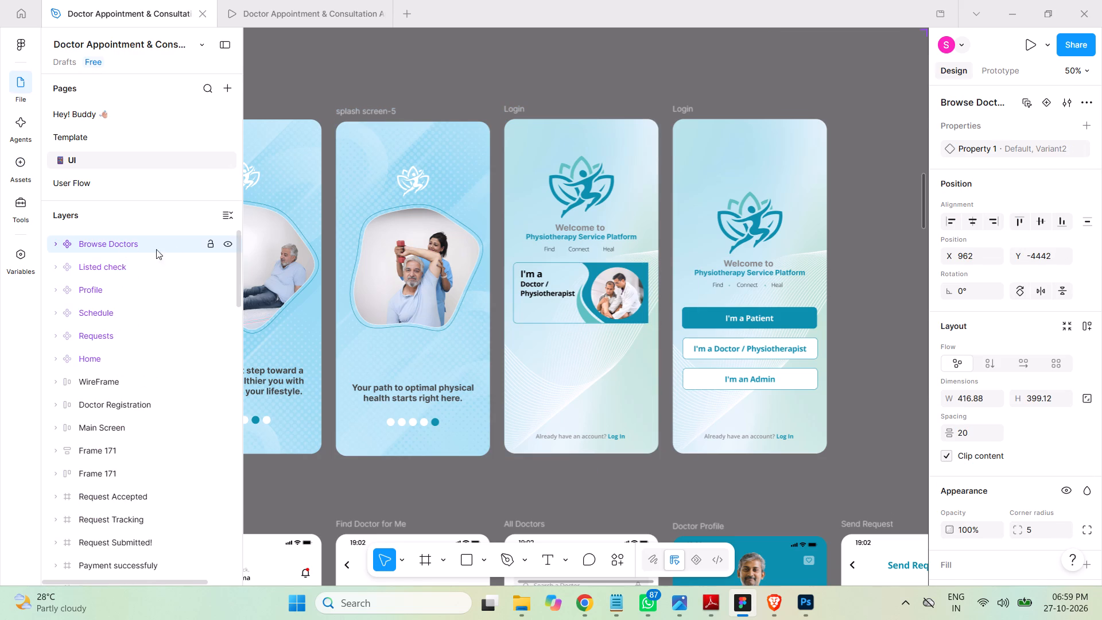
Move the logo, the Welcome to and Physiotherapy Service Platform texts and the Find Connect Heal line up 30 px on the card's Login frame.
left_click(602, 293)
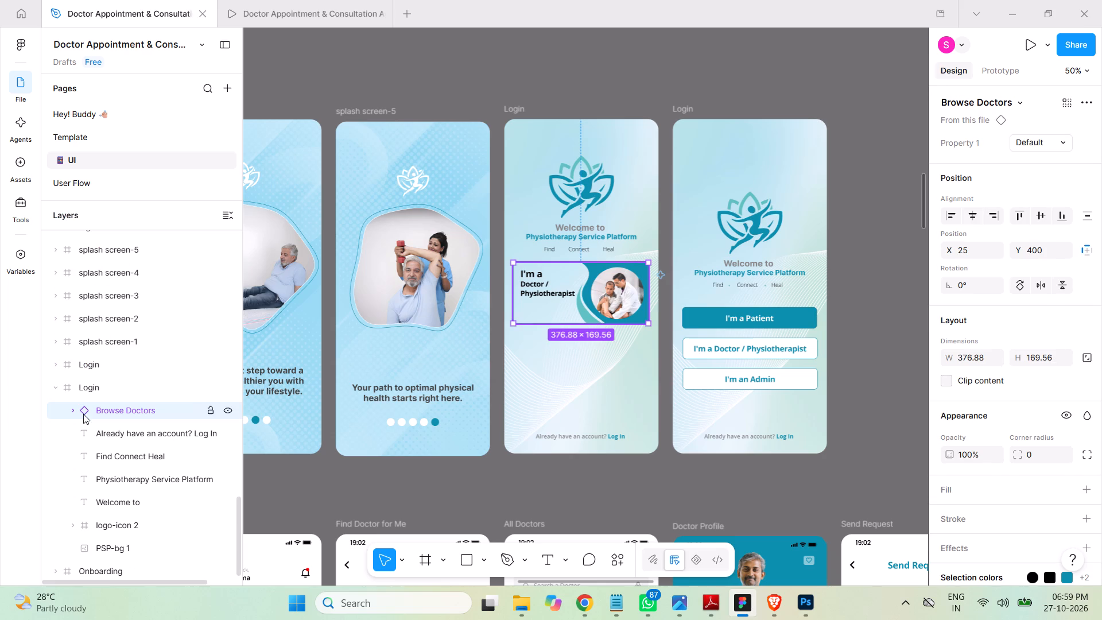
left_click(123, 433)
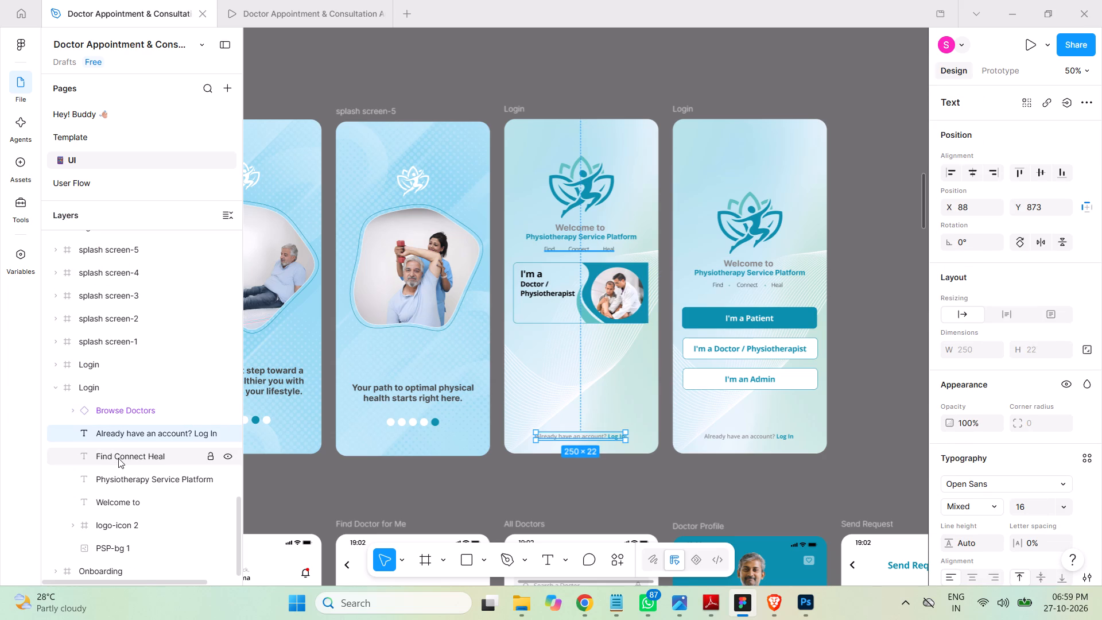
left_click(118, 458)
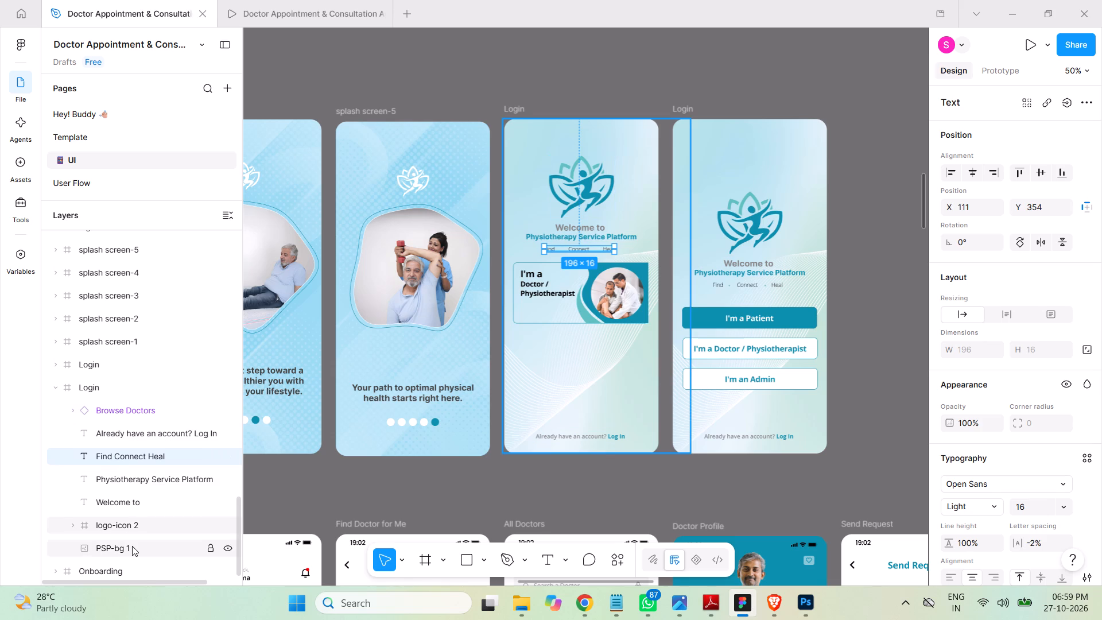
left_click(132, 546, "shift")
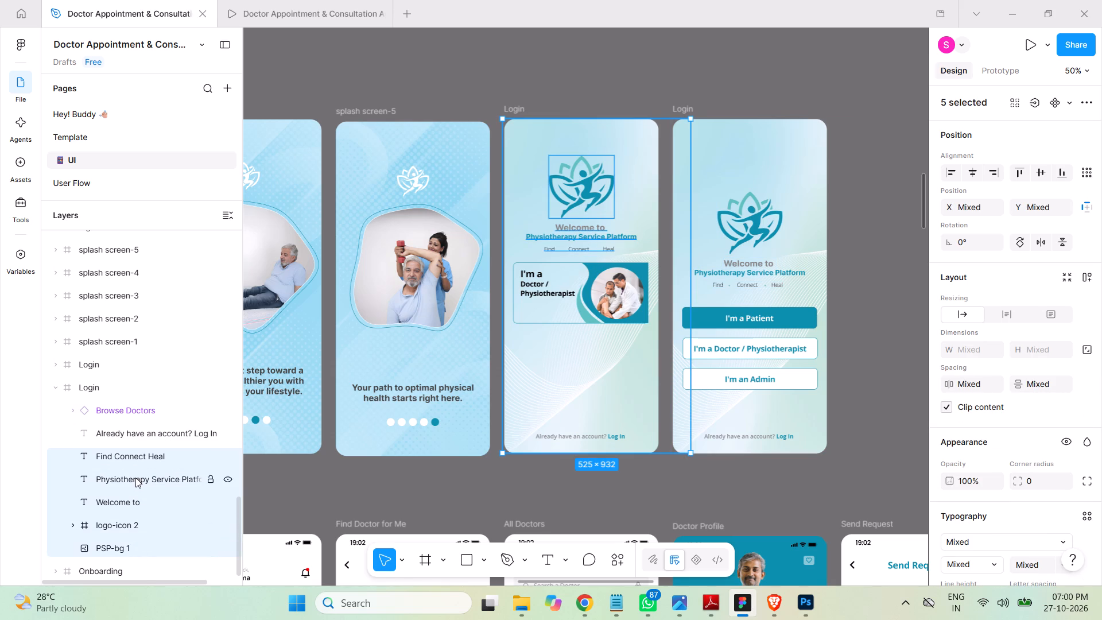
scroll(135, 478, "down", 2)
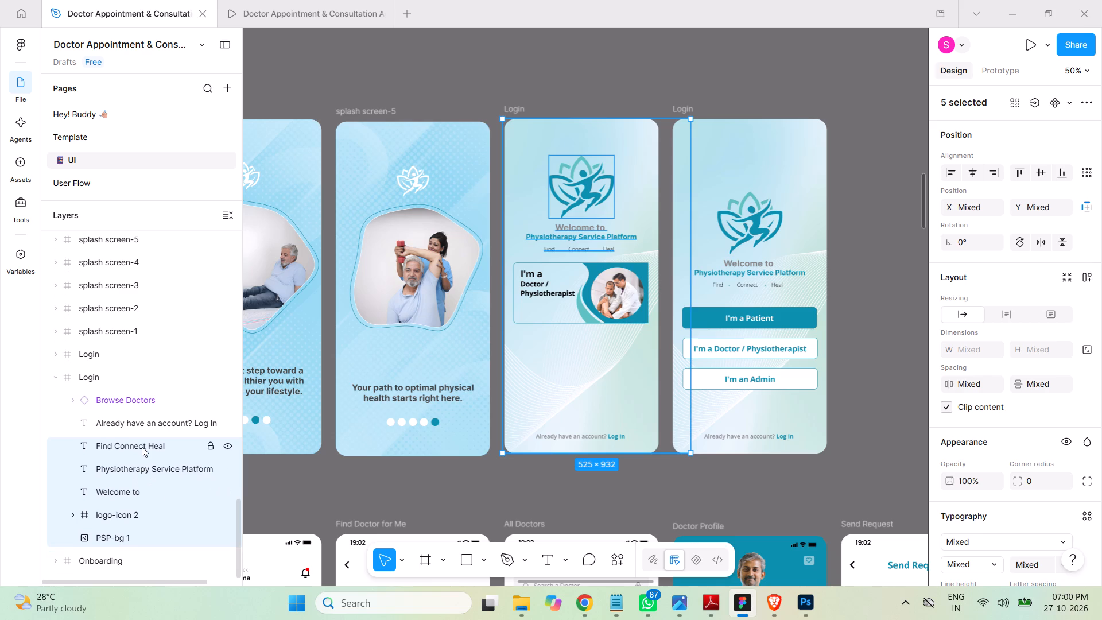
left_click(142, 447)
left_click(138, 467, "shift")
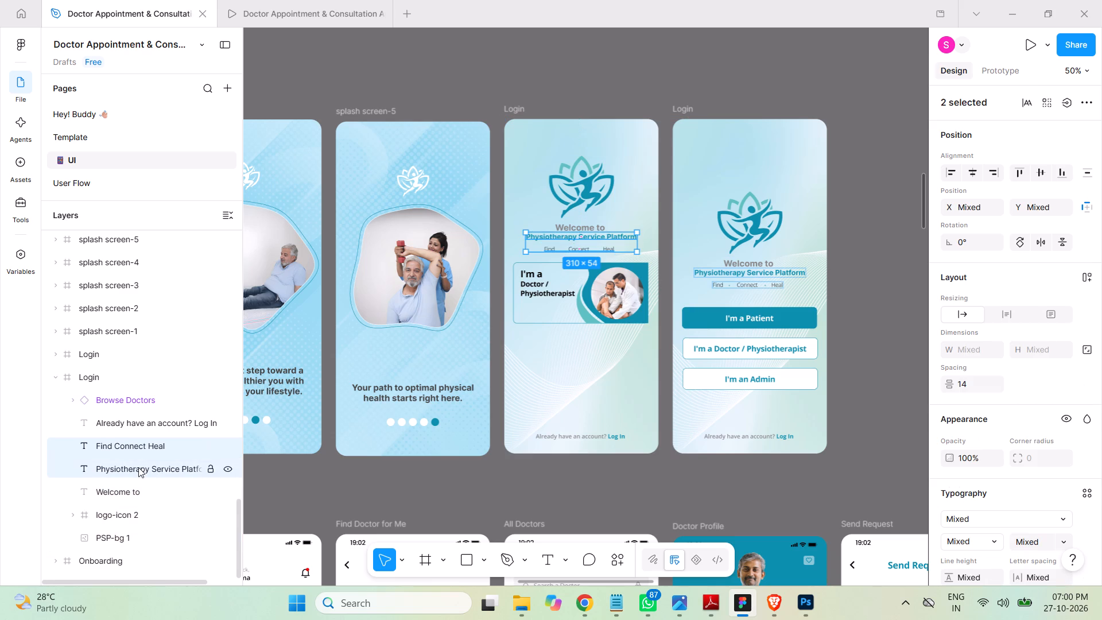
left_click(125, 493, "shift")
left_click(121, 524, "shift")
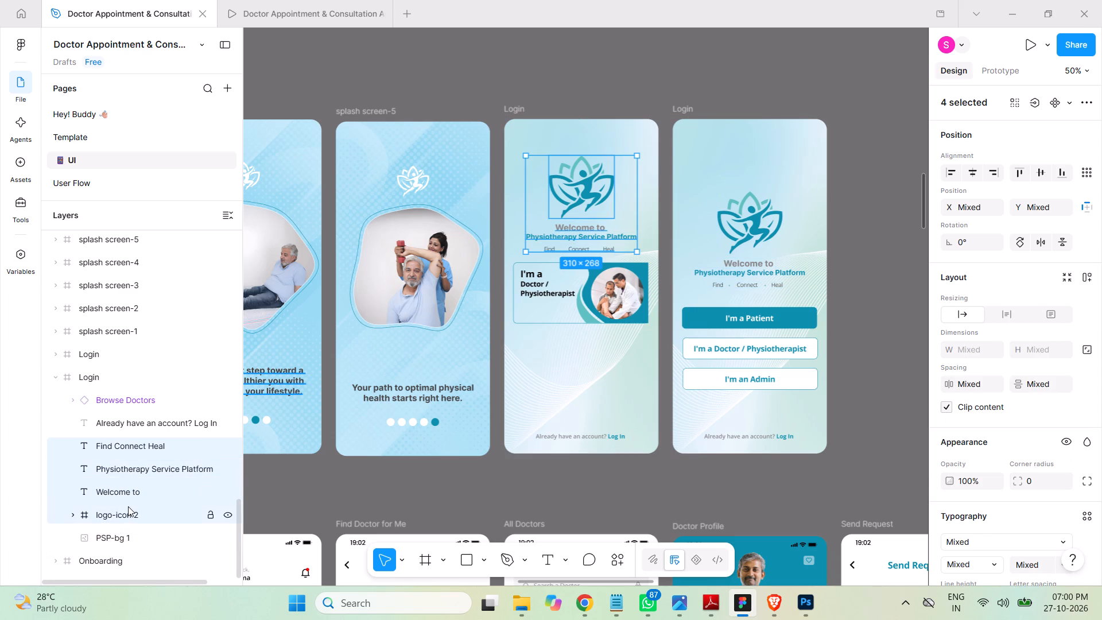
key("shift+Up")
key("shift+Up")
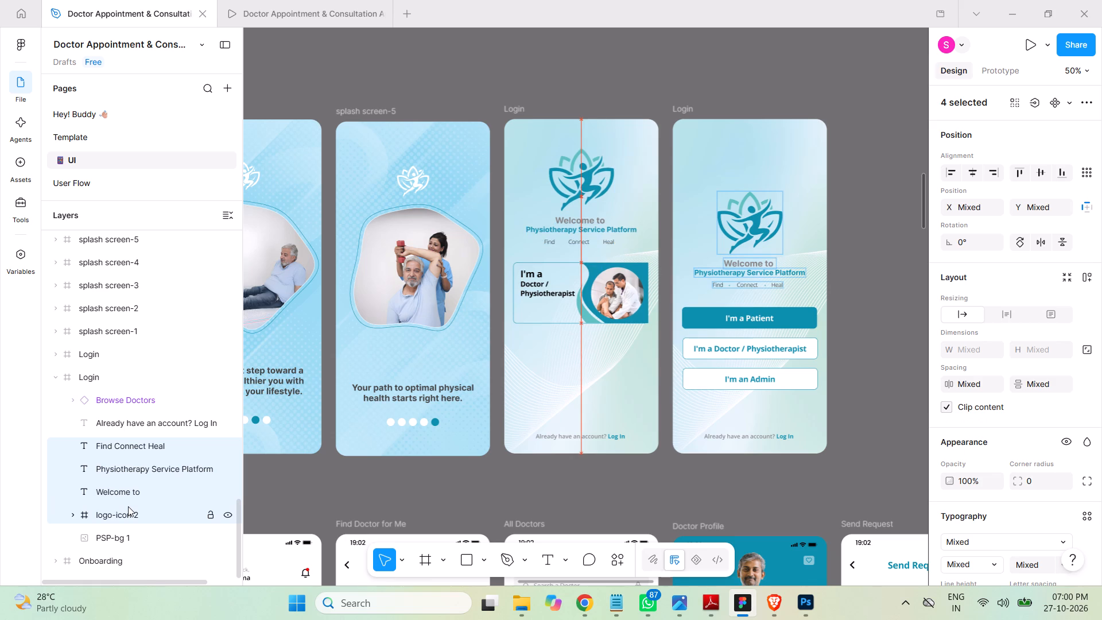
key("shift+Up")
key("shift+Up")
key("shift+Down")
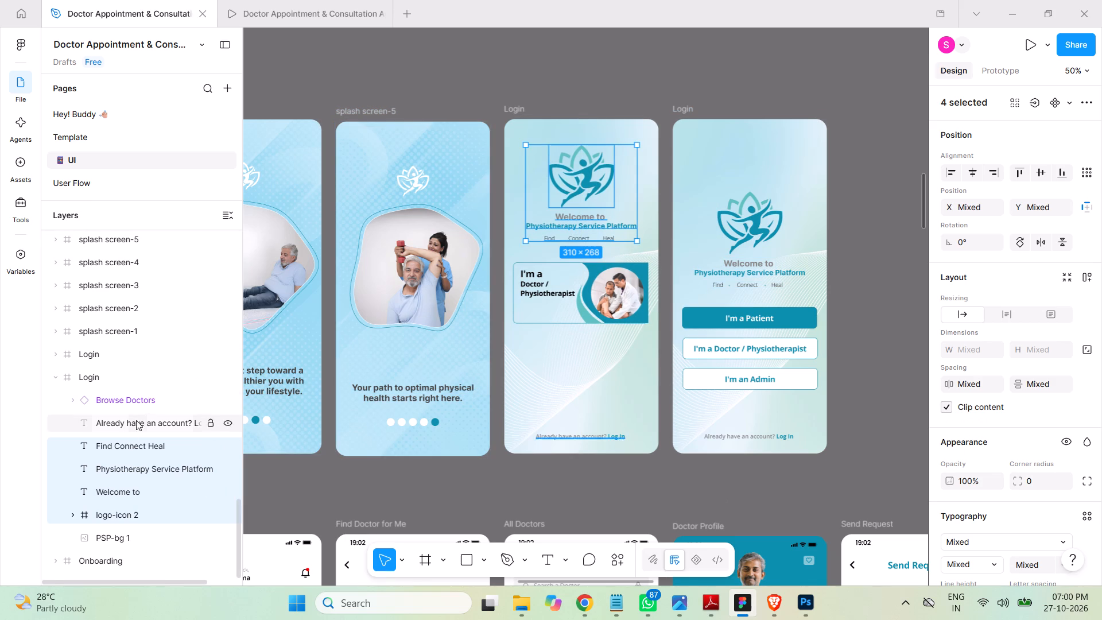
Move the Doctor / Physiotherapist card on the Login frame up to Y 360.
left_click(138, 401)
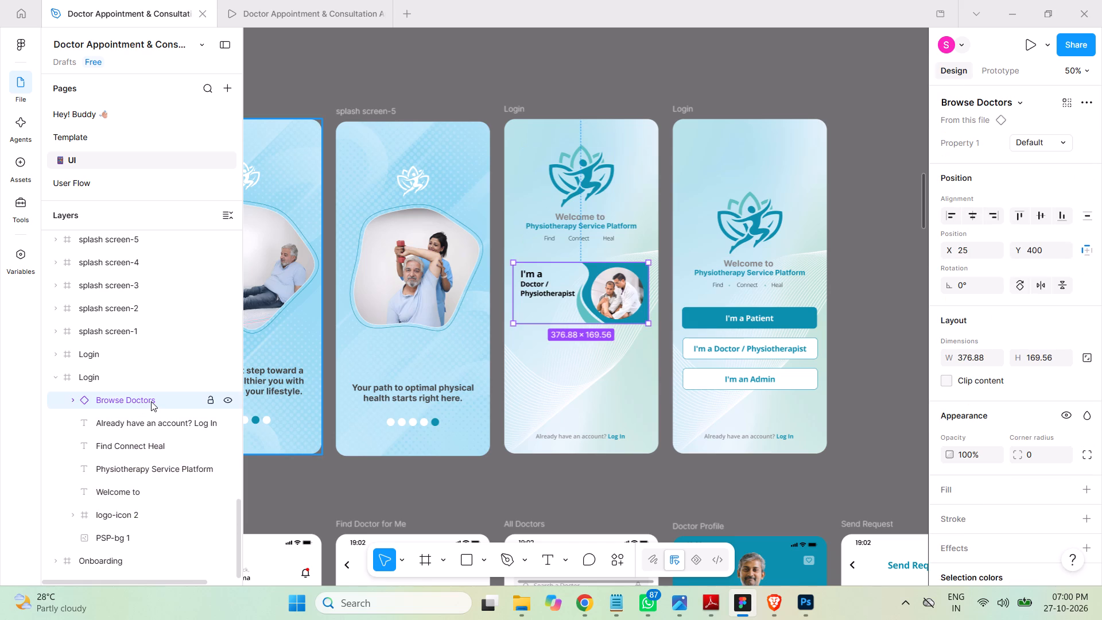
key("shift+Up")
key("shift+Up")
key("shift+Up")
key("shift+Up")
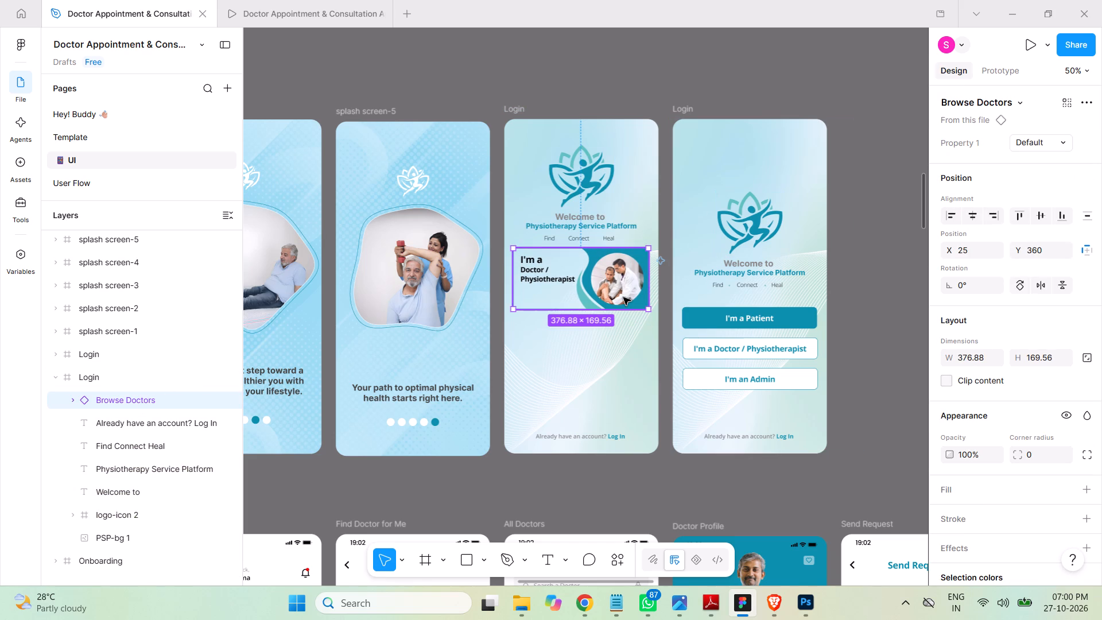
Duplicate the Doctor / Physiotherapist card twice straight below the original, placing the copies at Y 550 and Y 732.
left_click_drag(623, 297, 622, 359, "alt")
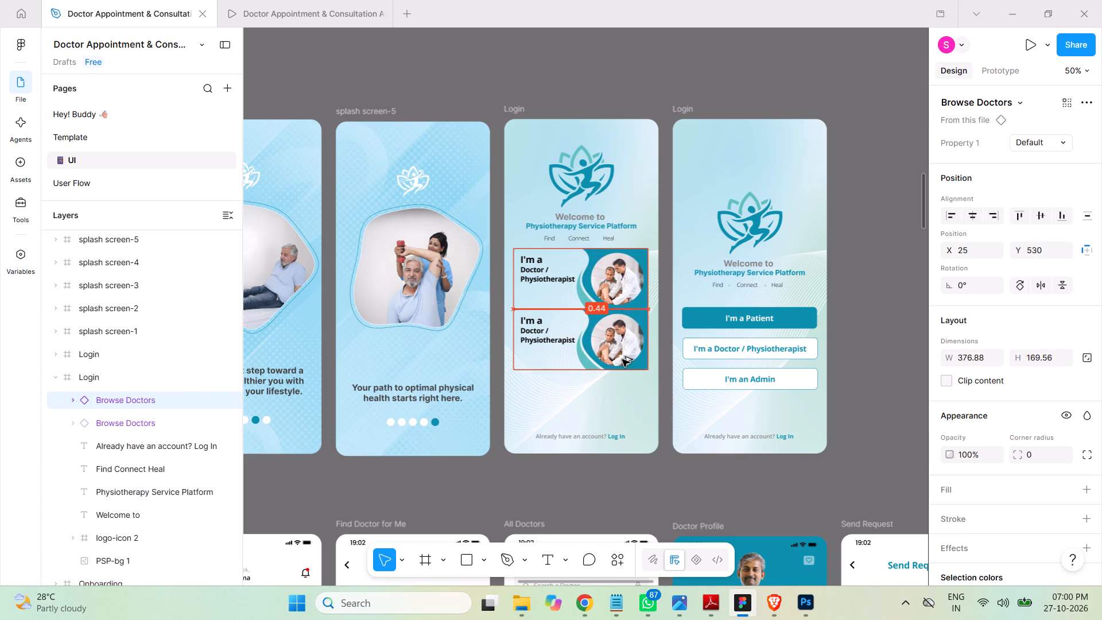
left_click_drag(622, 359, 623, 365, "alt")
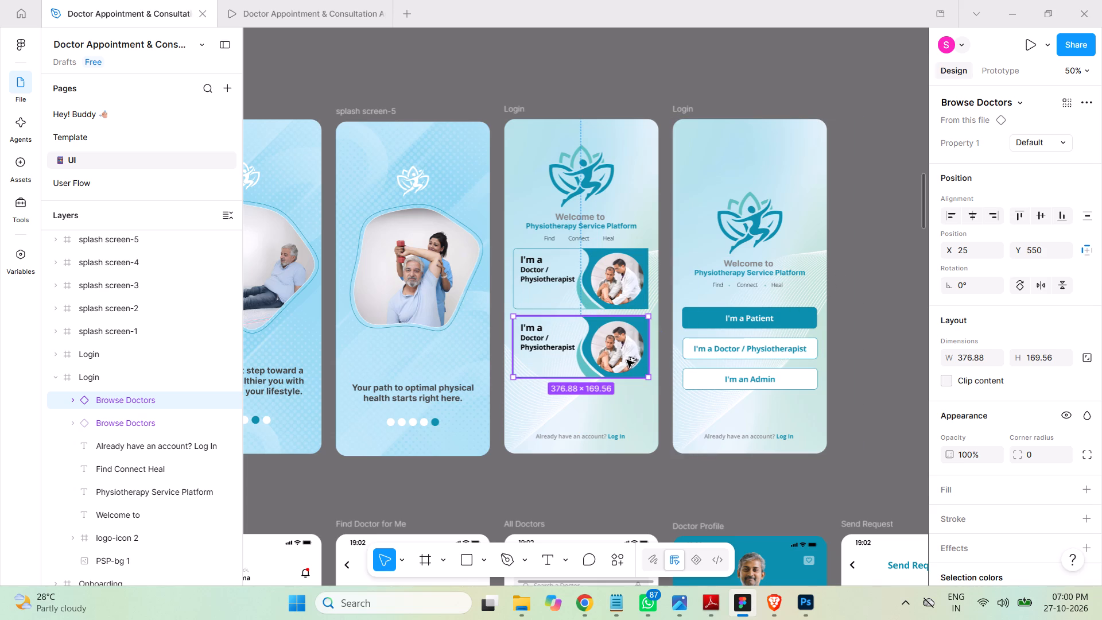
left_click_drag(627, 360, 631, 420, "alt")
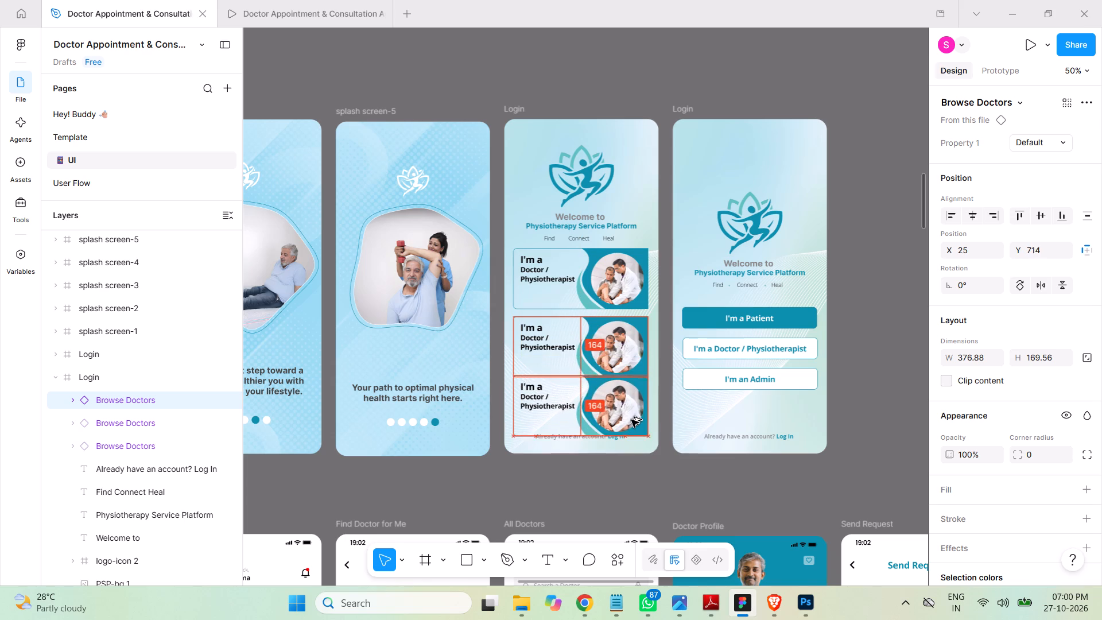
left_click_drag(631, 420, 633, 425, "alt")
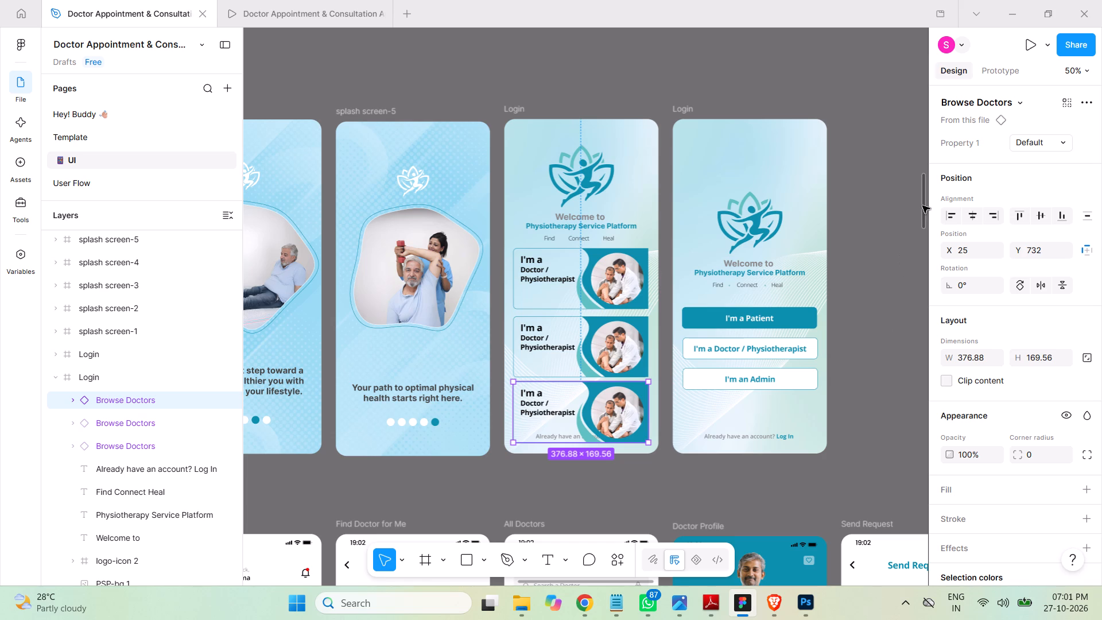
Delete Variant2 from the Browse Doctors component set.
left_click_drag(926, 214, 926, 165)
left_click_drag(921, 216, 922, 109)
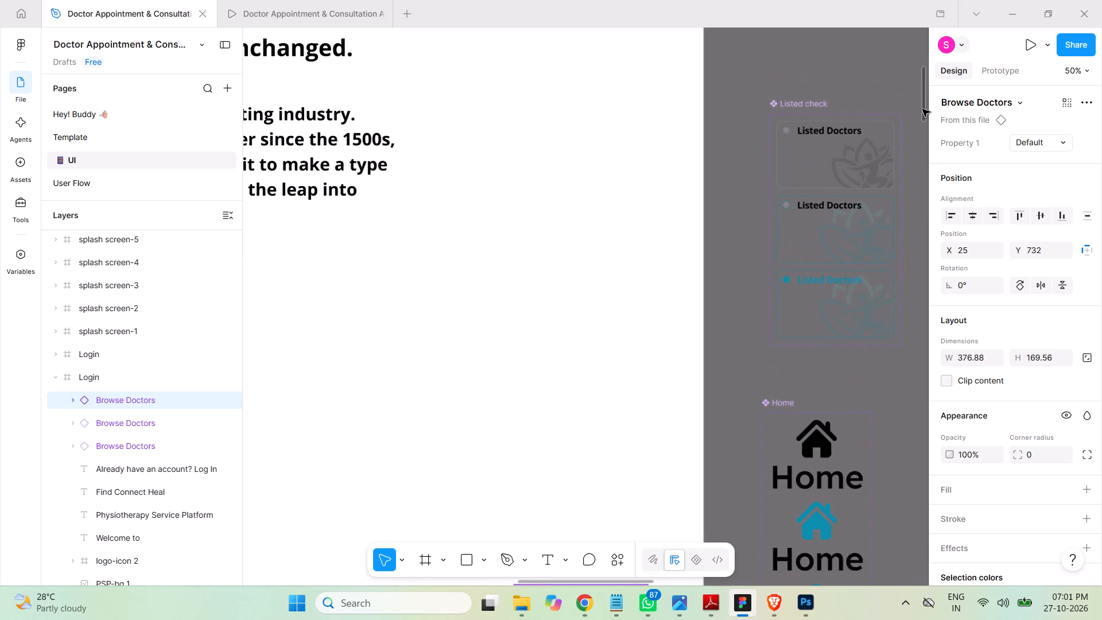
left_click_drag(922, 109, 922, 106)
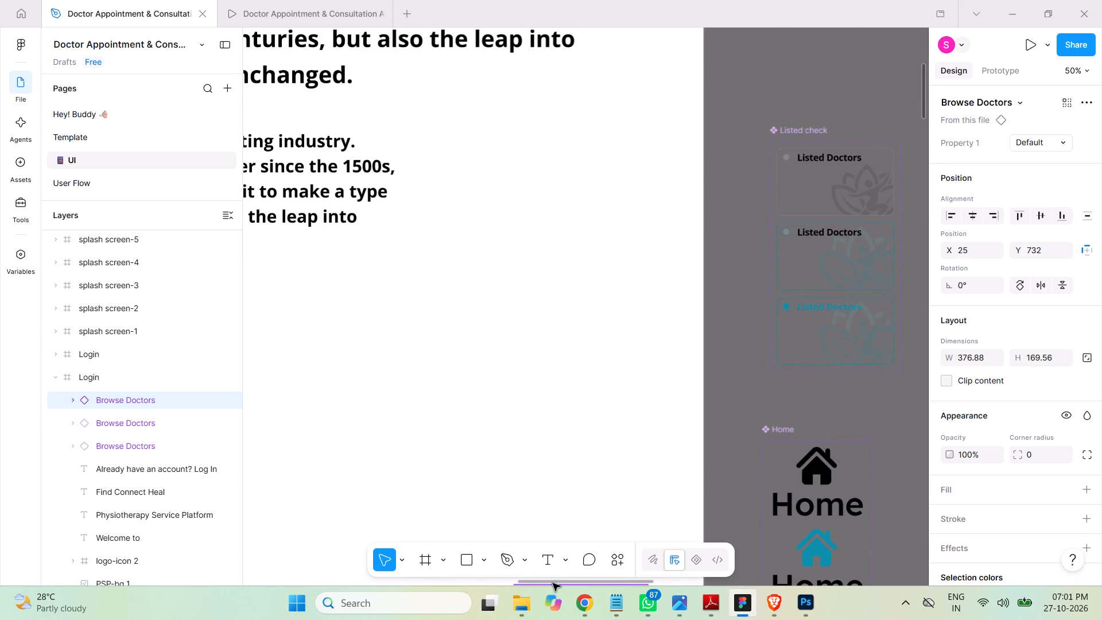
left_click_drag(553, 583, 684, 579)
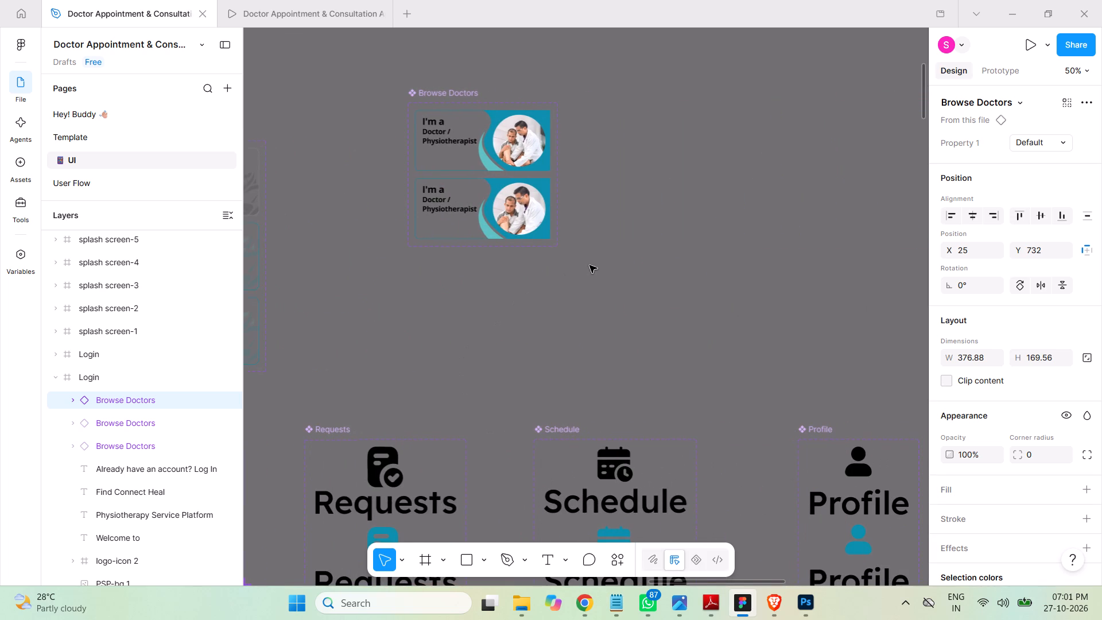
key("ctrl+equal")
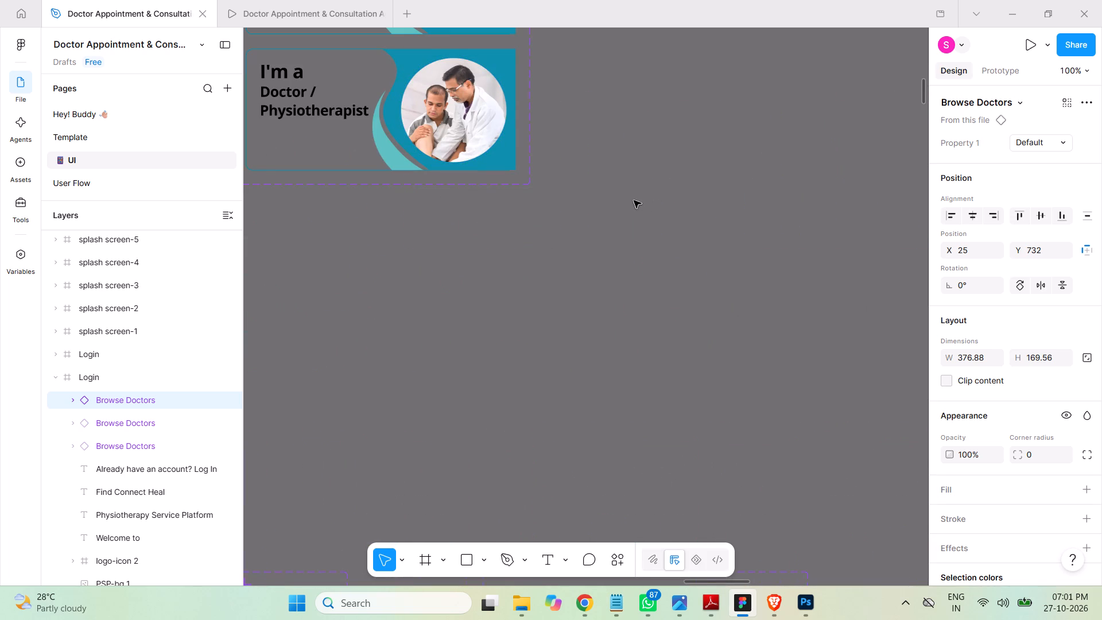
scroll(633, 200, "up", 9)
scroll(633, 200, "down", 3)
scroll(633, 200, "up", 7)
scroll(616, 270, "down", 1)
scroll(641, 272, "up", 1)
scroll(645, 273, "down", 6)
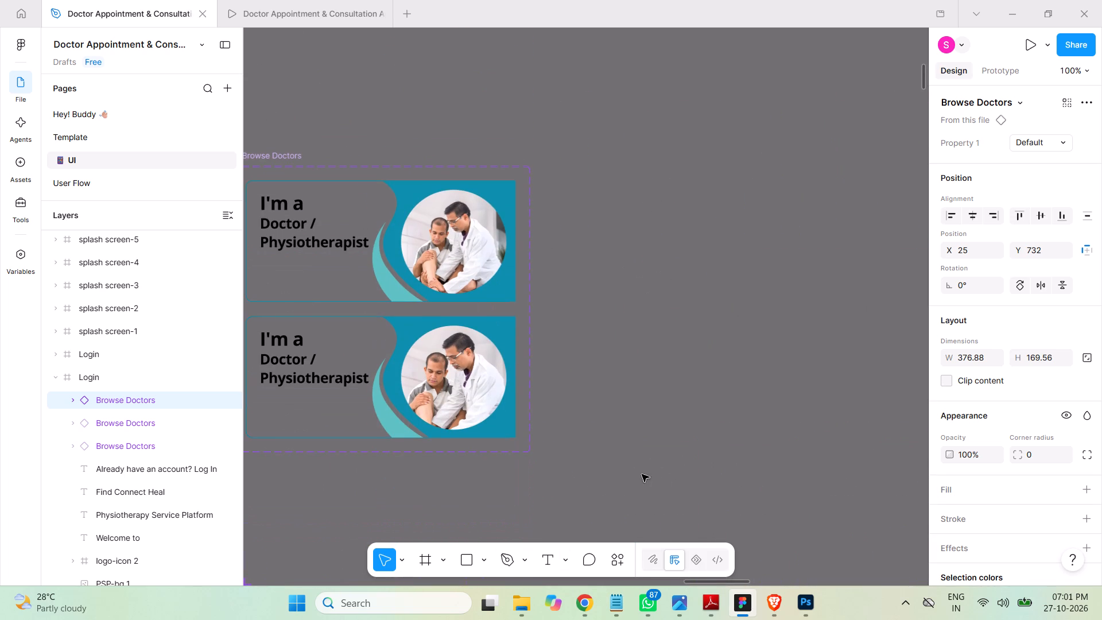
key("space")
key("space")
key("space")
key("space")
key("space")
key("space")
key("space")
key("space")
key("space")
key("space")
key("space")
key("space")
key("space")
key("space")
key("space")
key("space")
key("space")
key("space")
key("space")
key("space")
left_click_drag(434, 483, 533, 491)
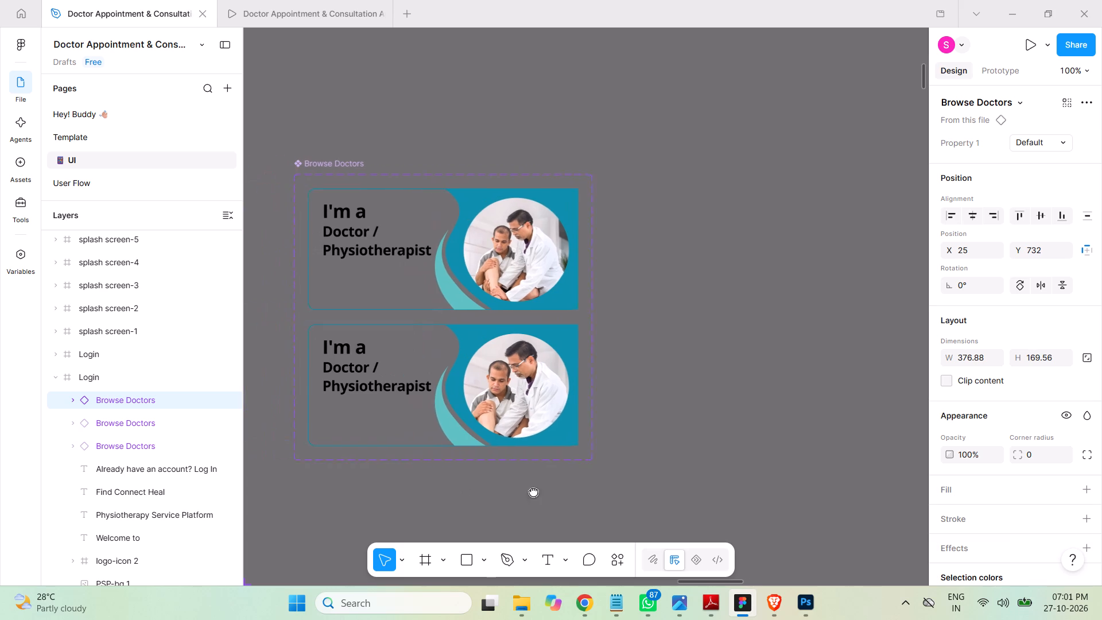
left_click_drag(533, 491, 587, 470)
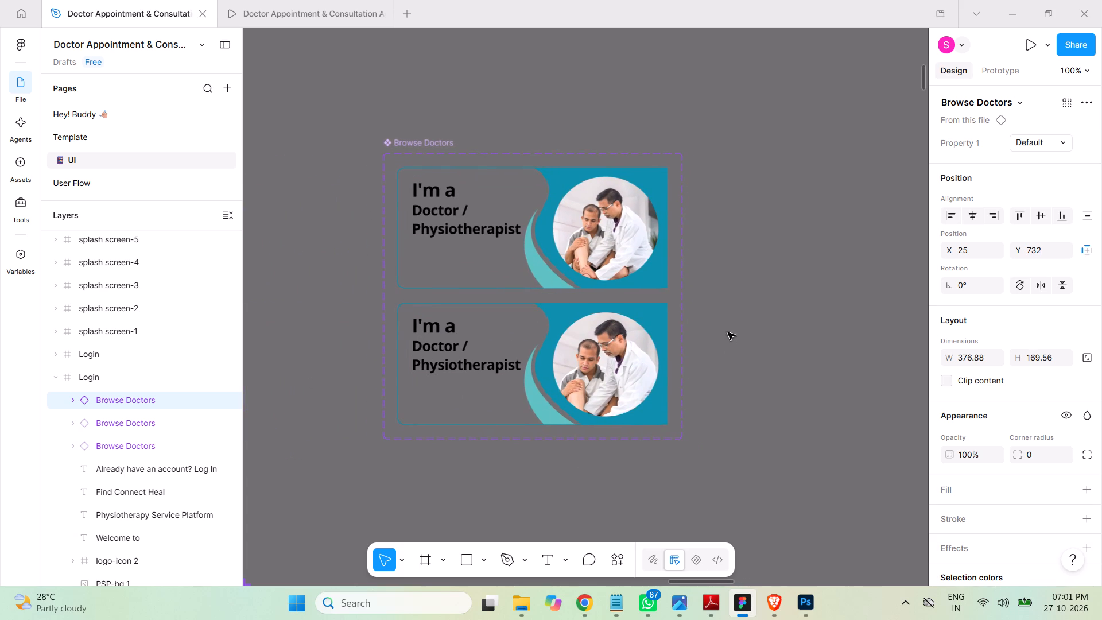
left_click(577, 305)
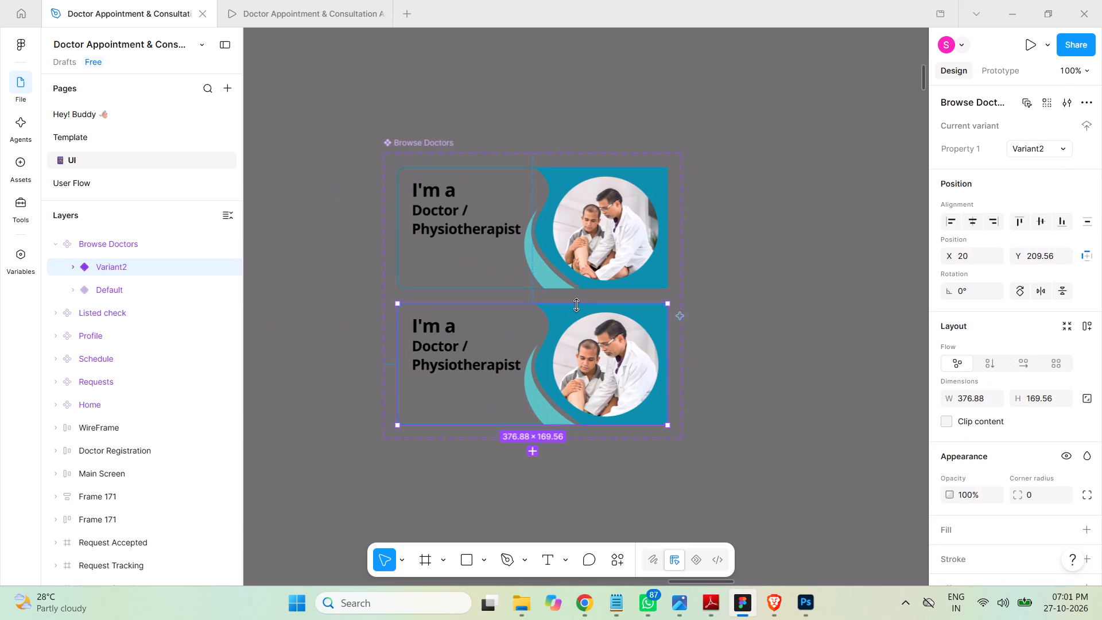
key("Delete")
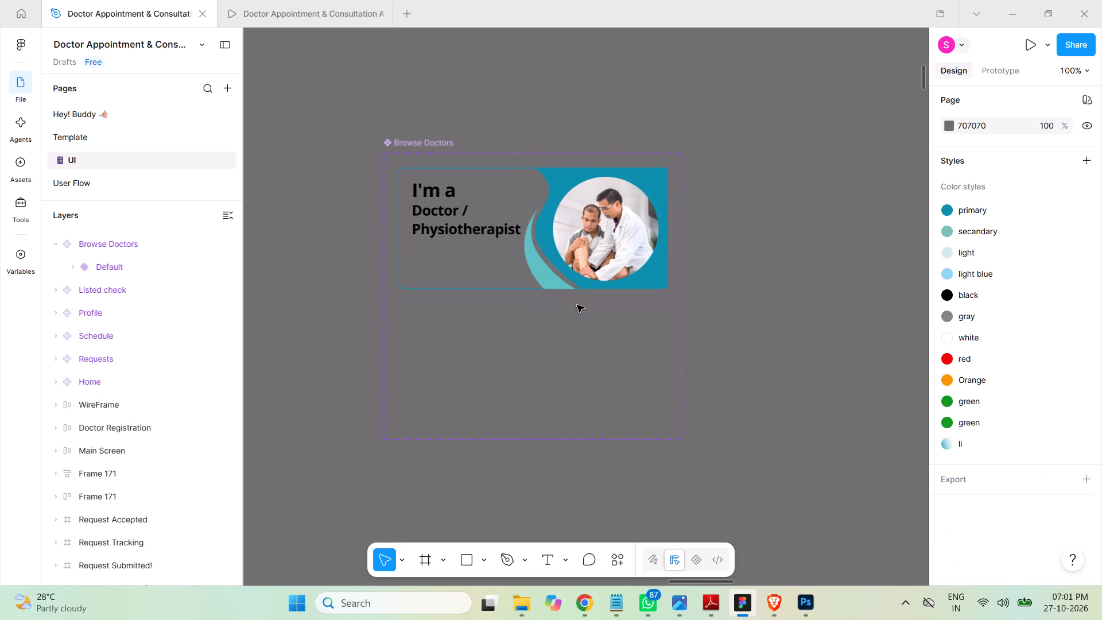
Shorten the two curved background vectors in the Default variant of Browse Doctors to a combined 200 × 150.
left_click(626, 270)
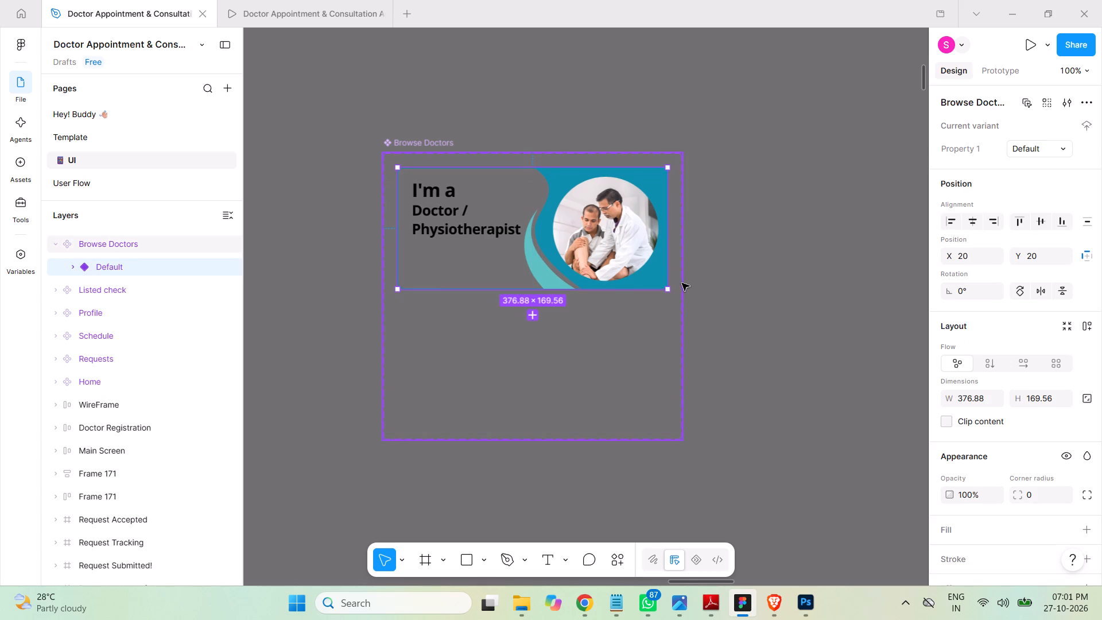
key("ctrl+equal")
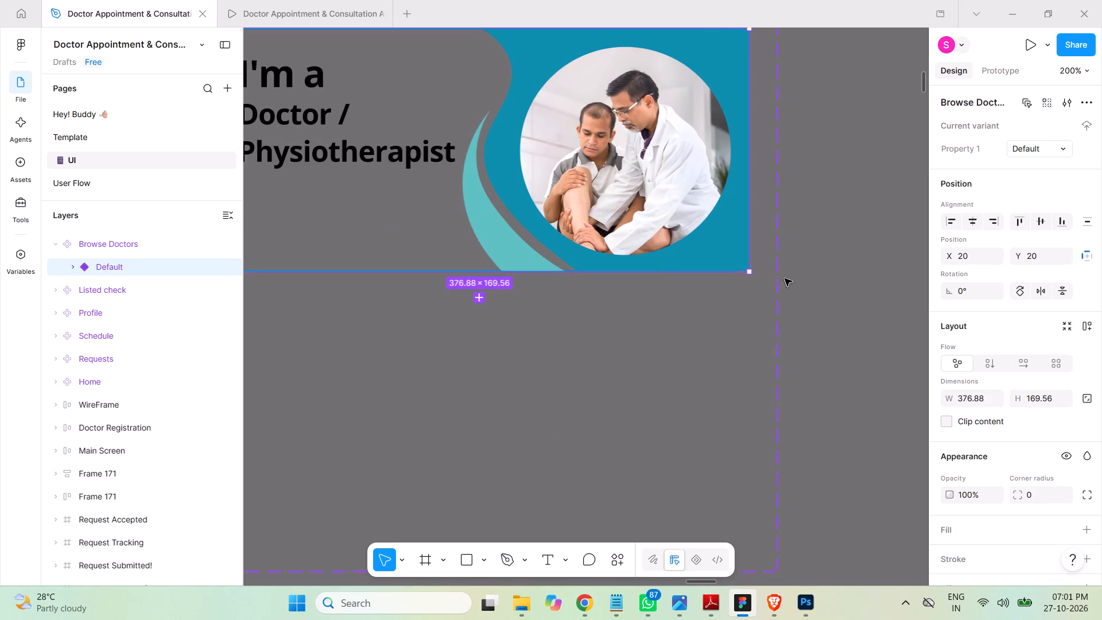
key("ctrl+minus")
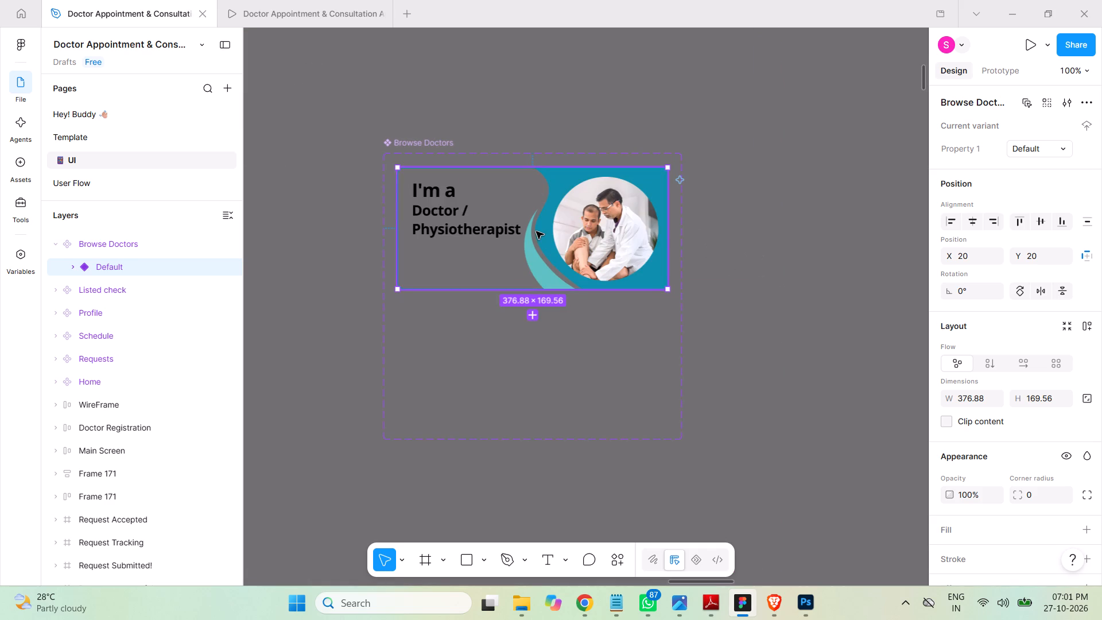
left_click(75, 266)
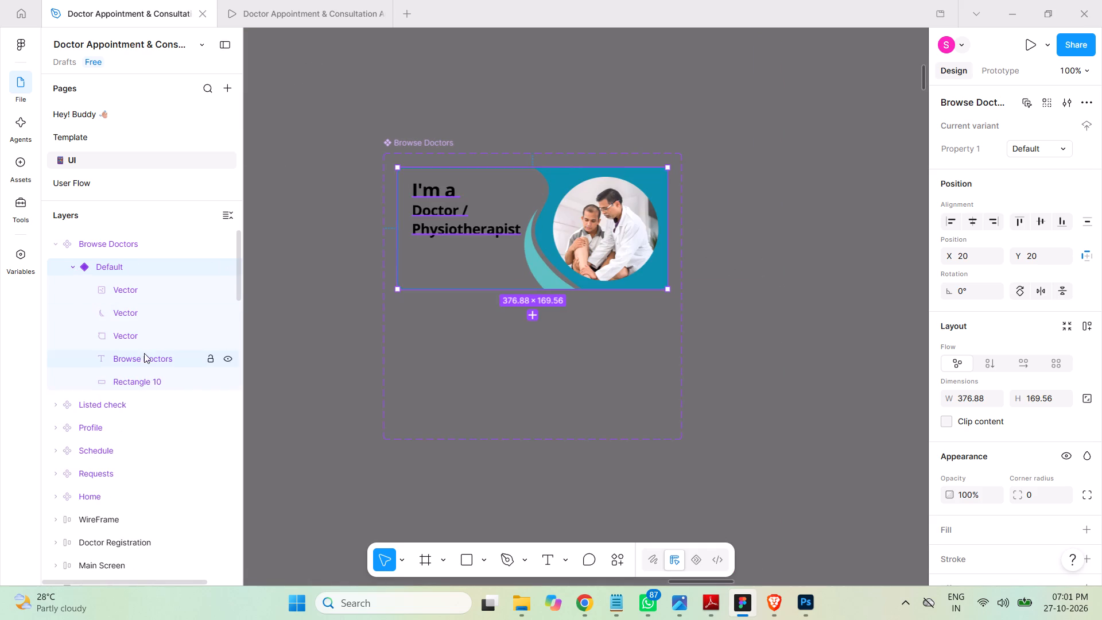
left_click(143, 340)
left_click(148, 316, "shift")
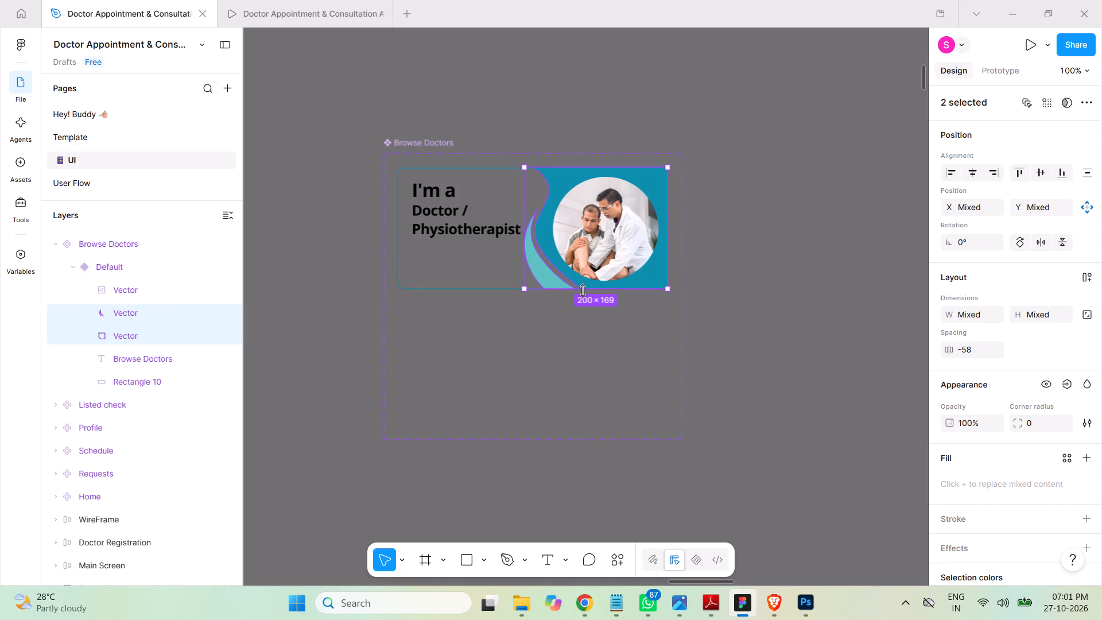
left_click_drag(583, 290, 585, 276)
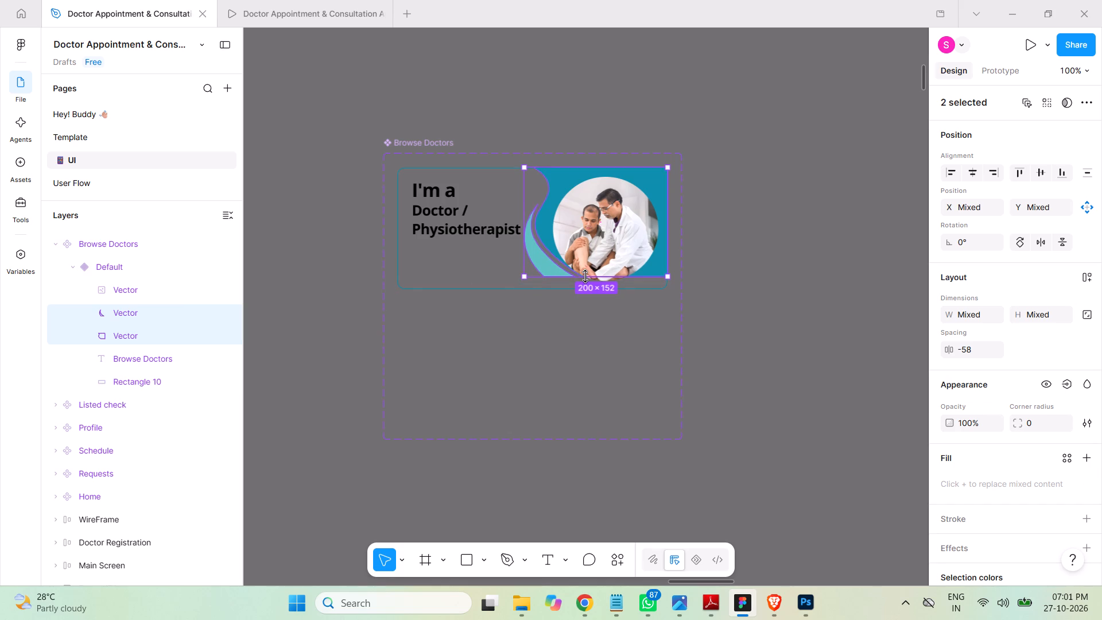
left_click_drag(585, 276, 585, 275)
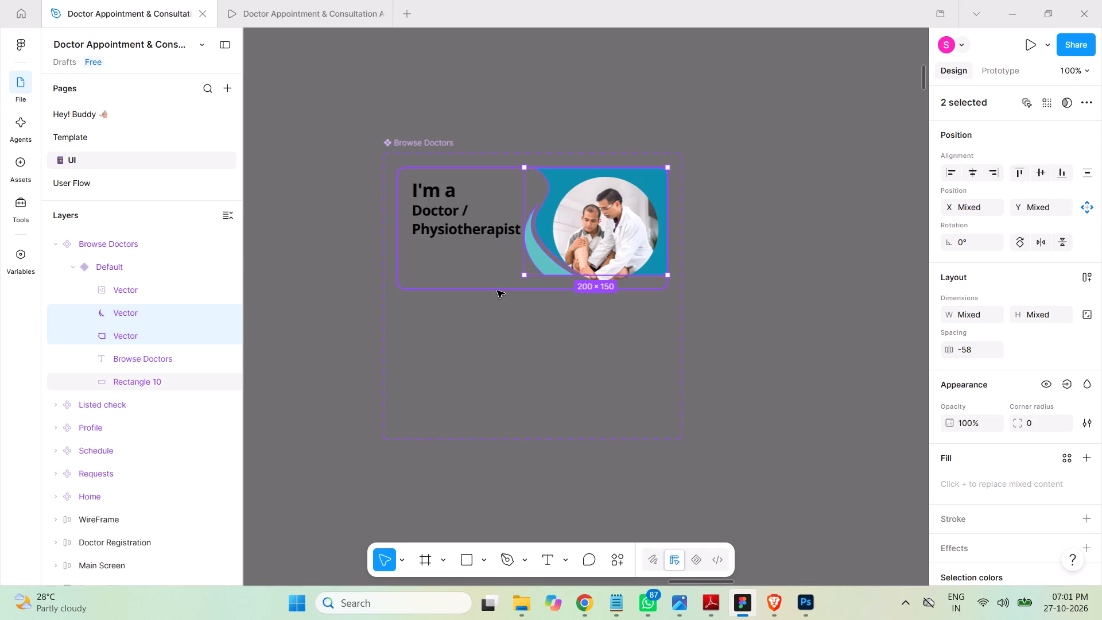
Shrink the Default variant's circular photo to 127 × 125 and shift it to X 229, Y 13.
left_click(145, 291)
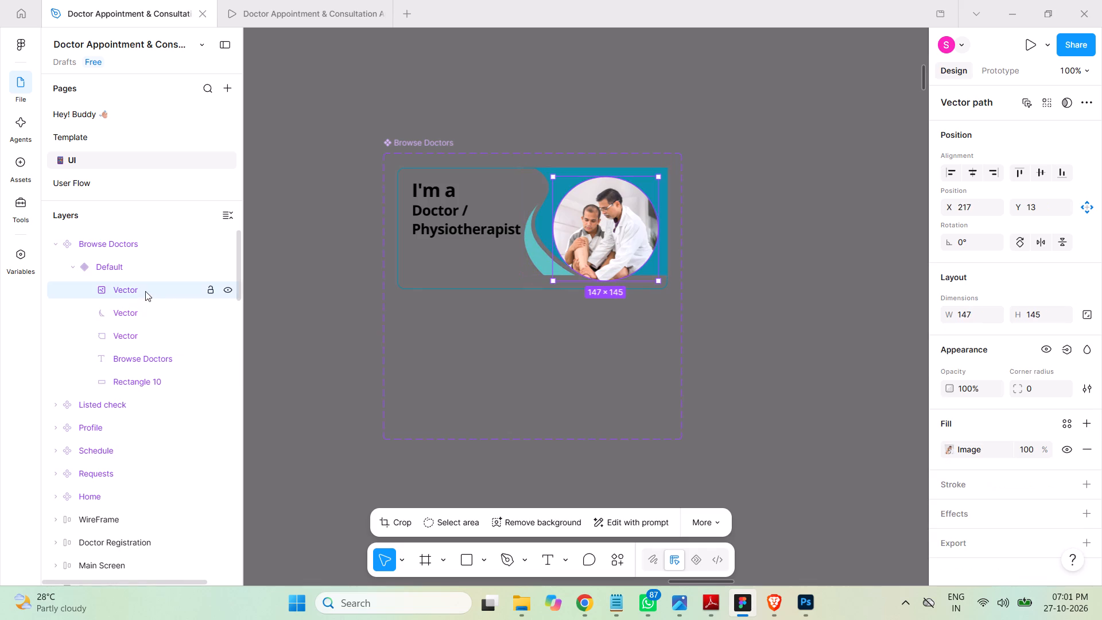
left_click_drag(658, 282, 645, 262, "shift")
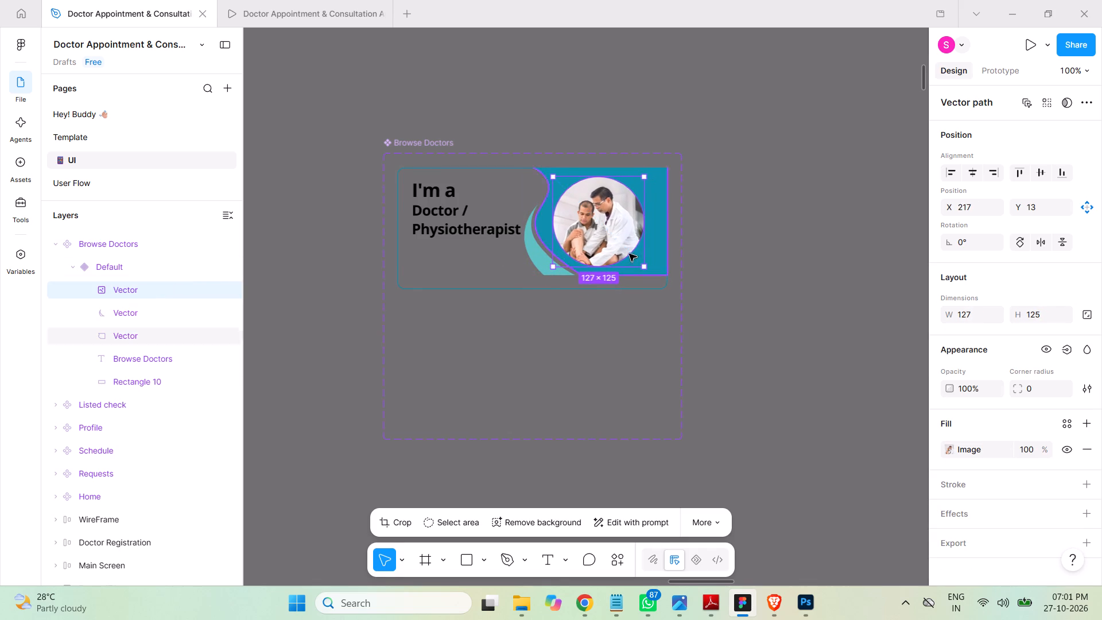
left_click_drag(619, 248, 627, 246)
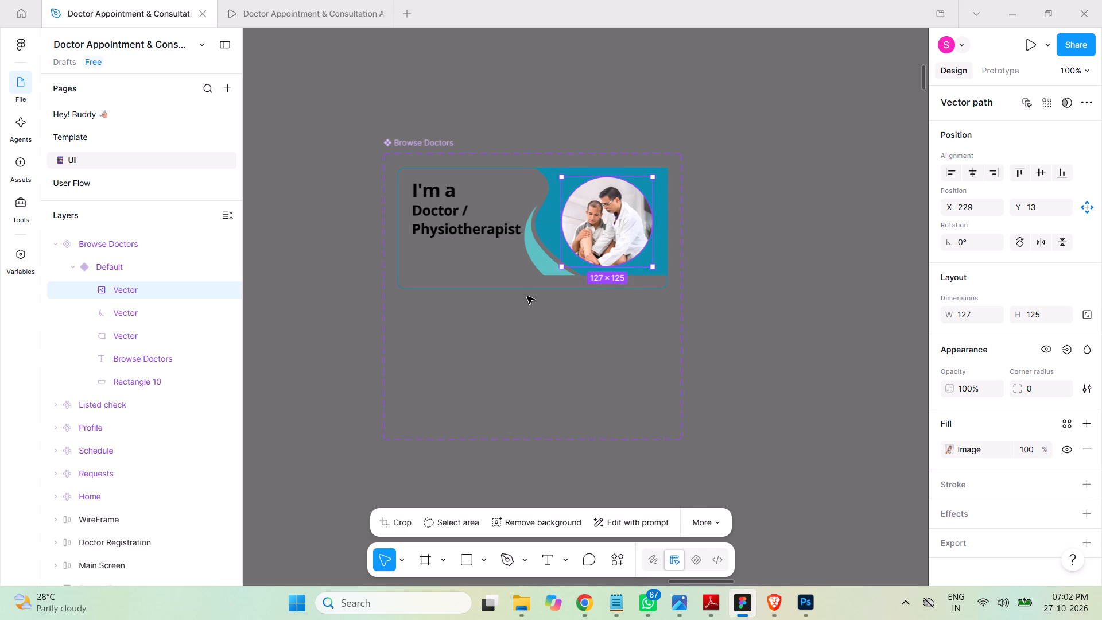
Resize the Default variant's outline rectangle, Rectangle 10, to 377 × 150.
left_click(527, 289)
left_click_drag(528, 291, 528, 290)
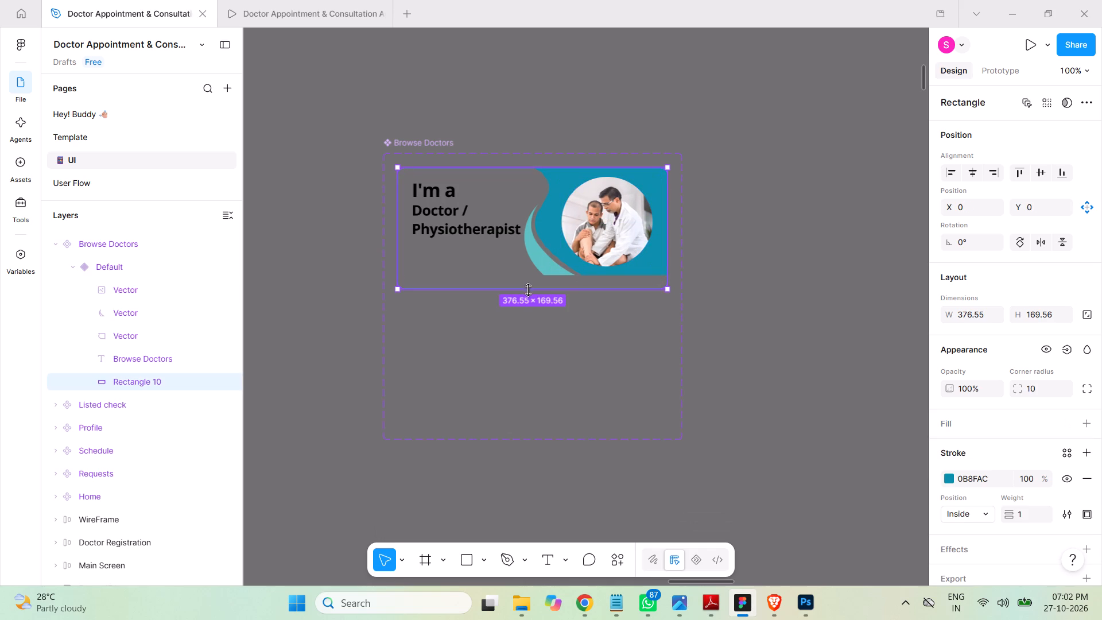
left_click_drag(528, 290, 529, 277)
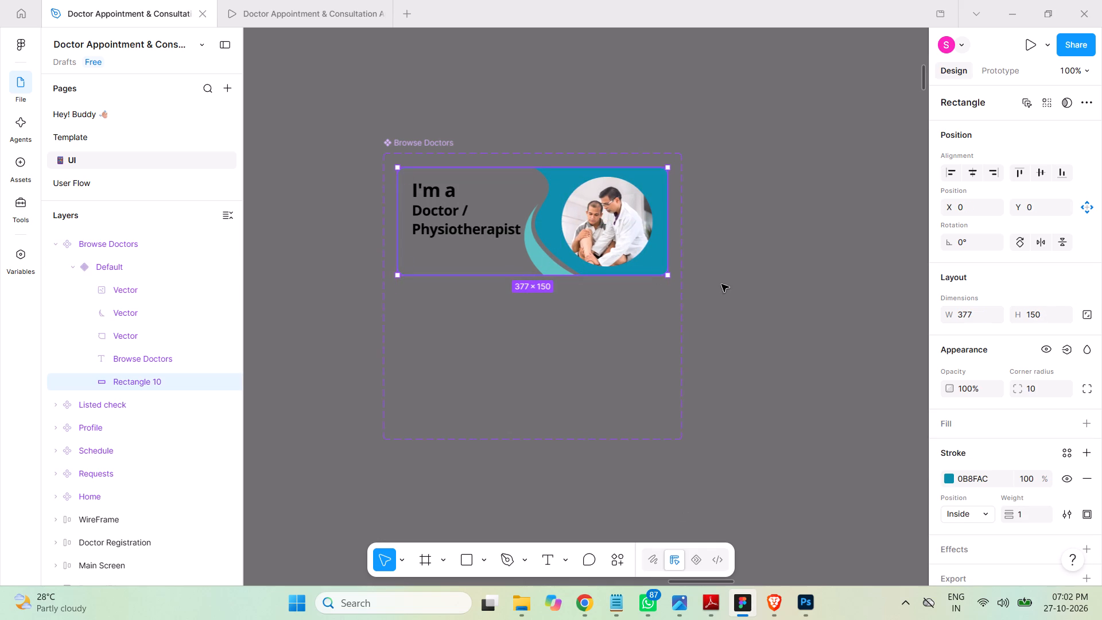
left_click(781, 289)
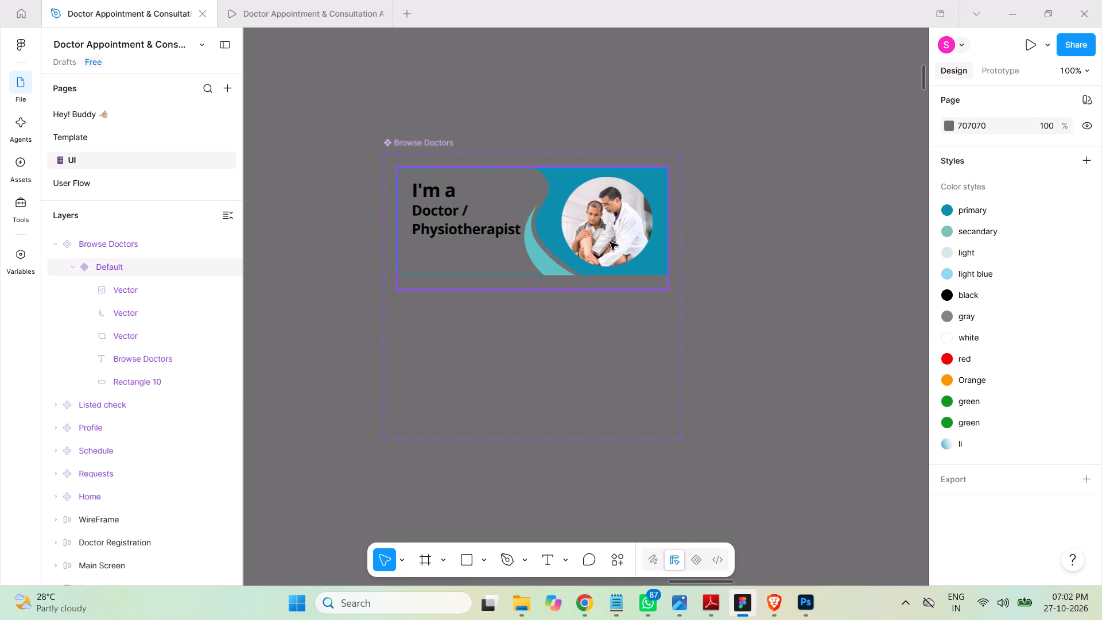
Resize the Default variant's own bounds to 377 × 150.
left_click(545, 289)
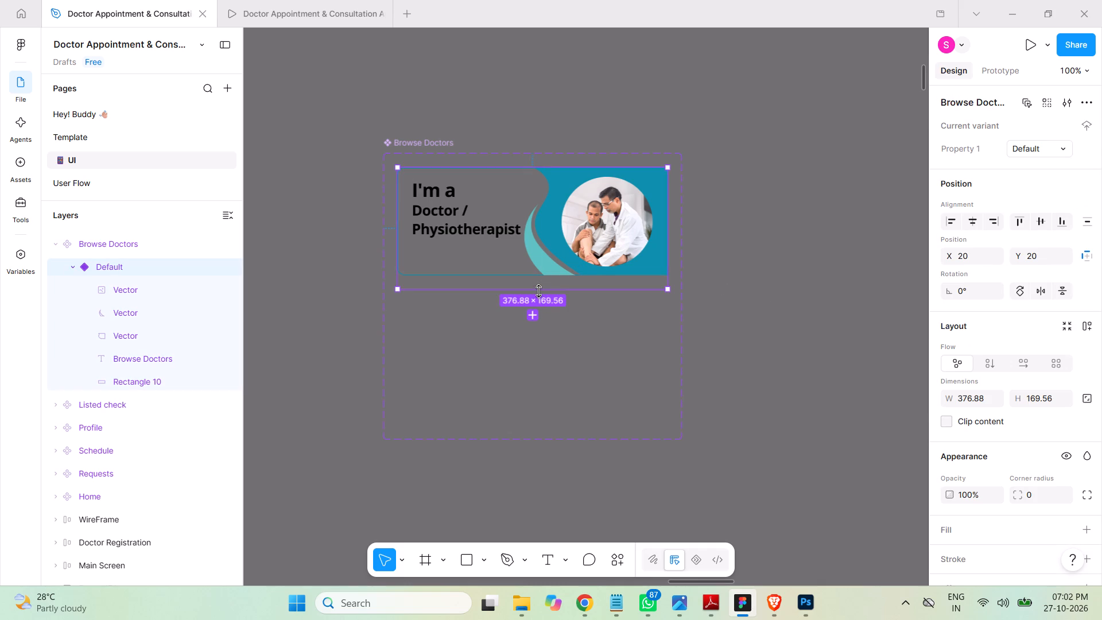
left_click_drag(538, 291, 539, 284)
key("ctrl+z")
left_click_drag(539, 289, 540, 276, "ctrl")
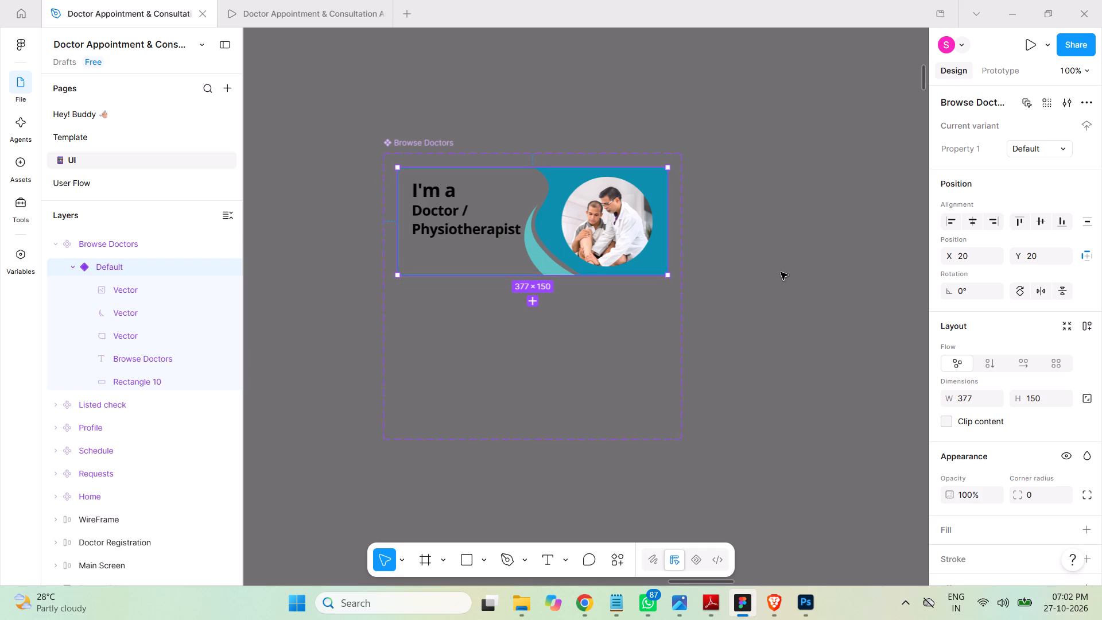
Add a second variant to the Browse Doctors component set and place it below Default at X 19, Y 187.
left_click(533, 303)
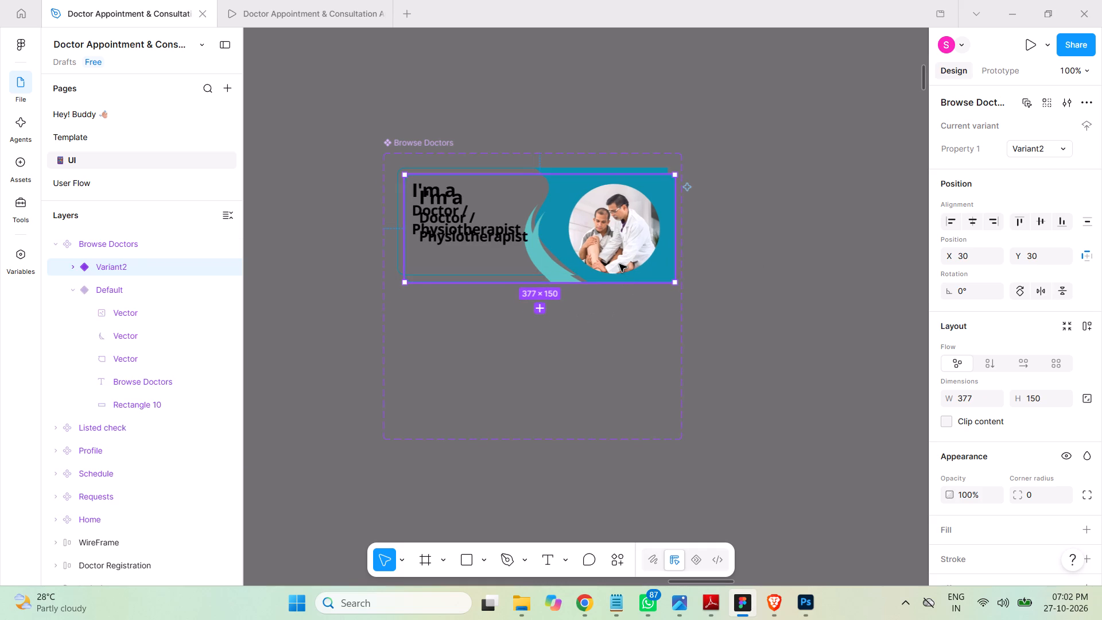
left_click_drag(619, 264, 612, 283)
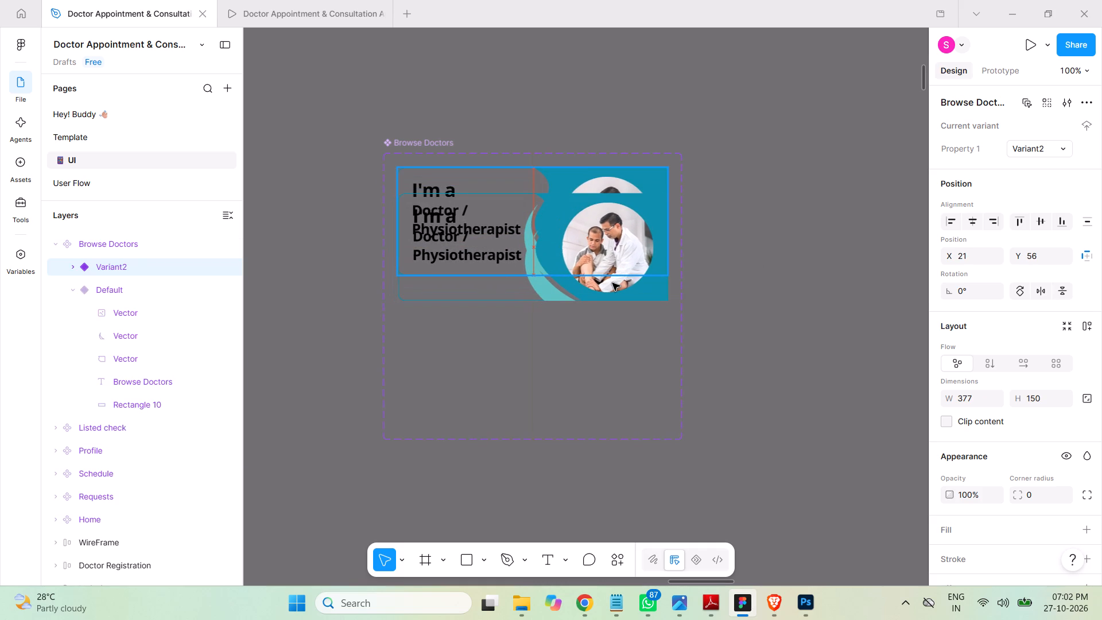
left_click_drag(612, 283, 610, 347)
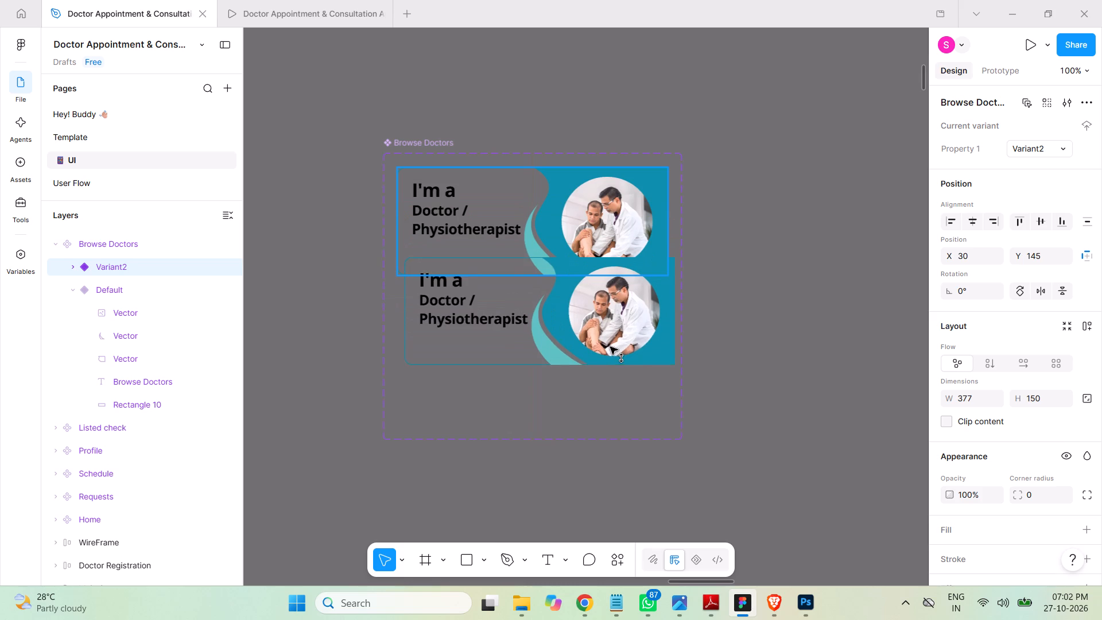
left_click_drag(610, 347, 611, 379)
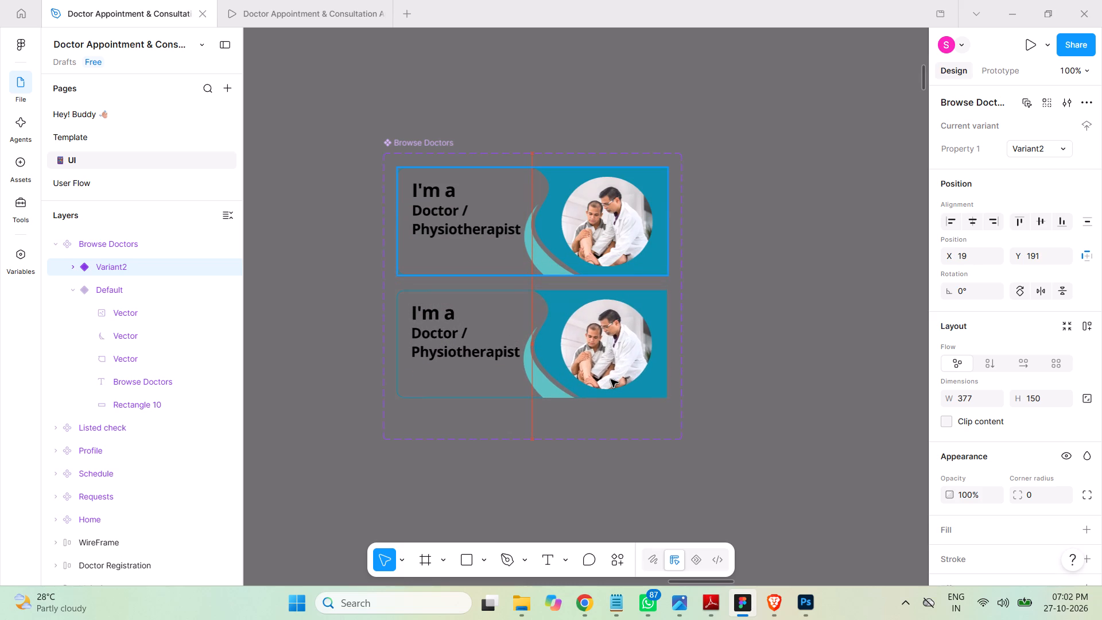
left_click_drag(611, 379, 610, 377)
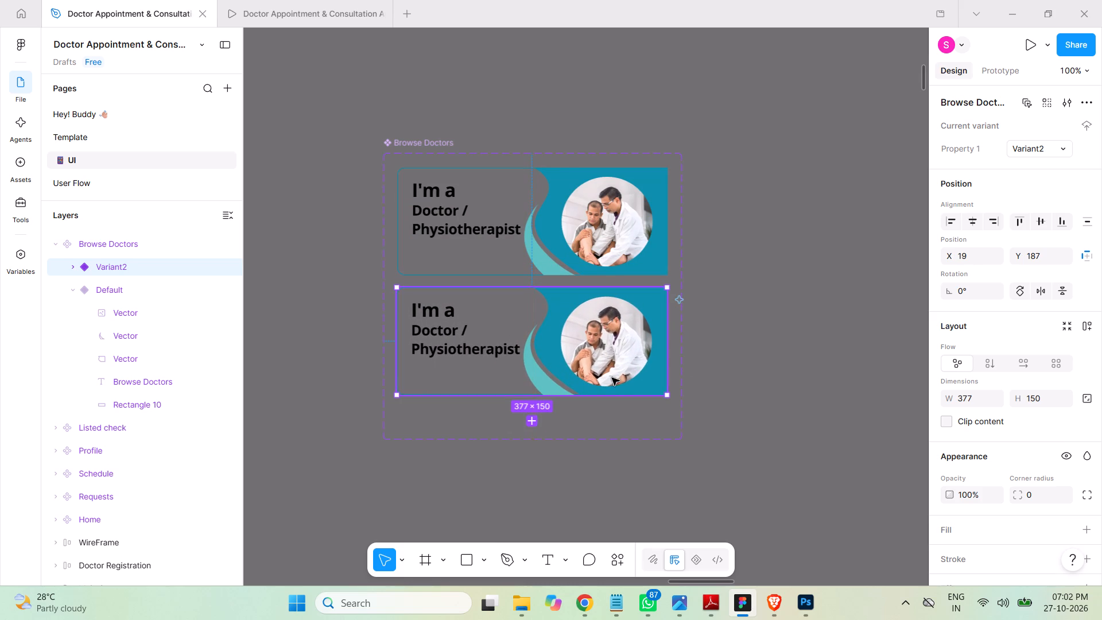
left_click(738, 350)
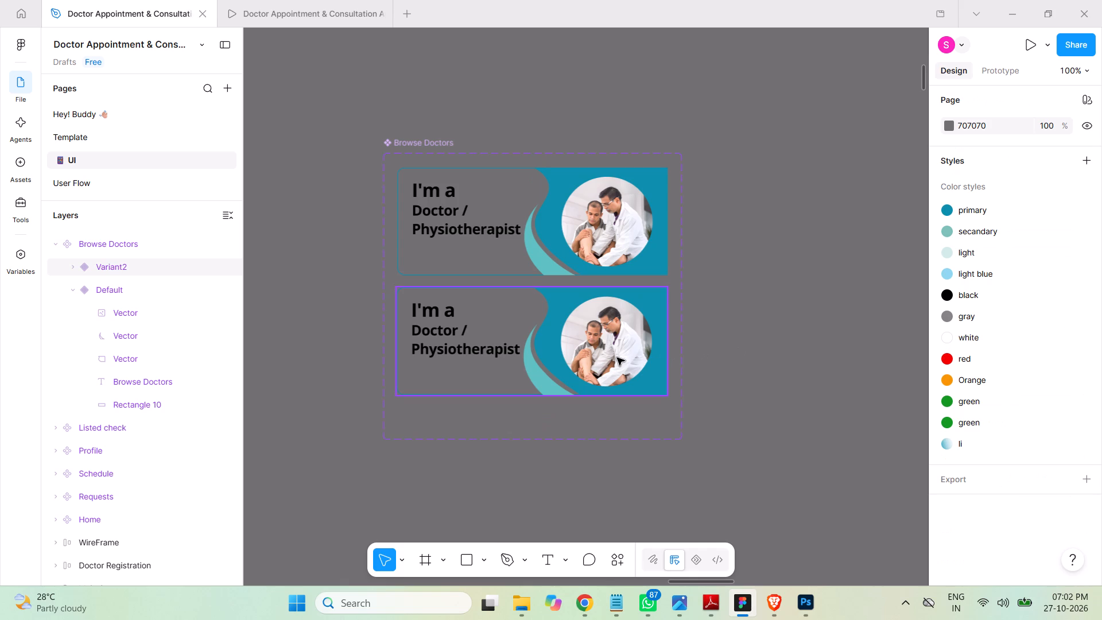
Reduce the Browse Doctors component set's height to 357 so it fits closely around both variants.
left_click(546, 442)
left_click(536, 441)
left_click(433, 148)
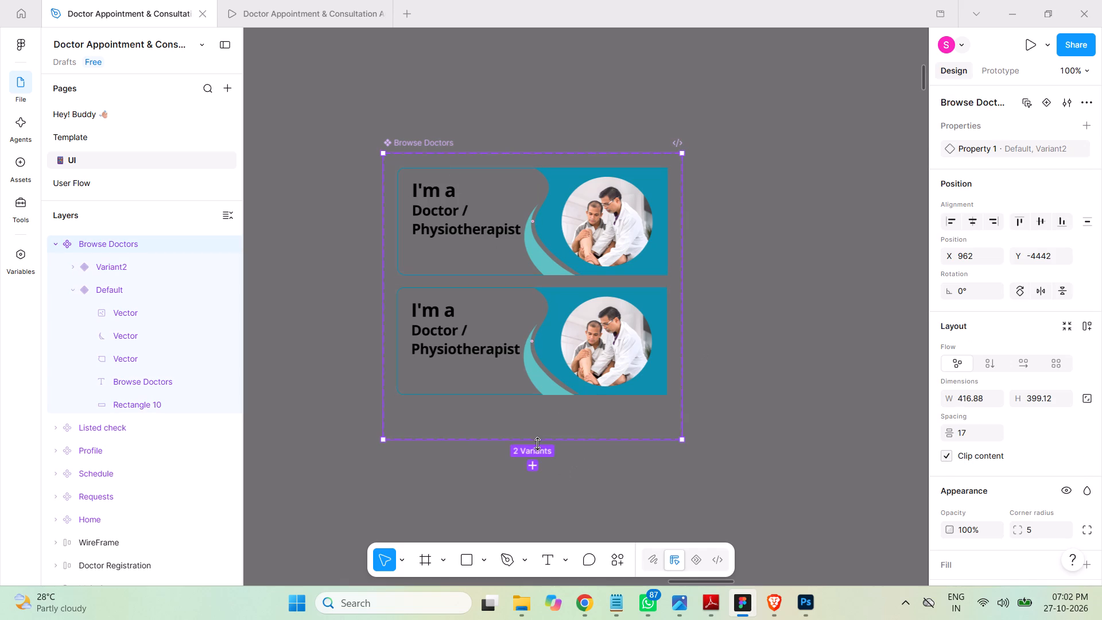
left_click_drag(537, 444, 536, 407, "ctrl")
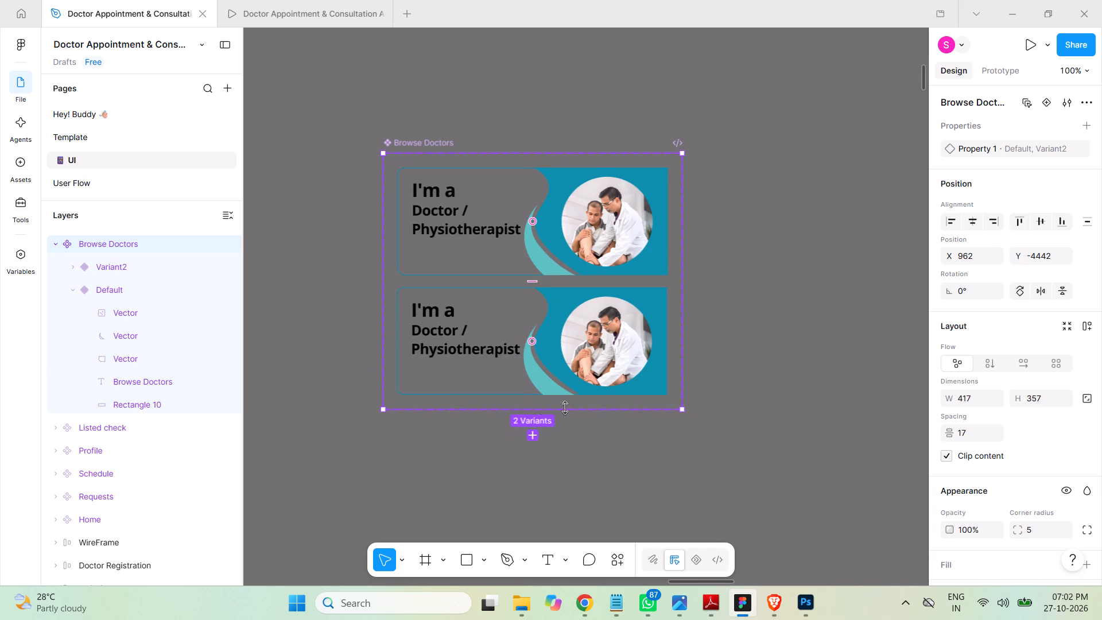
left_click(772, 378)
Switch the circular doctor photo's image fill in Variant2 to Crop for editing.
left_click(611, 355)
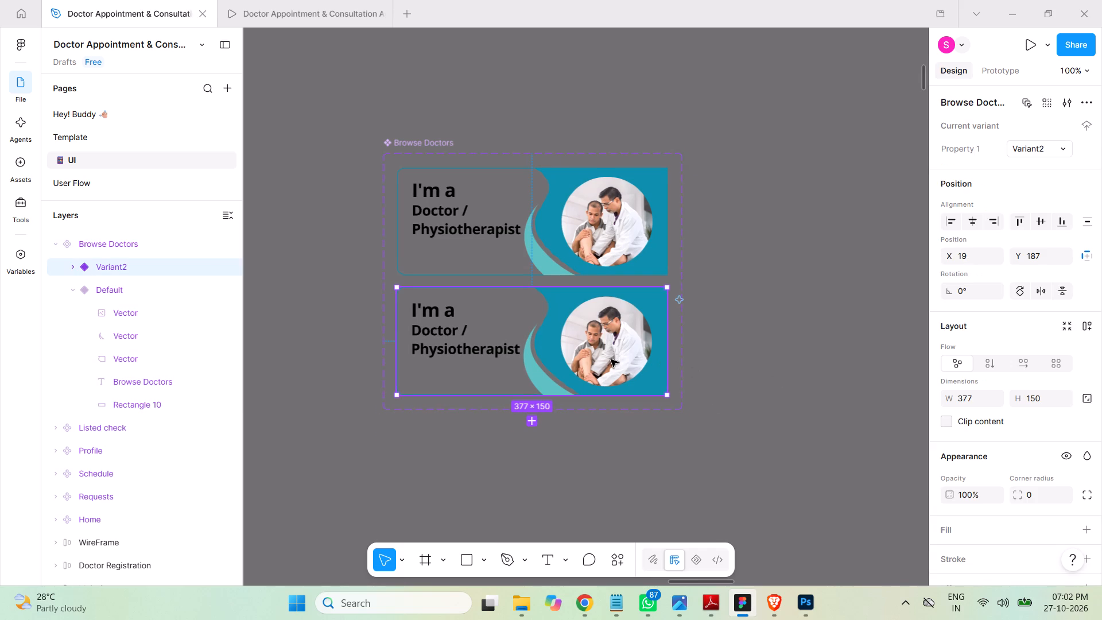
left_click(75, 289)
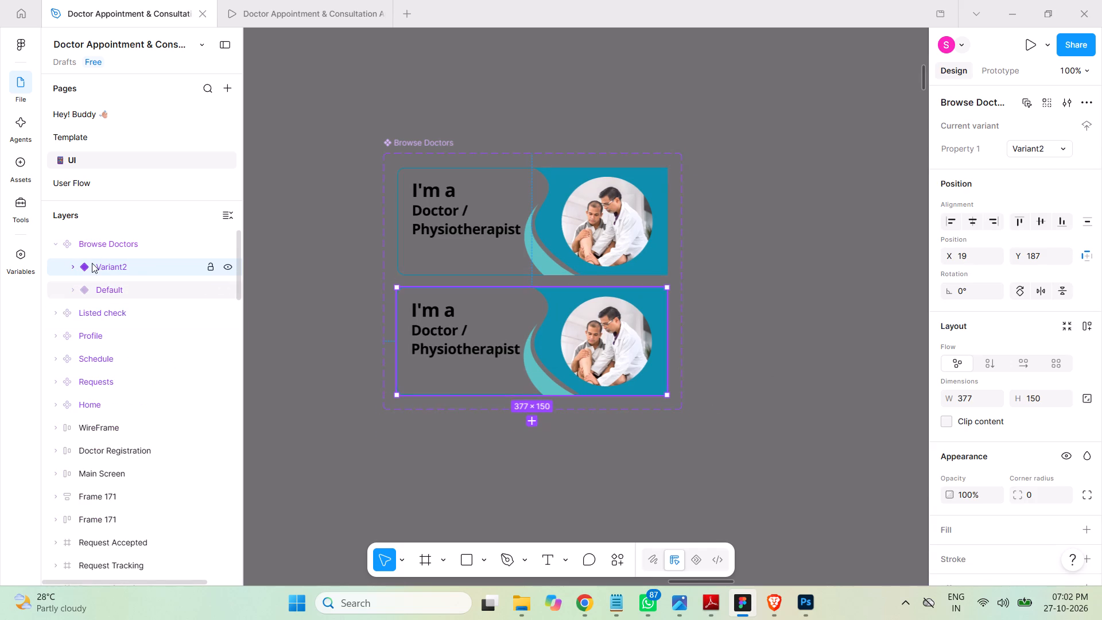
left_click(77, 265)
left_click(130, 289)
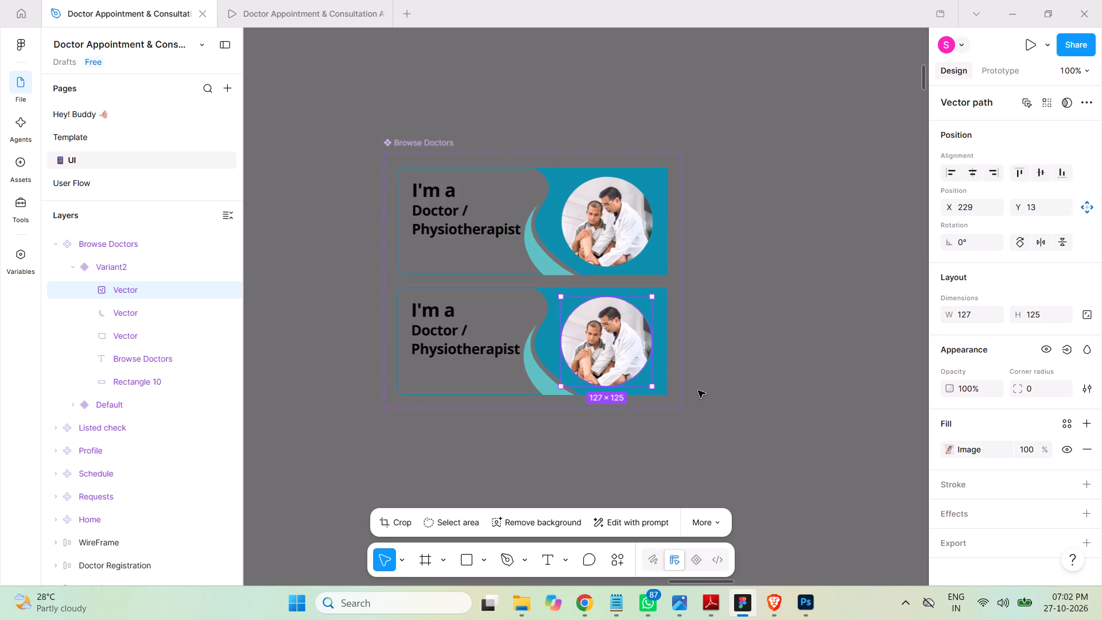
key("ctrl+equal")
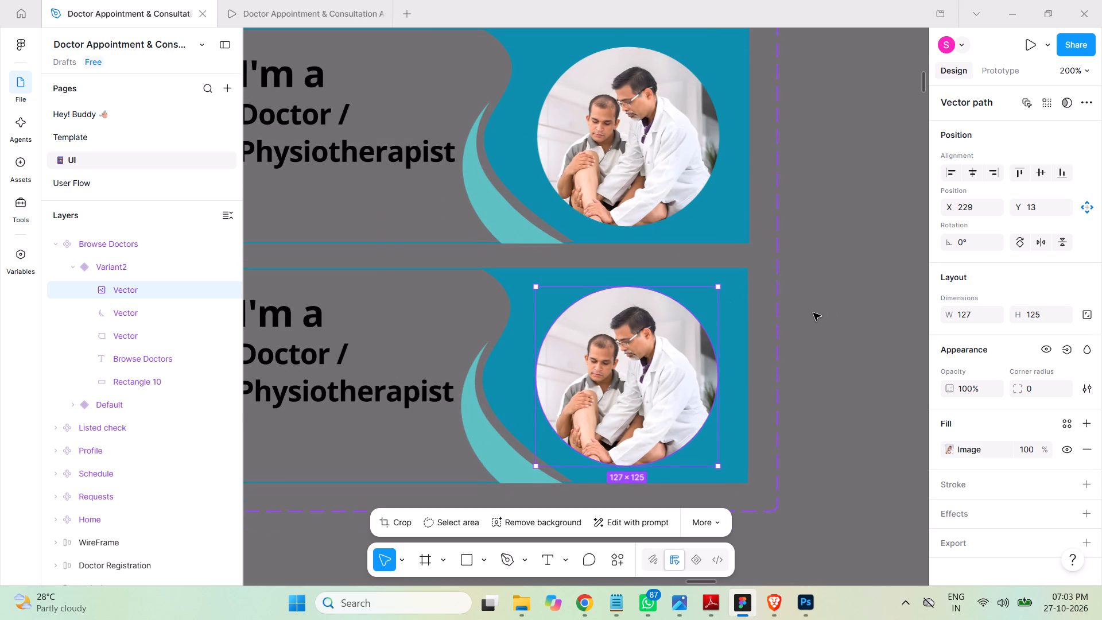
scroll(813, 313, "down", 1)
scroll(813, 313, "up", 2)
scroll(813, 313, "down", 2)
scroll(812, 313, "up", 2)
scroll(812, 313, "down", 5)
scroll(1020, 385, "down", 3)
left_click(971, 440)
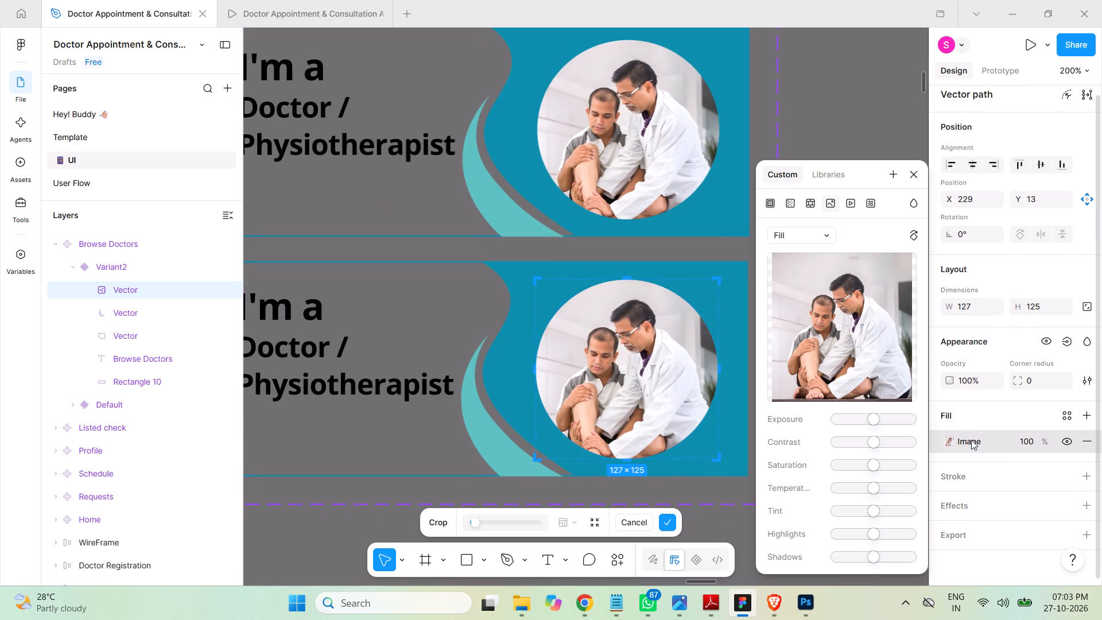
left_click(867, 281)
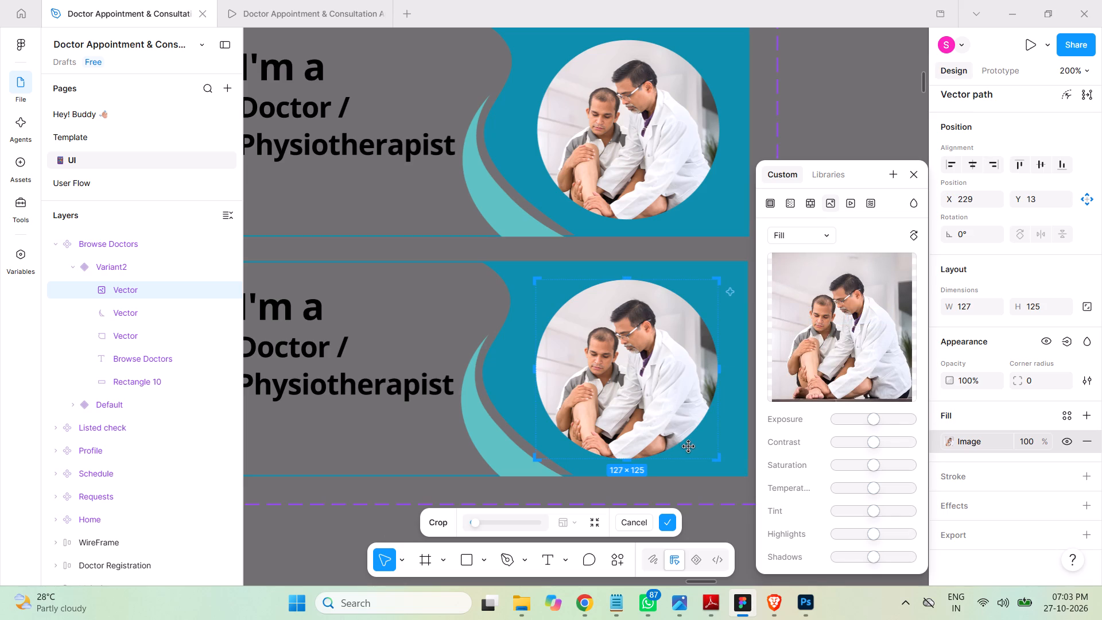
double_click(650, 359)
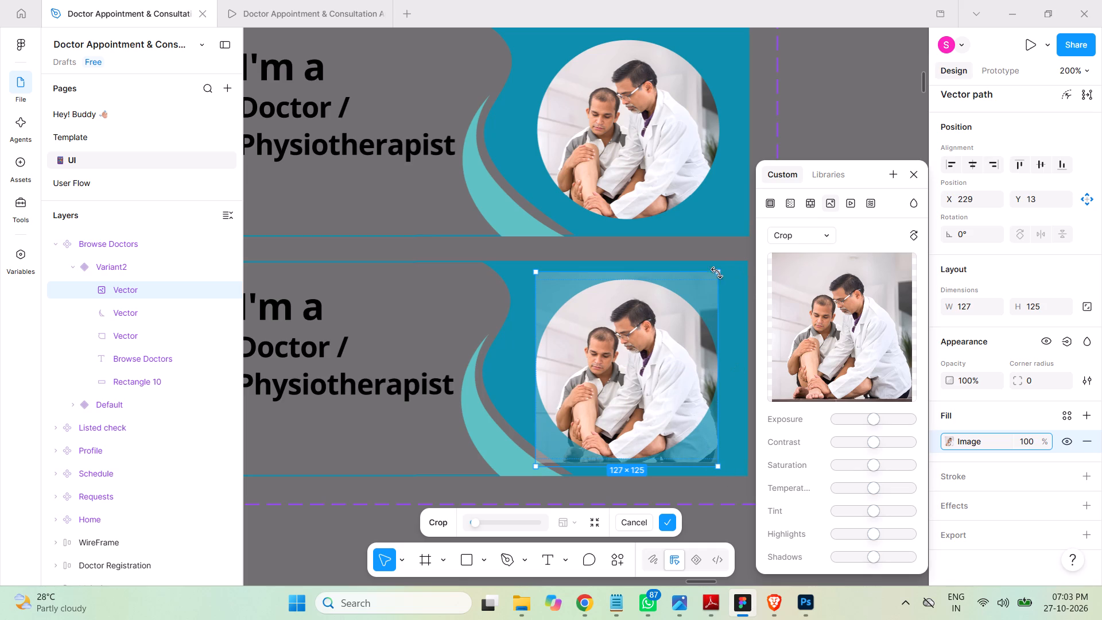
Enlarge Variant2's photo inside its 127 × 125 circle, shift it to recentre the doctor and patient, and apply the crop.
left_click_drag(720, 274, 739, 261, "shift")
key("ctrl+z")
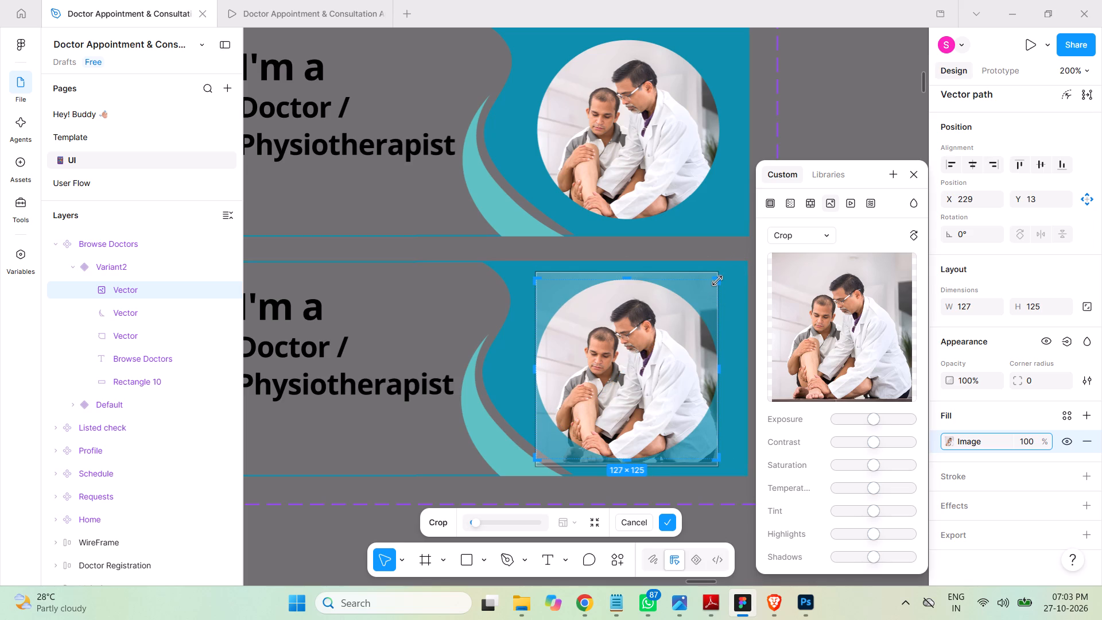
left_click(688, 272)
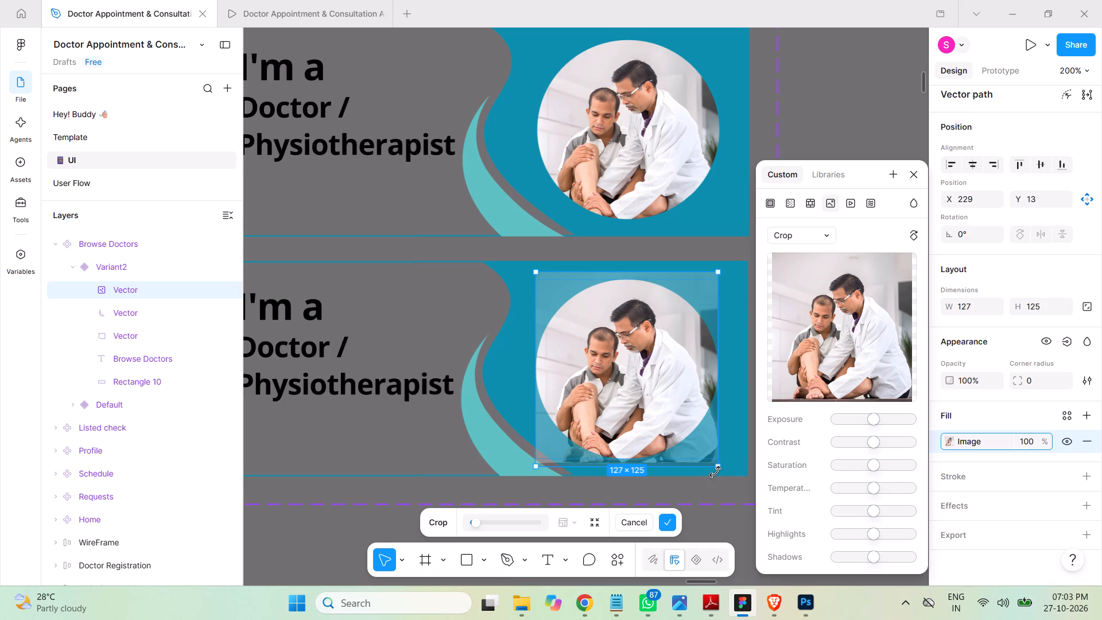
left_click_drag(715, 471, 717, 474)
left_click_drag(717, 474, 727, 499)
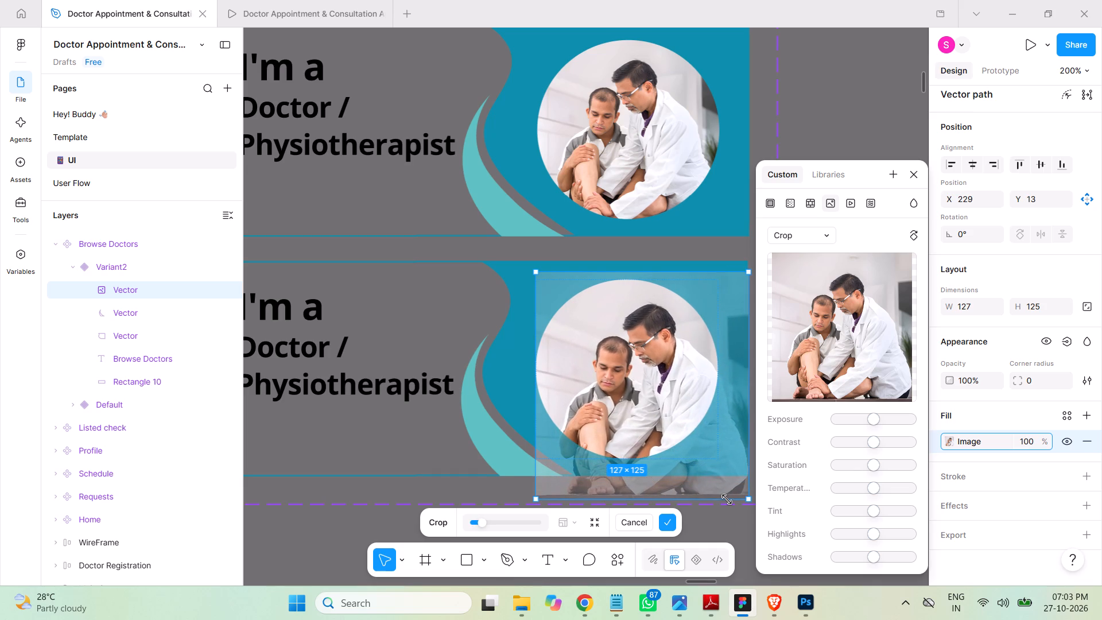
left_click_drag(727, 499, 727, 501)
left_click_drag(724, 490, 713, 488)
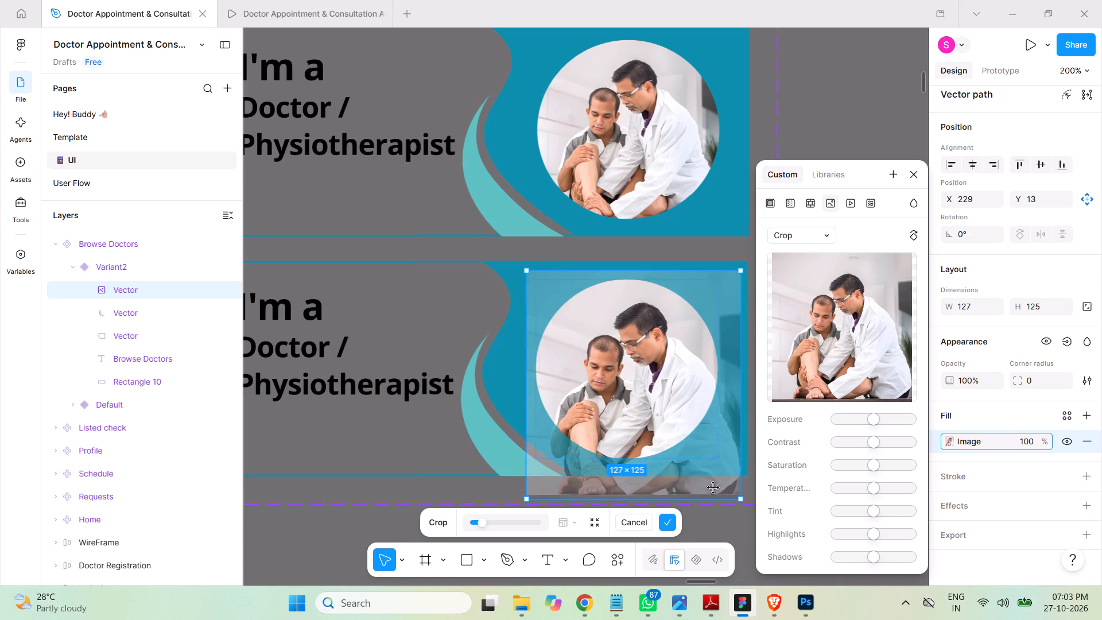
left_click_drag(713, 488, 704, 480)
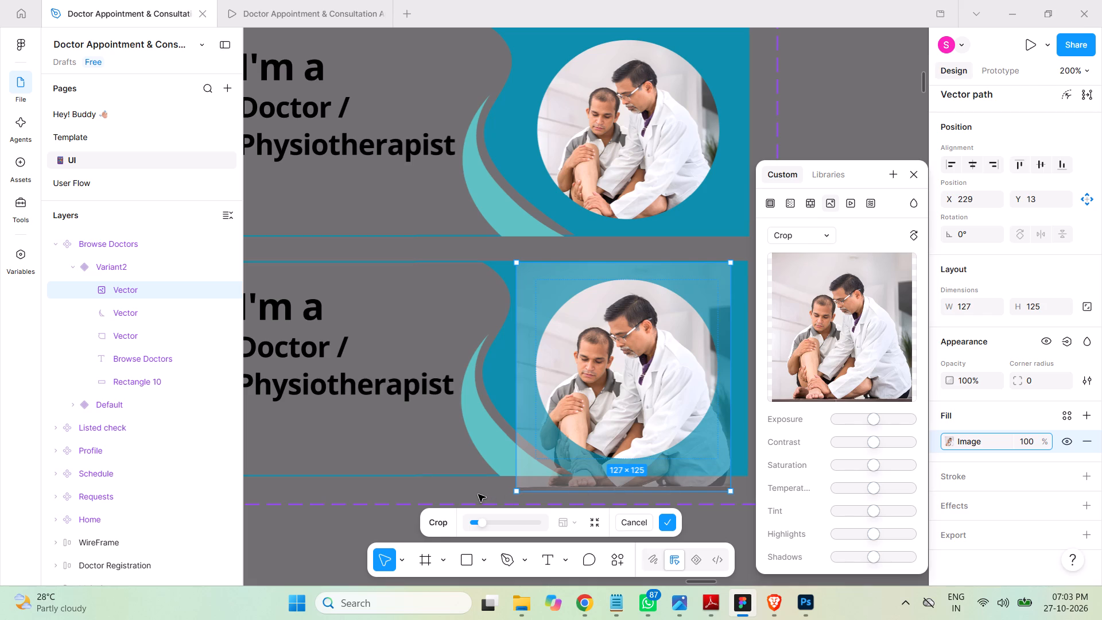
left_click(478, 494)
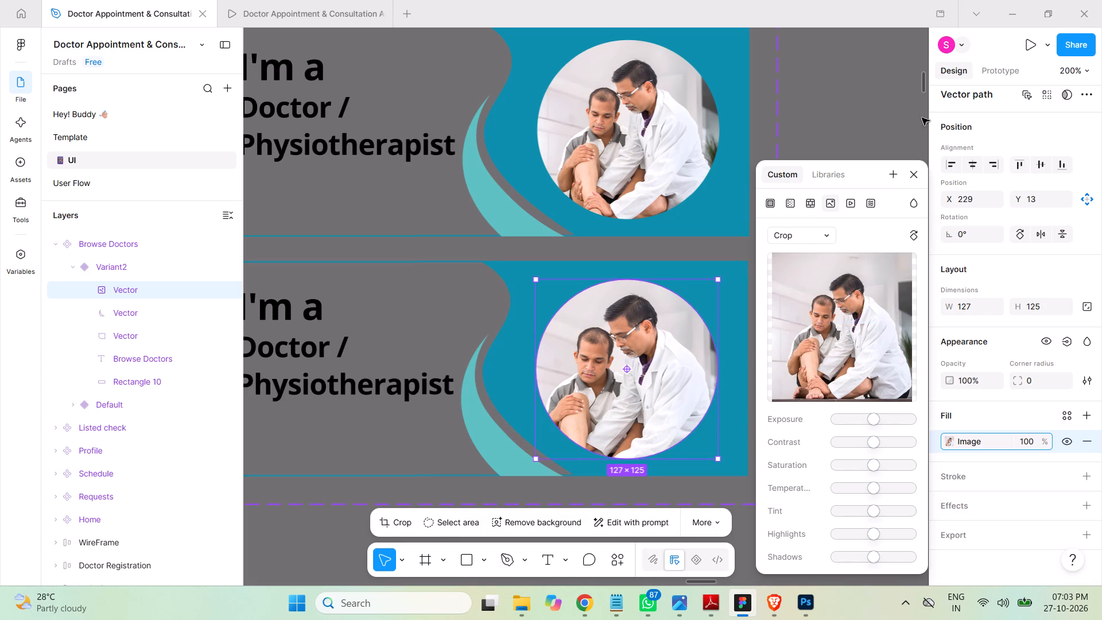
left_click(914, 175)
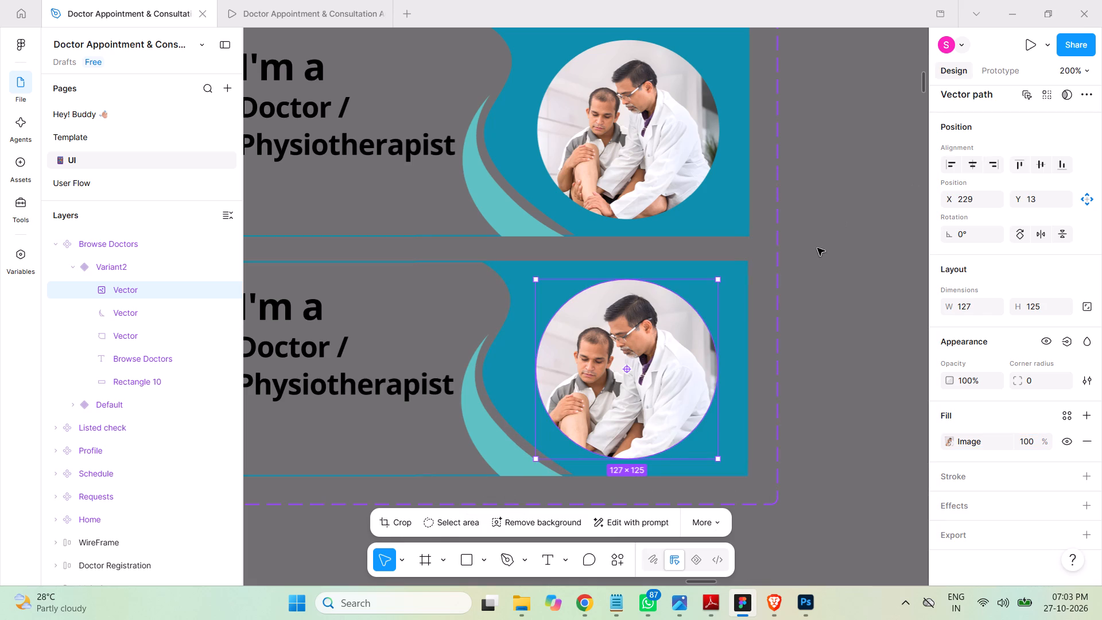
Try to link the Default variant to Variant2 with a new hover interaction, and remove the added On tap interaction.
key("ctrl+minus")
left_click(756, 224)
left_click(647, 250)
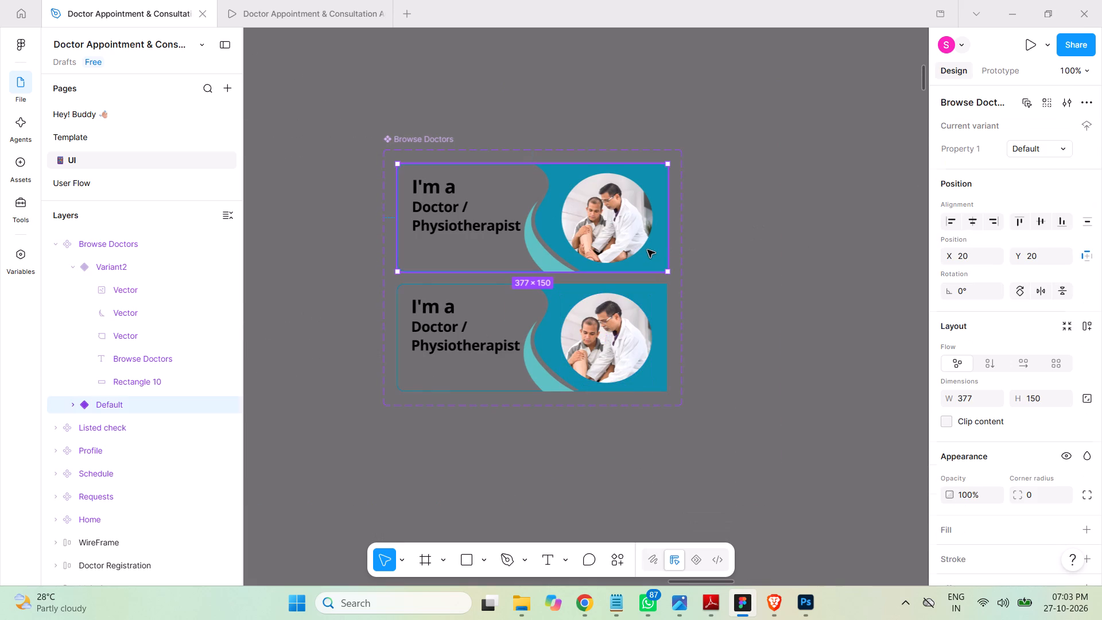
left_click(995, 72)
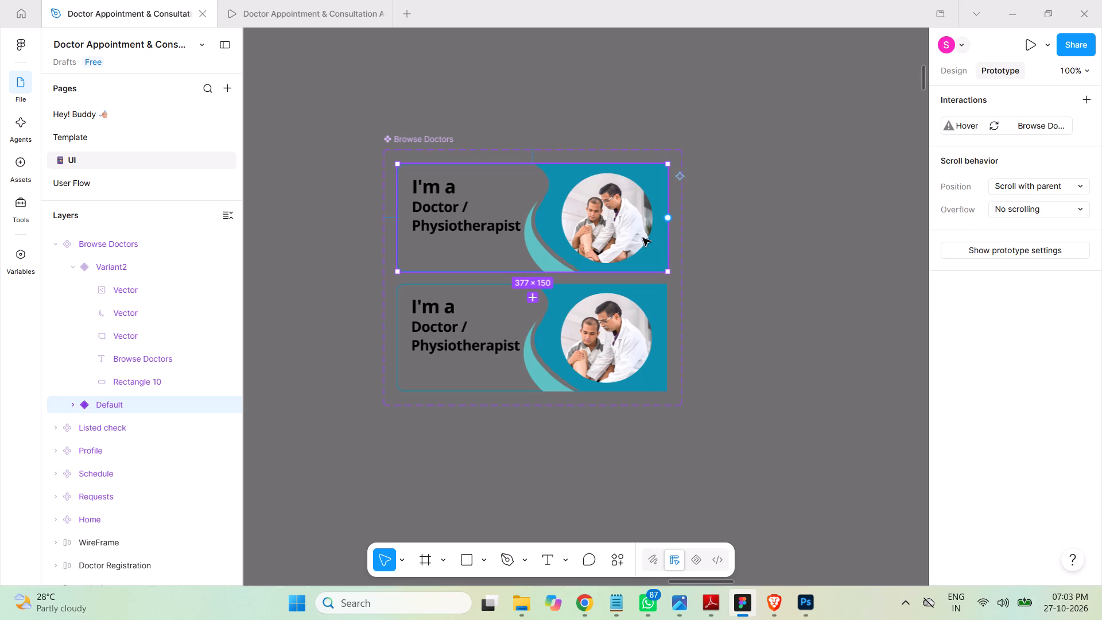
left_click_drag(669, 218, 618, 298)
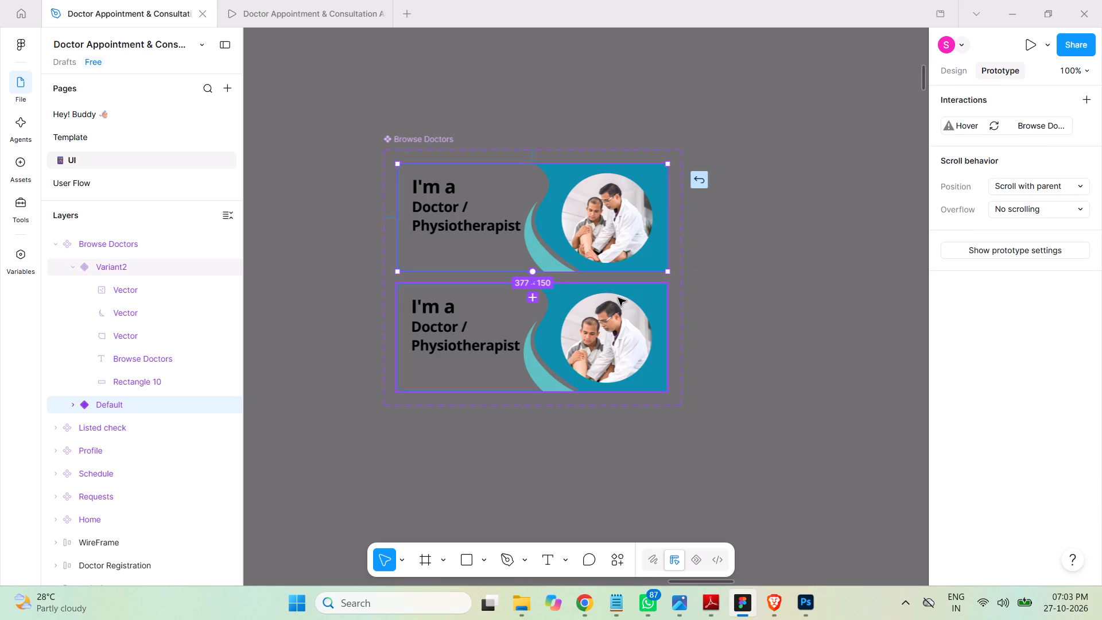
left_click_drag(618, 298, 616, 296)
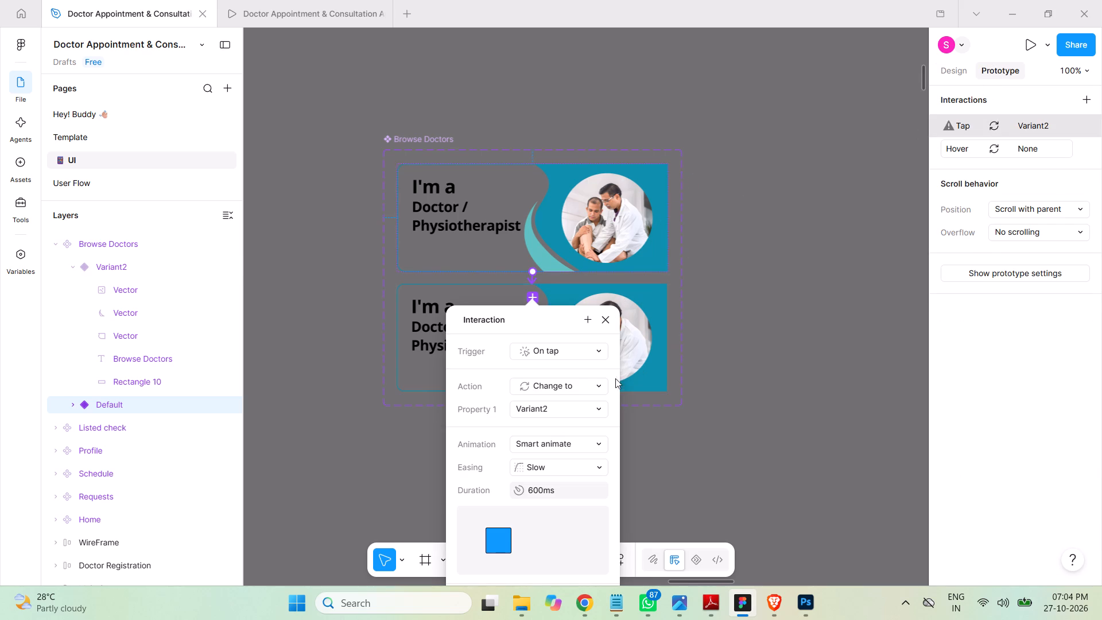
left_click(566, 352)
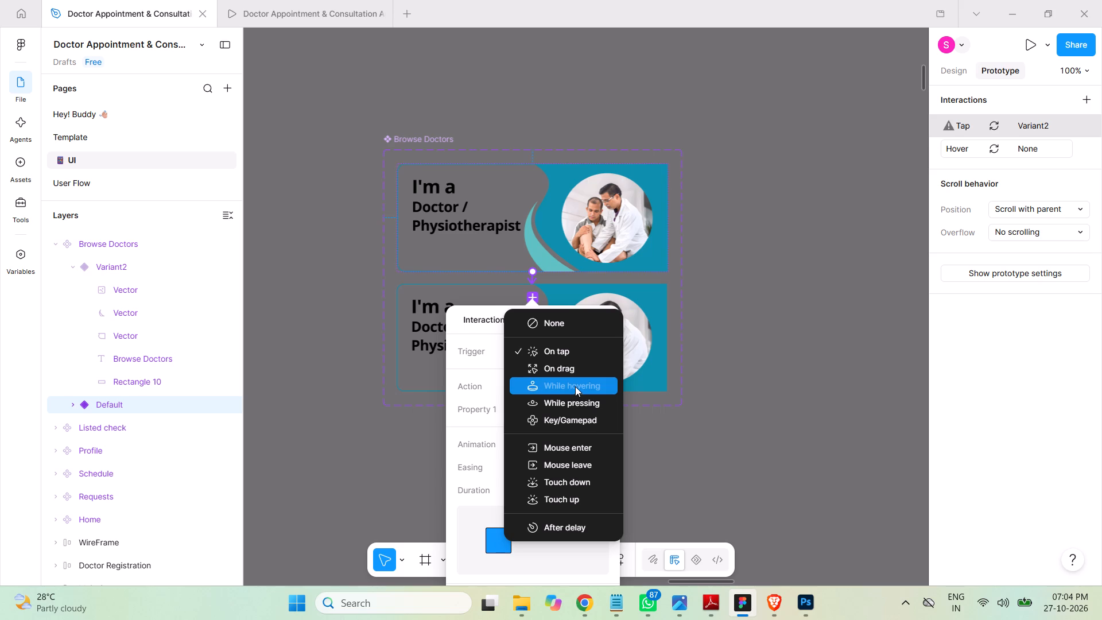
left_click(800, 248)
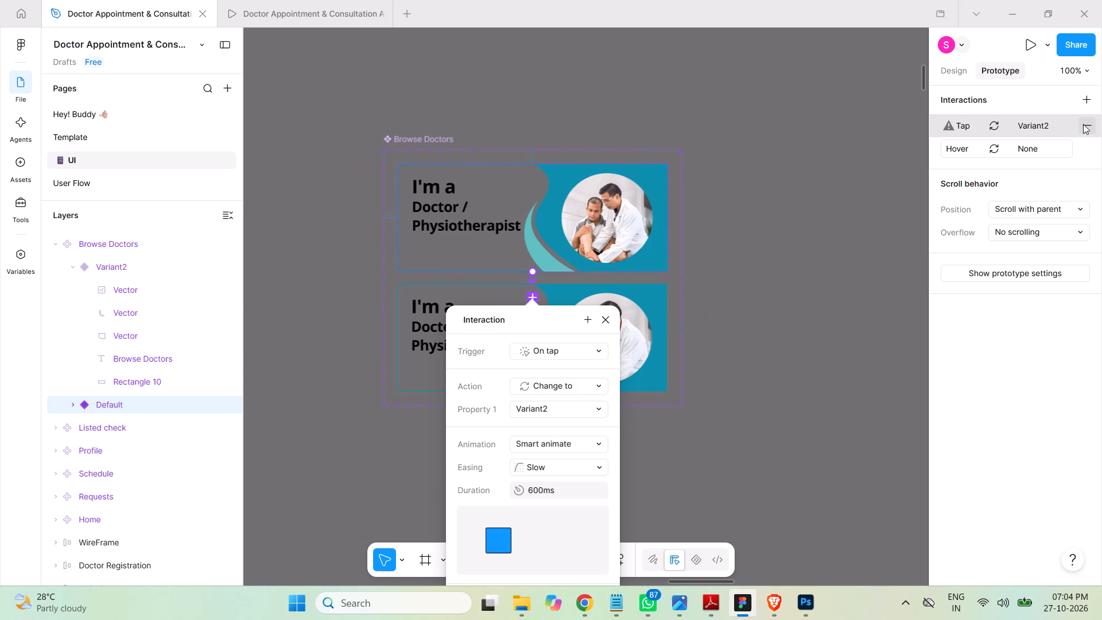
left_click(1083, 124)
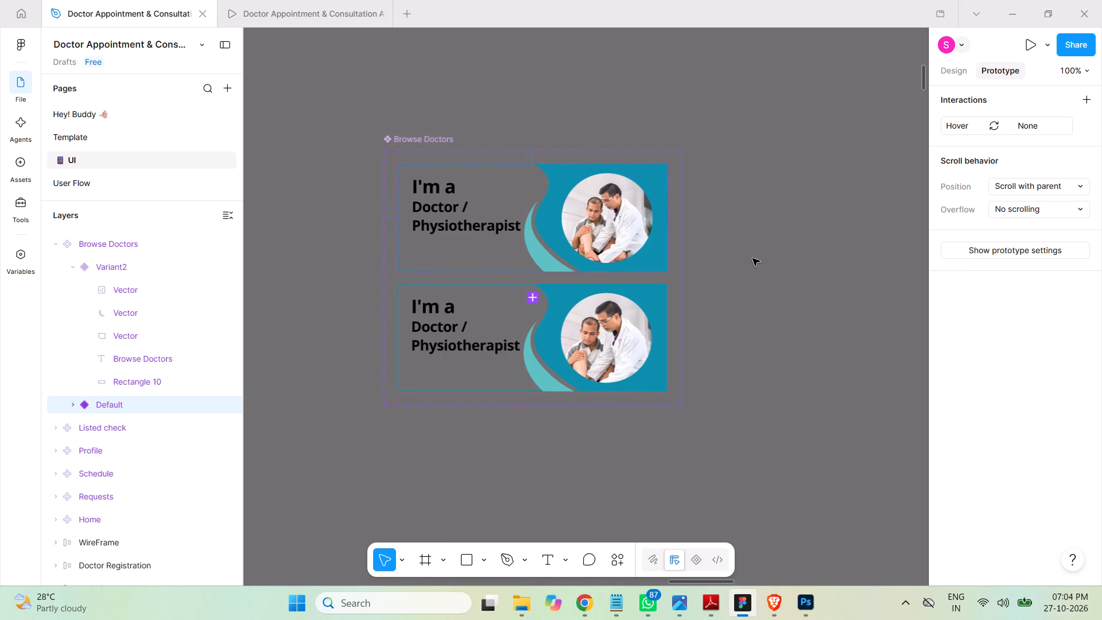
Save the file, test the Login screen's role cards in the prototype preview, and close the preview.
key("ctrl+s")
left_click(297, 10)
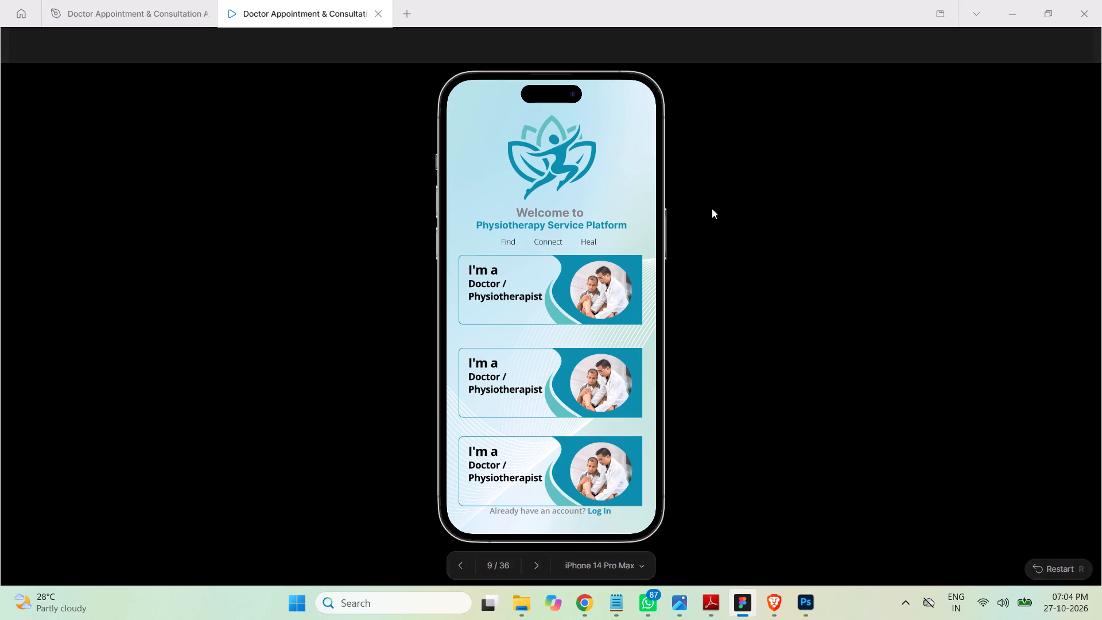
left_click(744, 196)
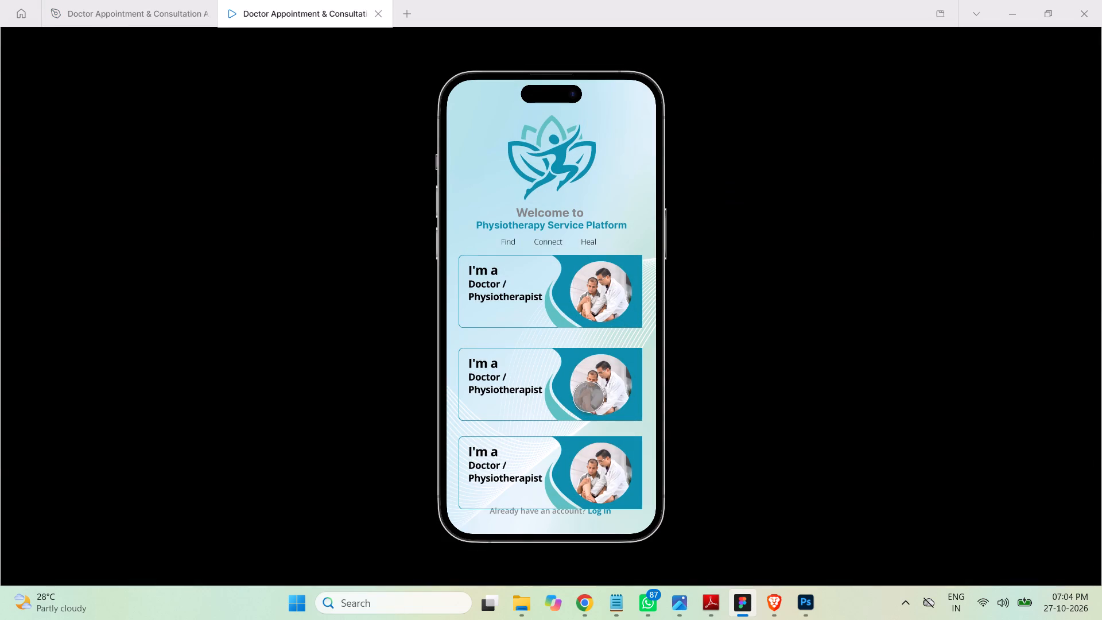
left_click(711, 344)
left_click(600, 338)
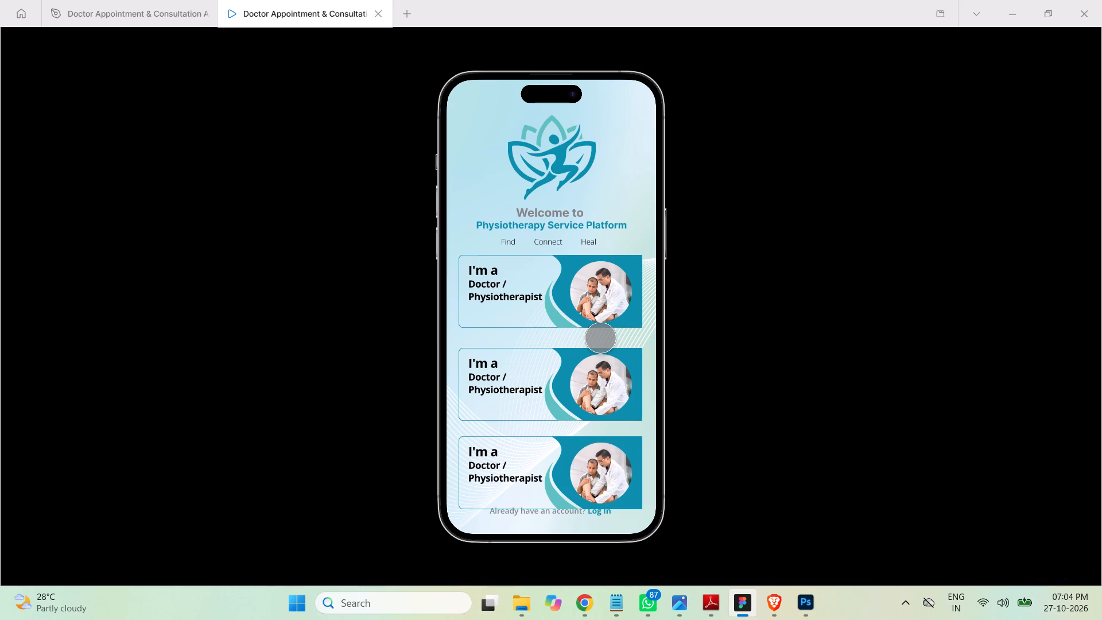
left_click(561, 342)
left_click(614, 195)
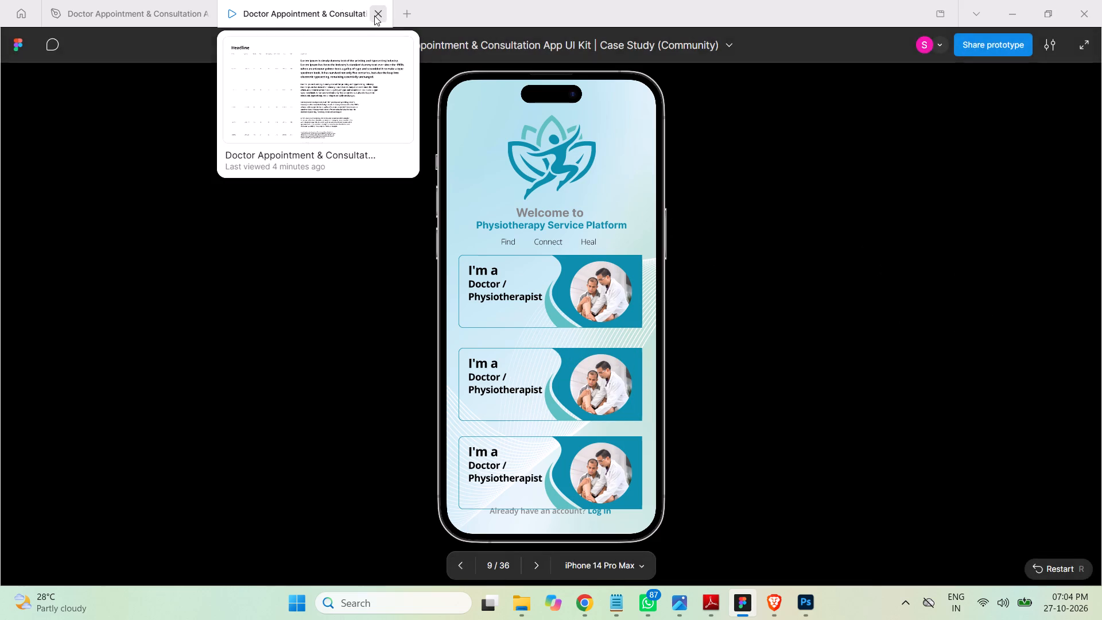
left_click(378, 13)
left_click(137, 11)
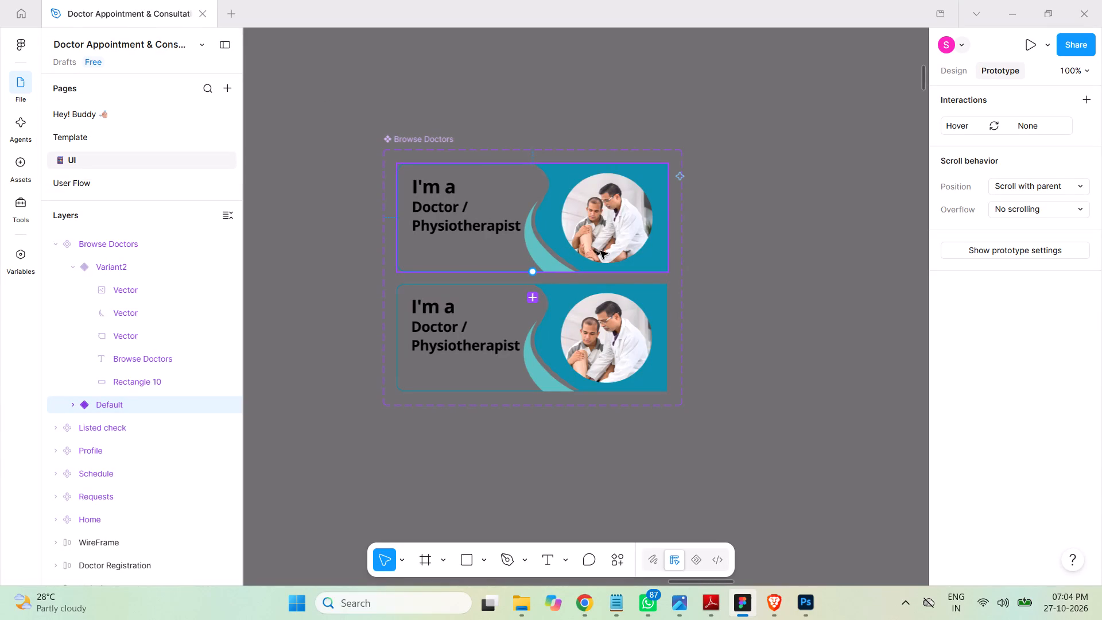
Set the Default variant's While hovering interaction to change to Variant2, and save the file.
left_click(956, 123)
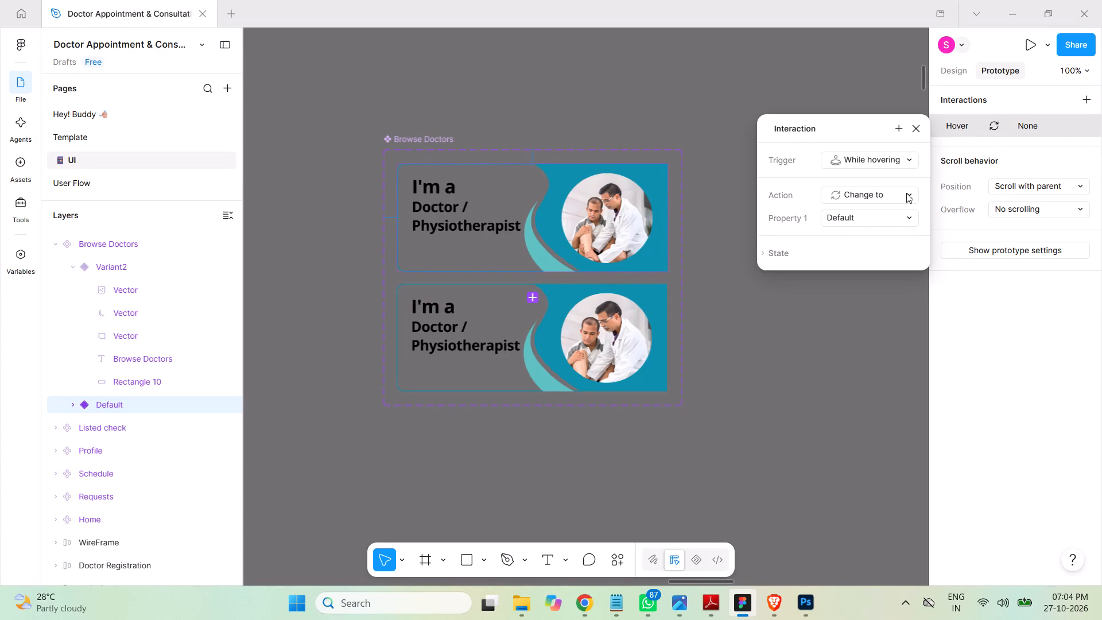
left_click(874, 221)
left_click(874, 238)
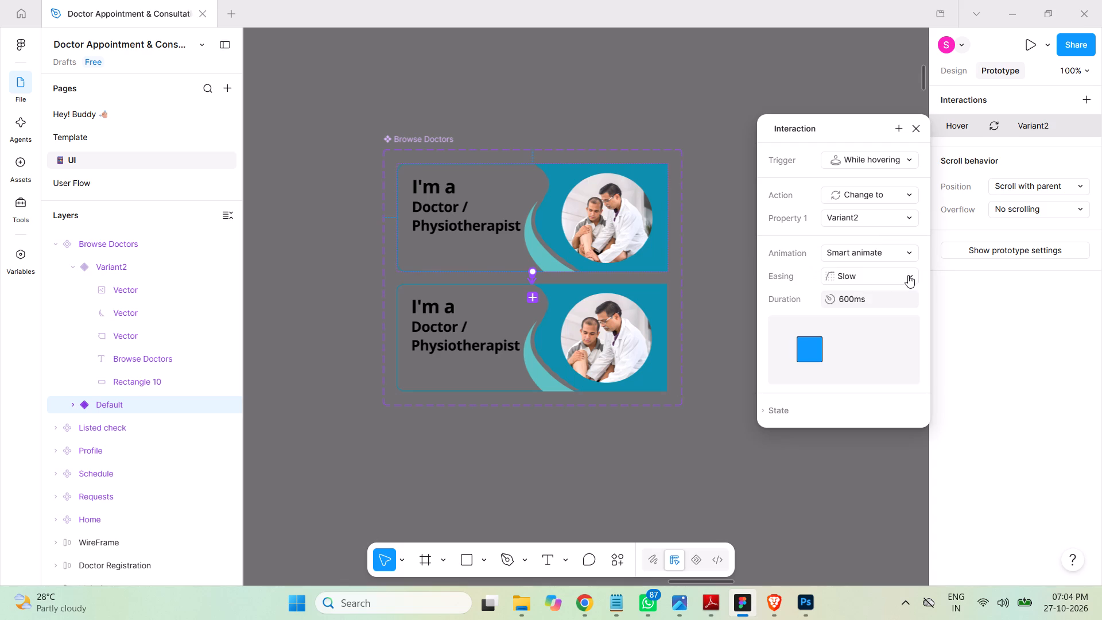
left_click(917, 130)
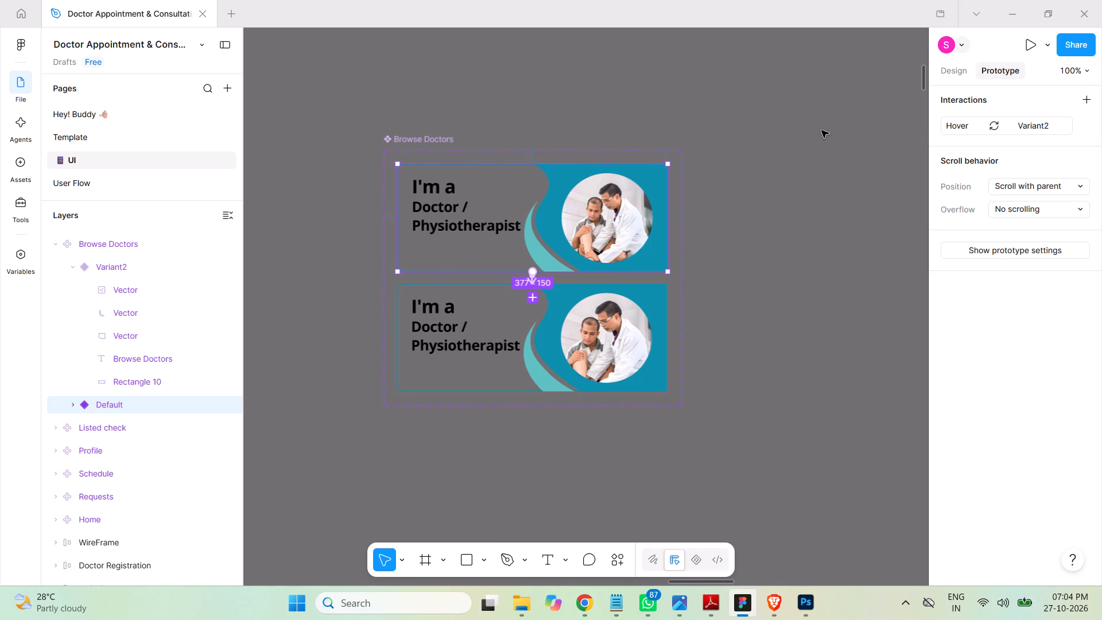
key("ctrl+s")
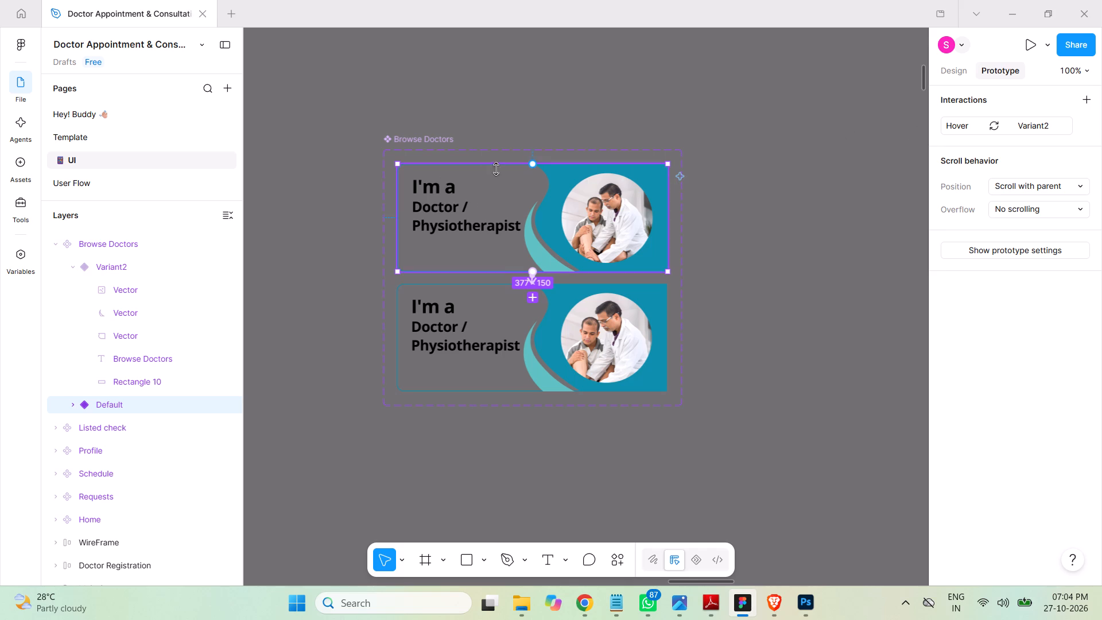
Collapse the Browse Doctors layers, clear the selection and return to design editing.
left_click(72, 266)
left_click(56, 245)
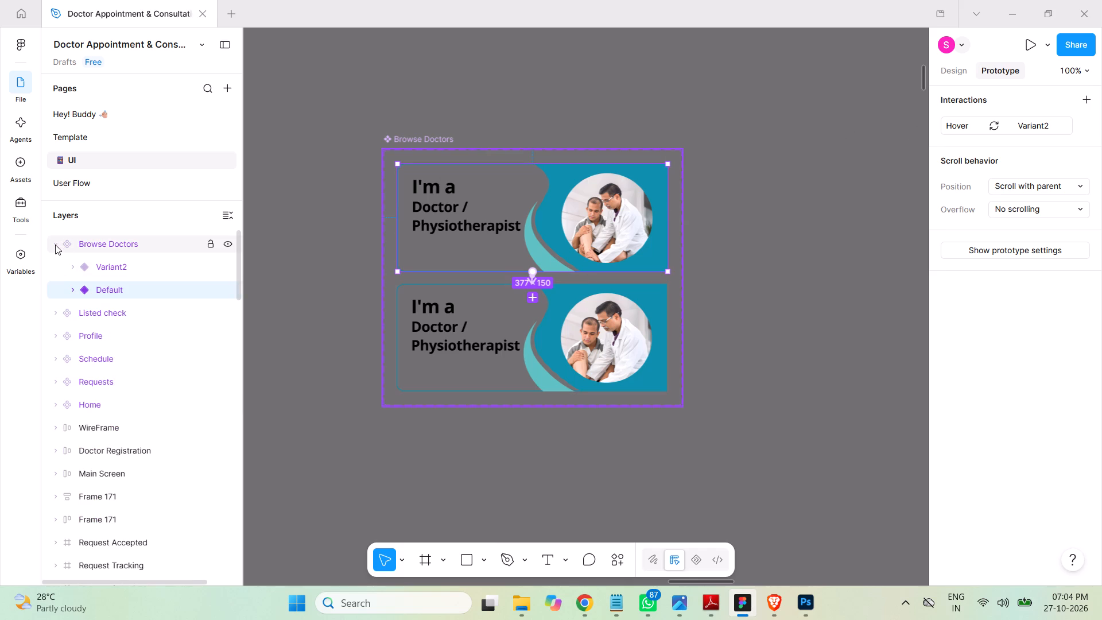
left_click(300, 232)
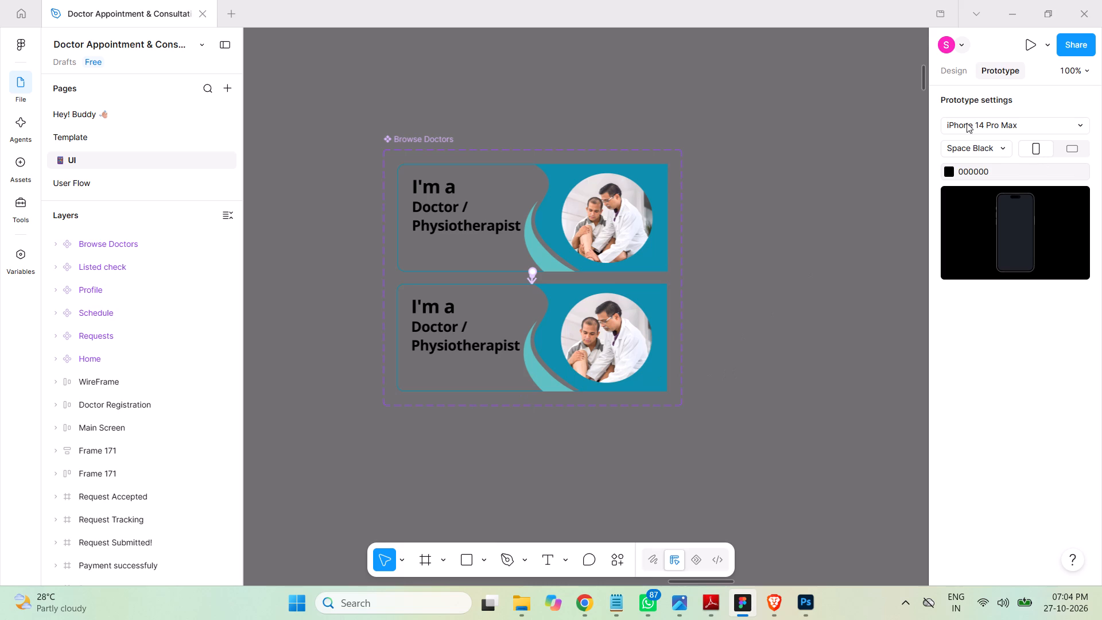
left_click(959, 71)
left_click(771, 233)
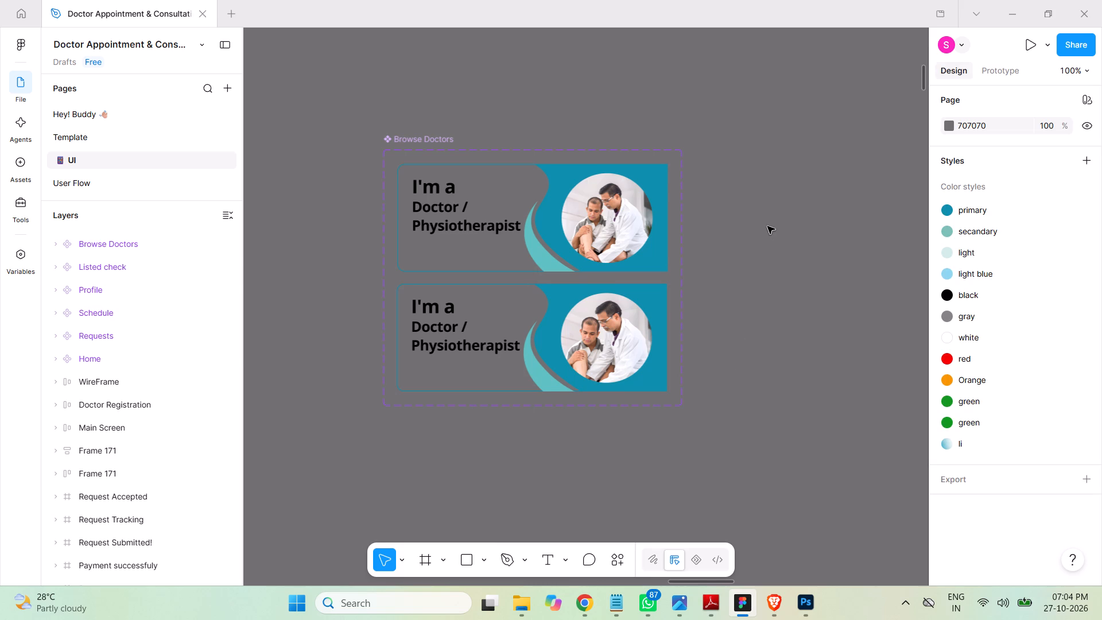
Check the Login screen with the stacked role cards in the prototype preview, return to the design file and clear the selection.
key("ctrl+minus")
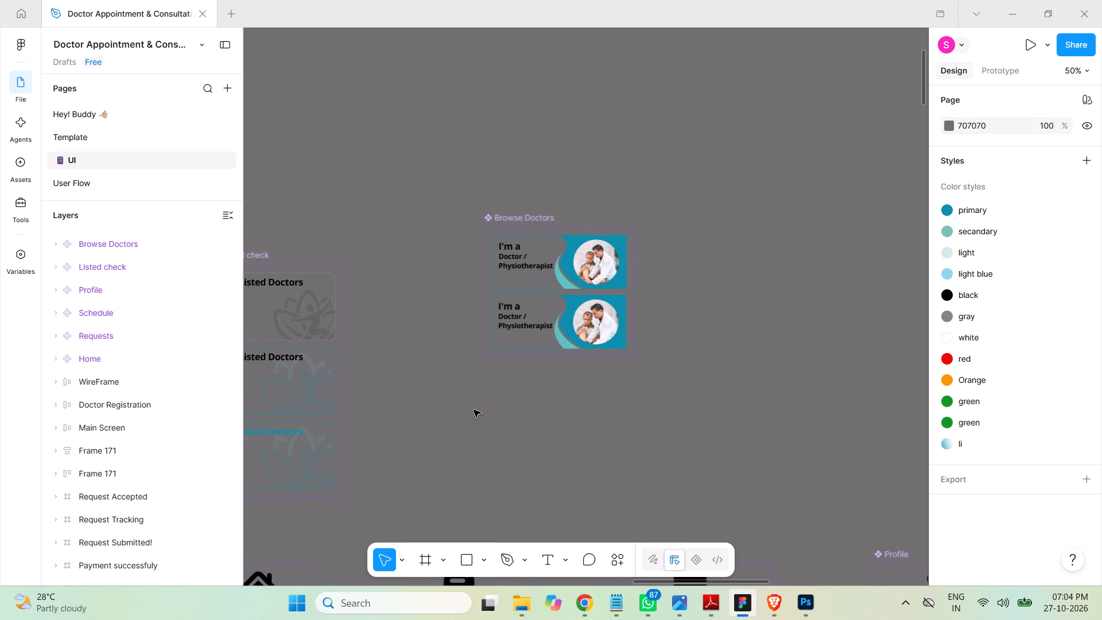
key("space")
key("space")
key("space")
key("space")
key("space")
key("space")
key("space")
key("space")
key("space")
key("space")
key("space")
key("space")
key("space")
key("space")
key("space")
key("space")
key("space")
key("space")
key("space")
key("space")
left_click_drag(457, 428, 793, 172)
left_click_drag(669, 330, 653, 77)
left_click_drag(673, 367, 544, 72)
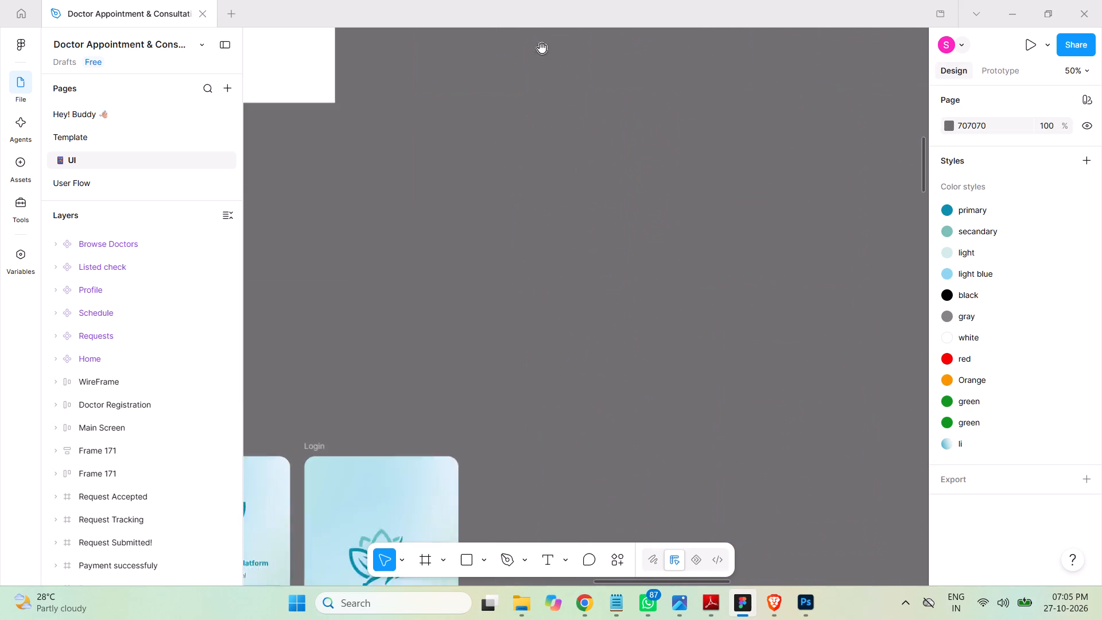
left_click_drag(626, 334, 820, 93)
left_click_drag(692, 270, 741, 192)
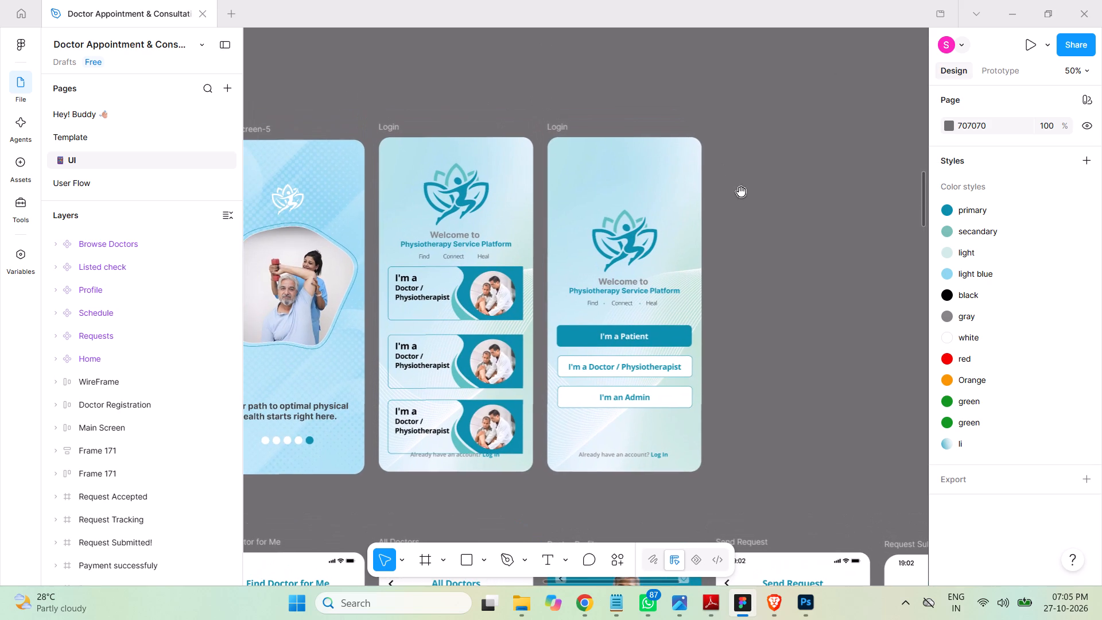
left_click(387, 126)
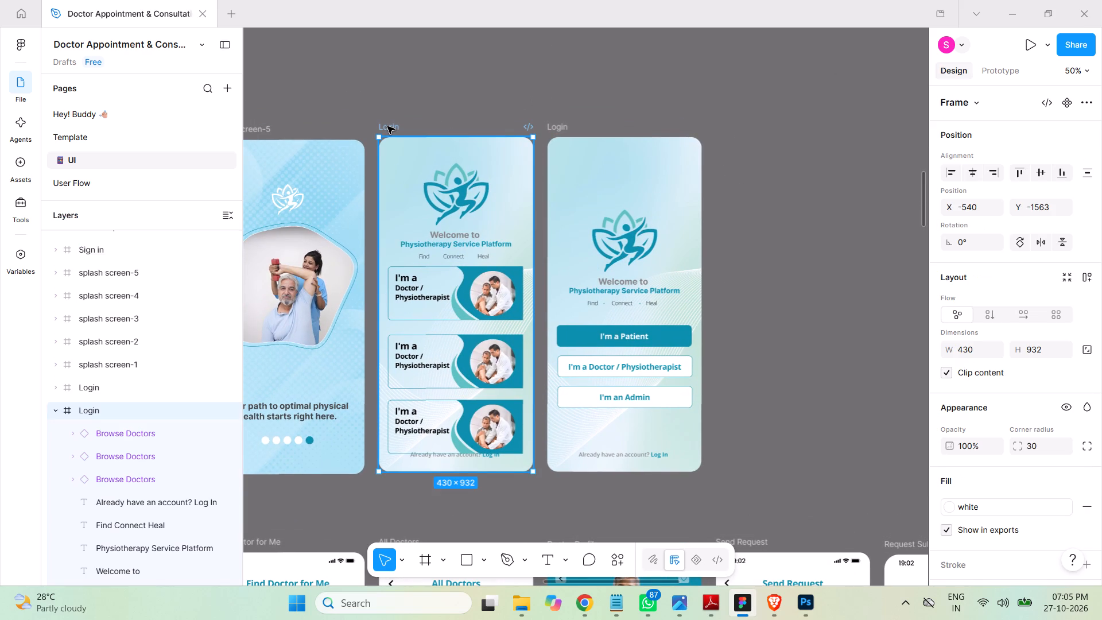
left_click(1026, 46)
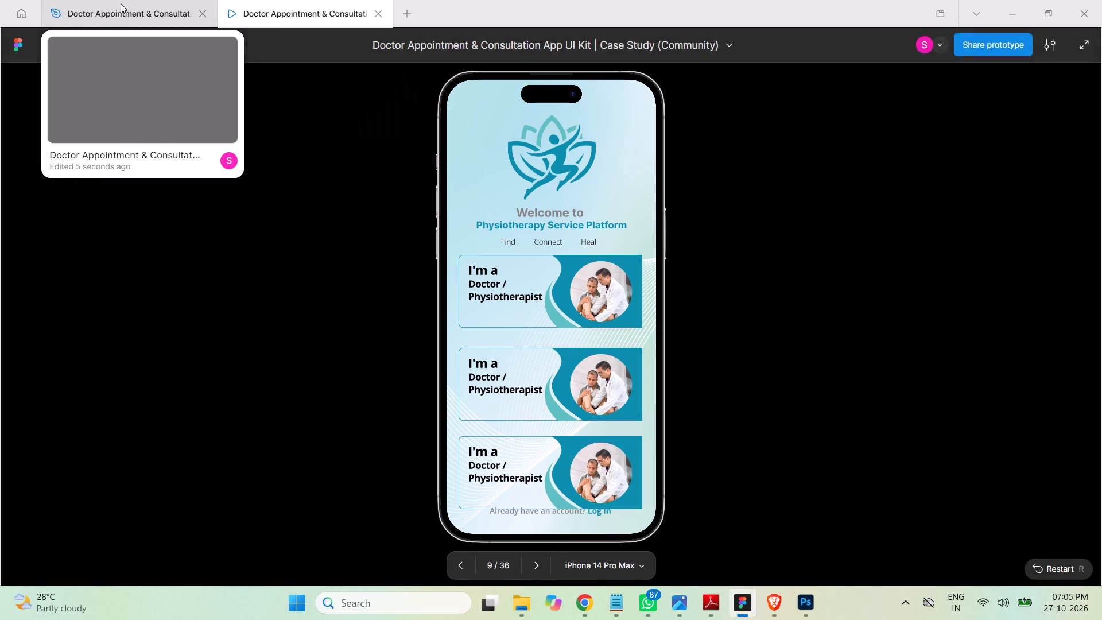
left_click(119, 10)
left_click(773, 373)
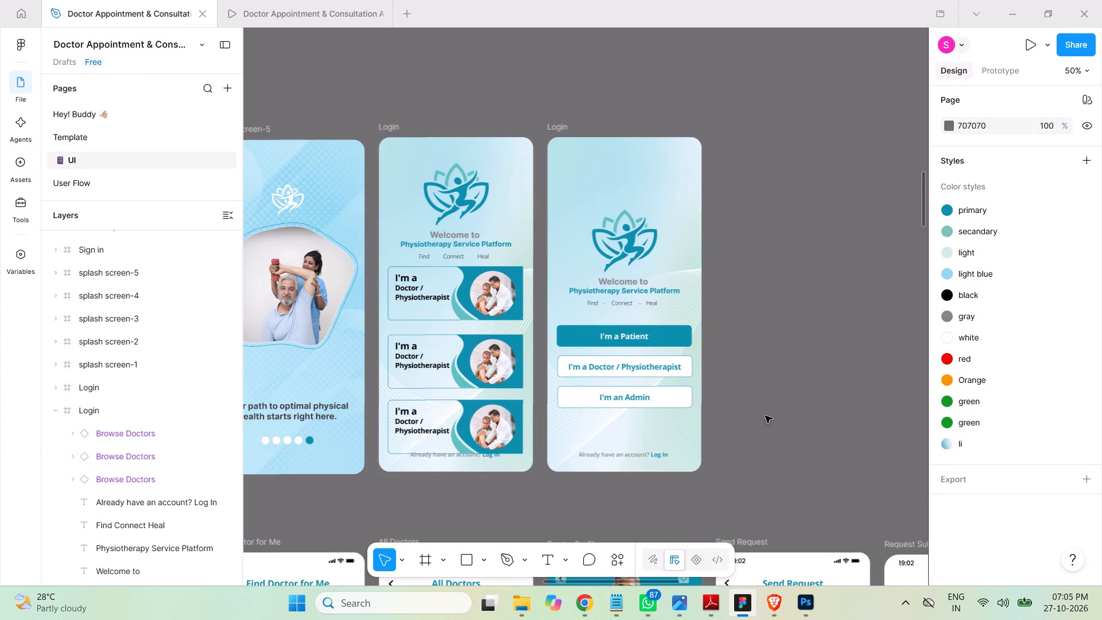
Move the Login screen's middle role card up, leaving a gap of about 17 below the first card.
key("ctrl+equal")
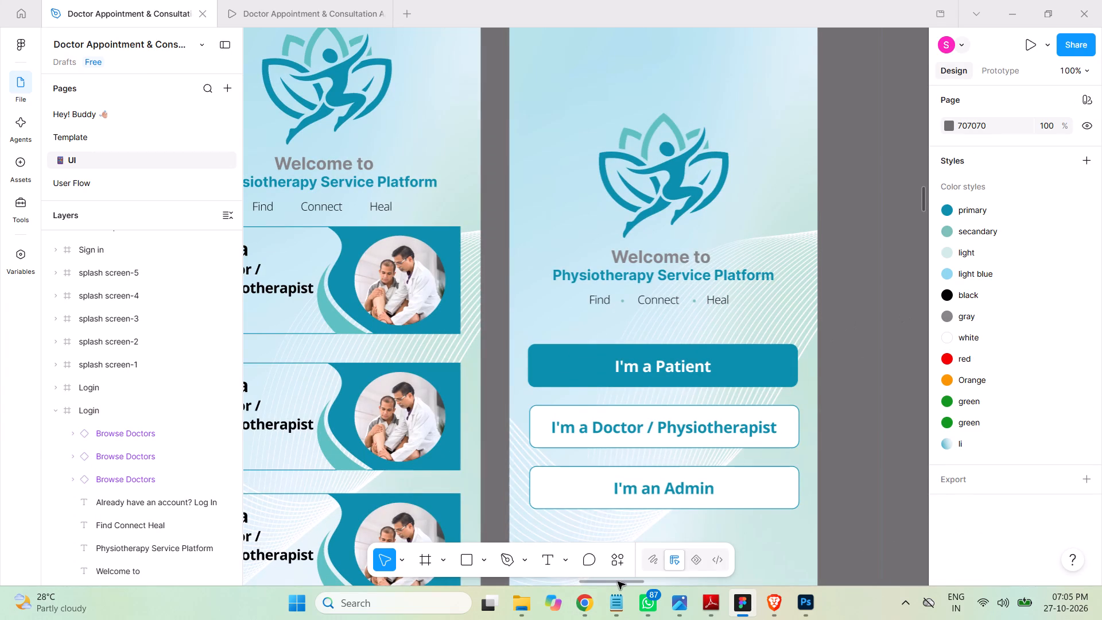
left_click_drag(618, 582, 596, 583)
scroll(650, 354, "down", 6)
scroll(647, 355, "up", 3)
scroll(647, 355, "down", 2)
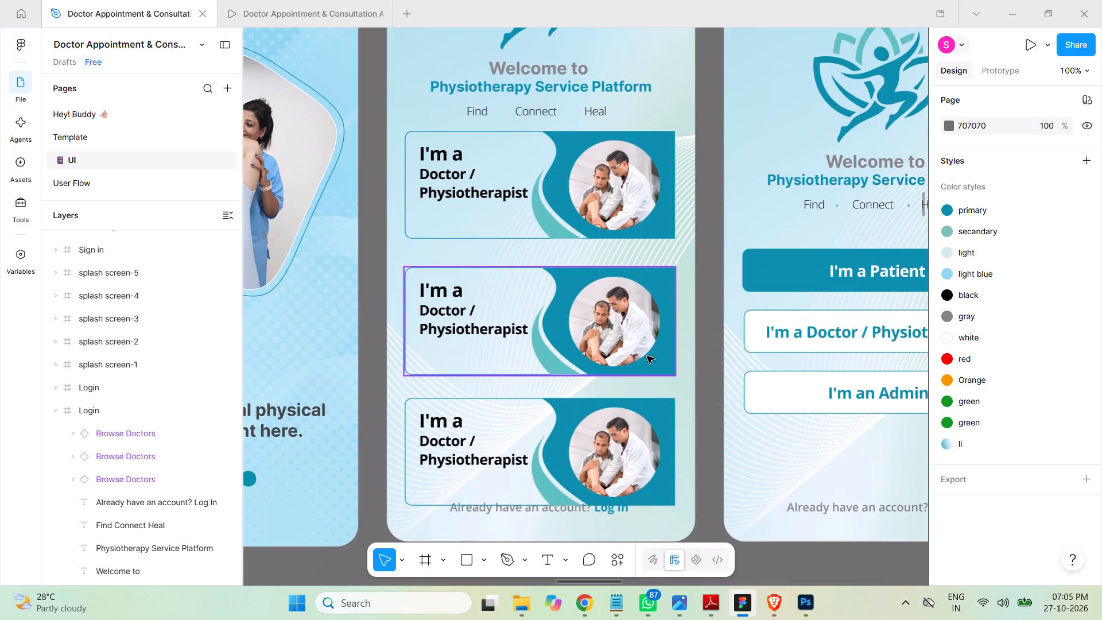
scroll(647, 356, "down", 1)
scroll(647, 356, "up", 4)
scroll(647, 356, "down", 9)
scroll(647, 355, "up", 1)
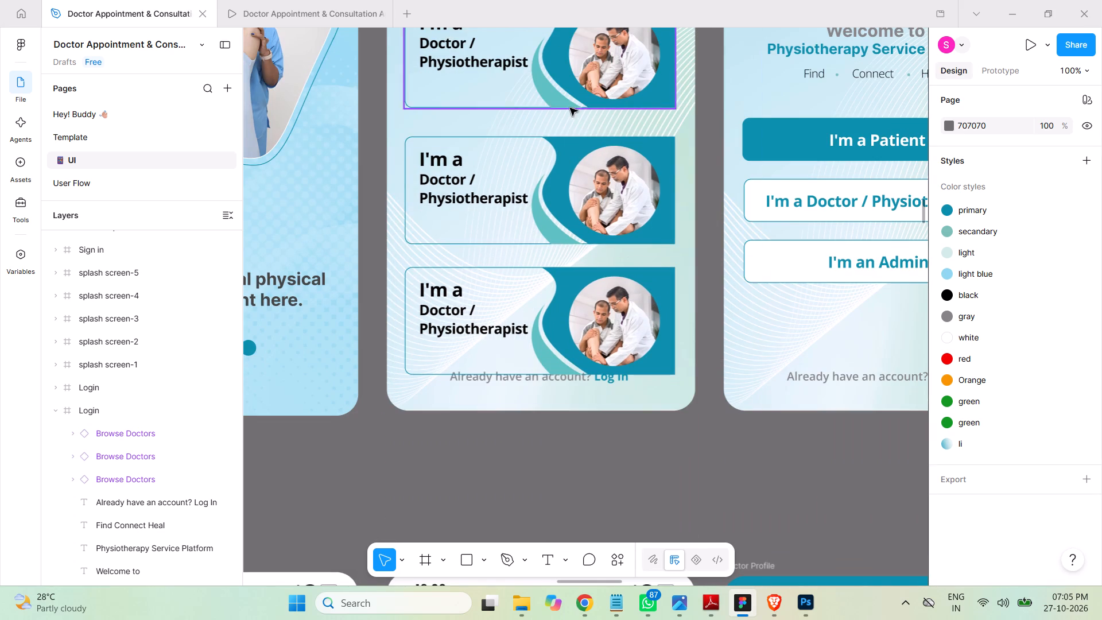
left_click(568, 144)
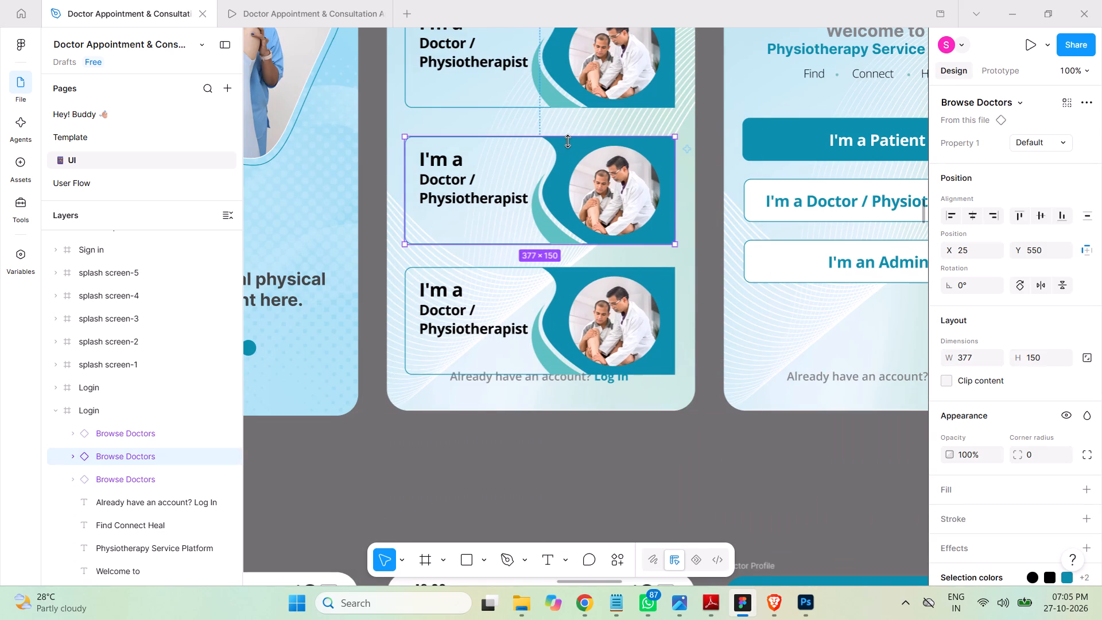
left_click_drag(567, 144, 569, 133)
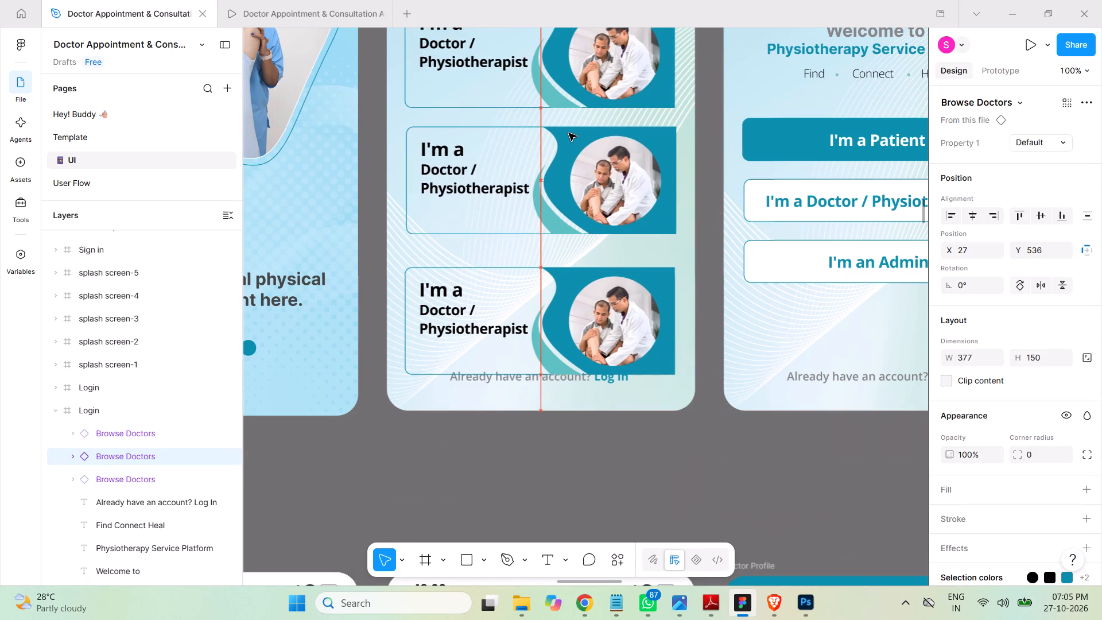
left_click_drag(569, 133, 567, 127)
Move the bottom role card up to about X 27, Y 705, clear of the "Already have an account? Log In" text.
left_click(569, 290)
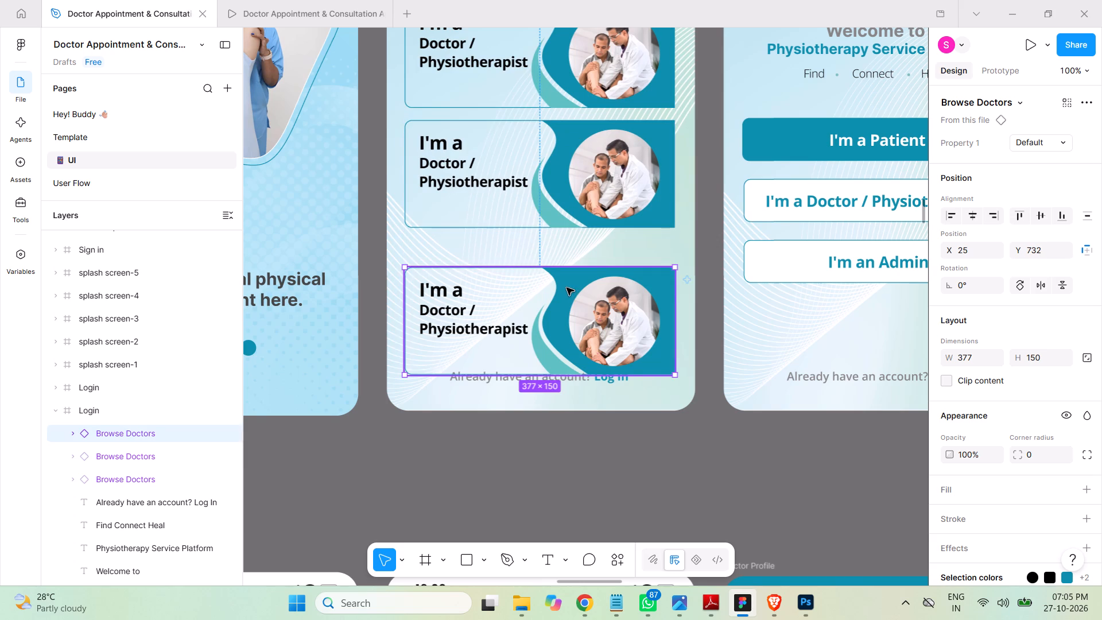
left_click_drag(566, 288, 566, 256)
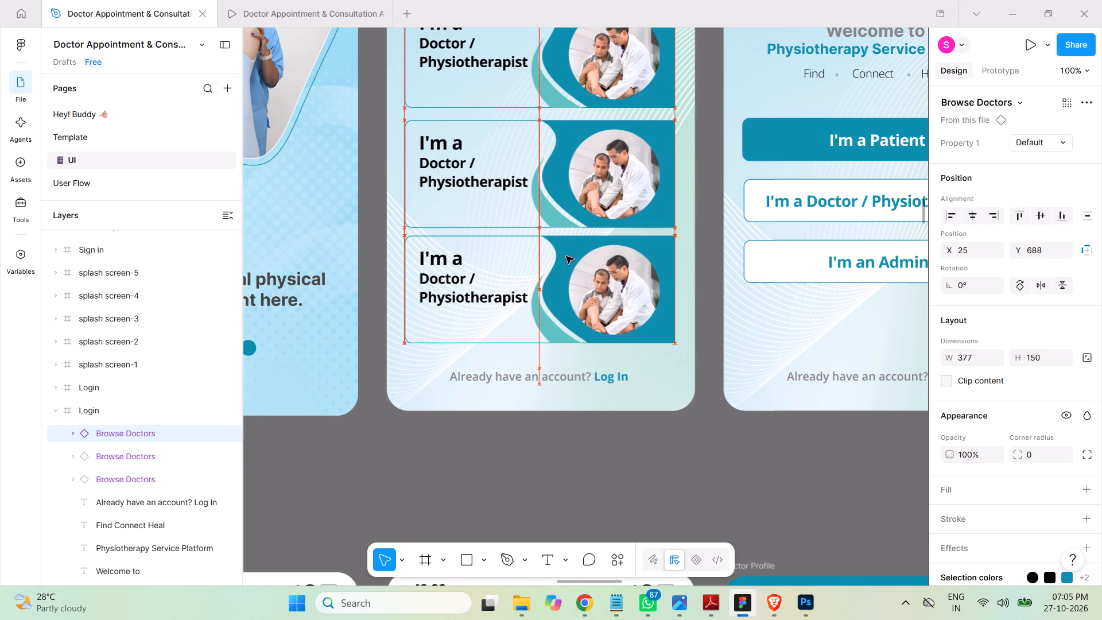
left_click_drag(566, 256, 567, 259)
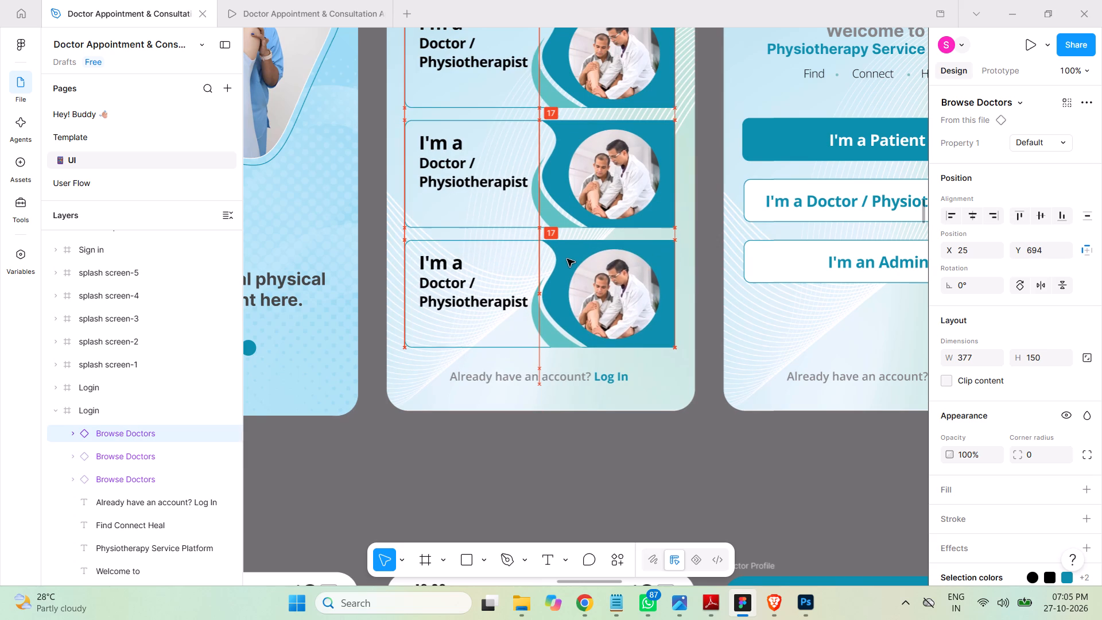
left_click_drag(567, 259, 569, 272)
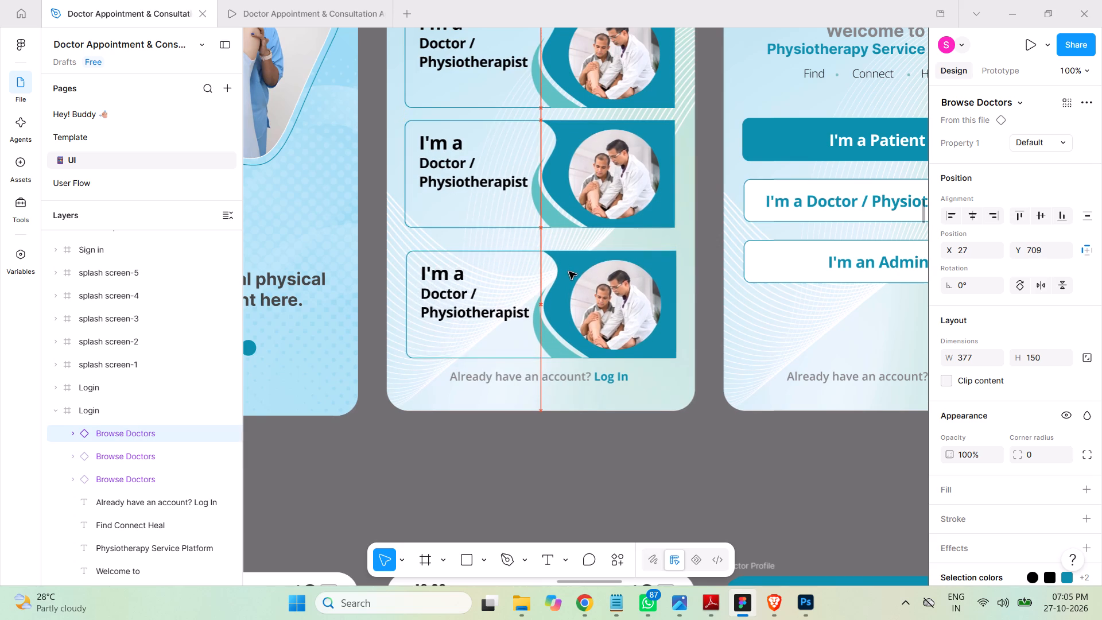
left_click_drag(569, 272, 570, 268)
Select all three Browse Doctors cards on the Login screen and distribute their vertical spacing evenly.
scroll(639, 269, "up", 1)
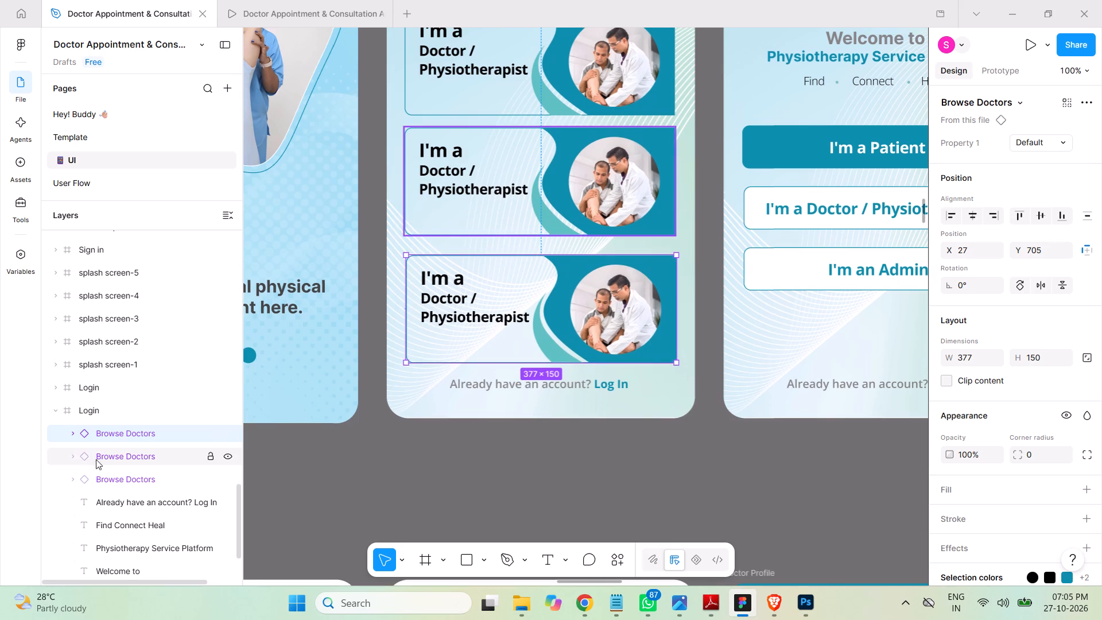
left_click(132, 458, "shift")
left_click(131, 474, "shift")
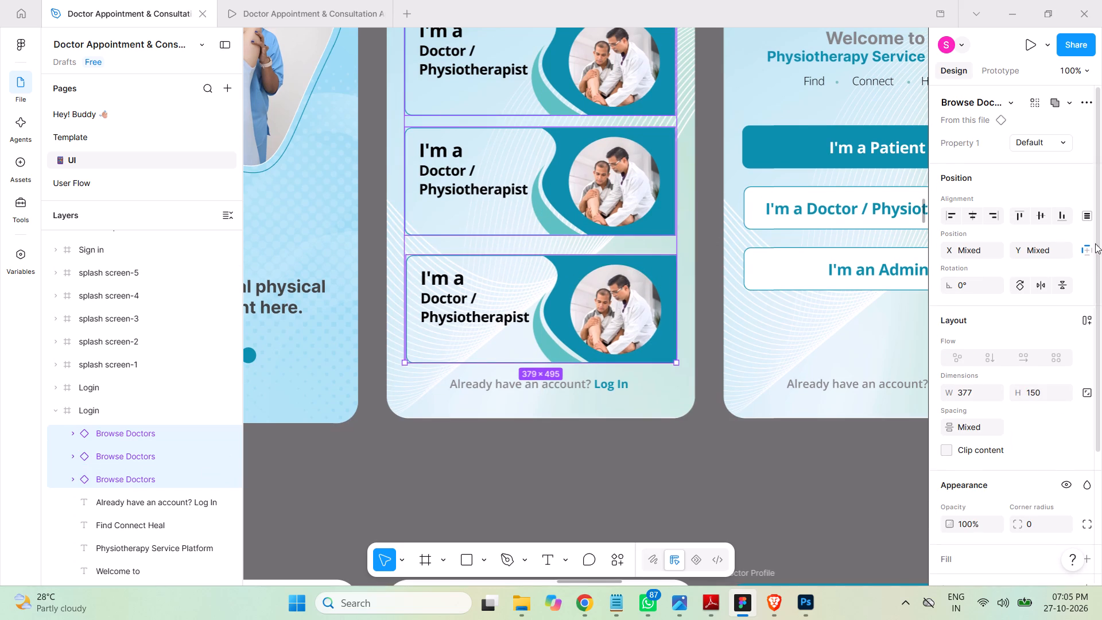
left_click(1085, 218)
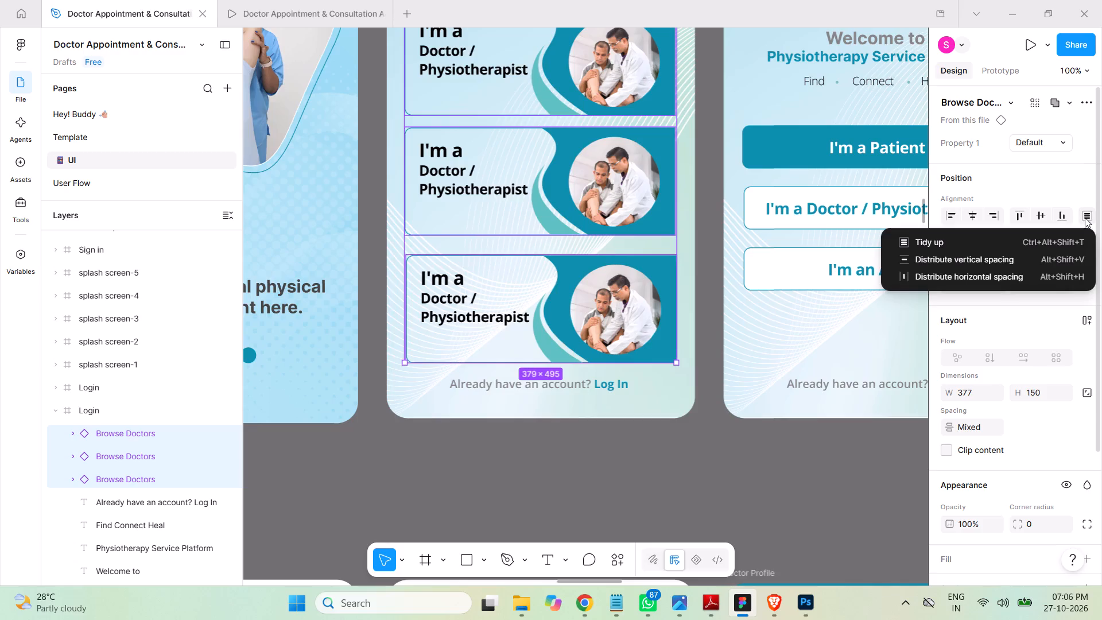
left_click(966, 262)
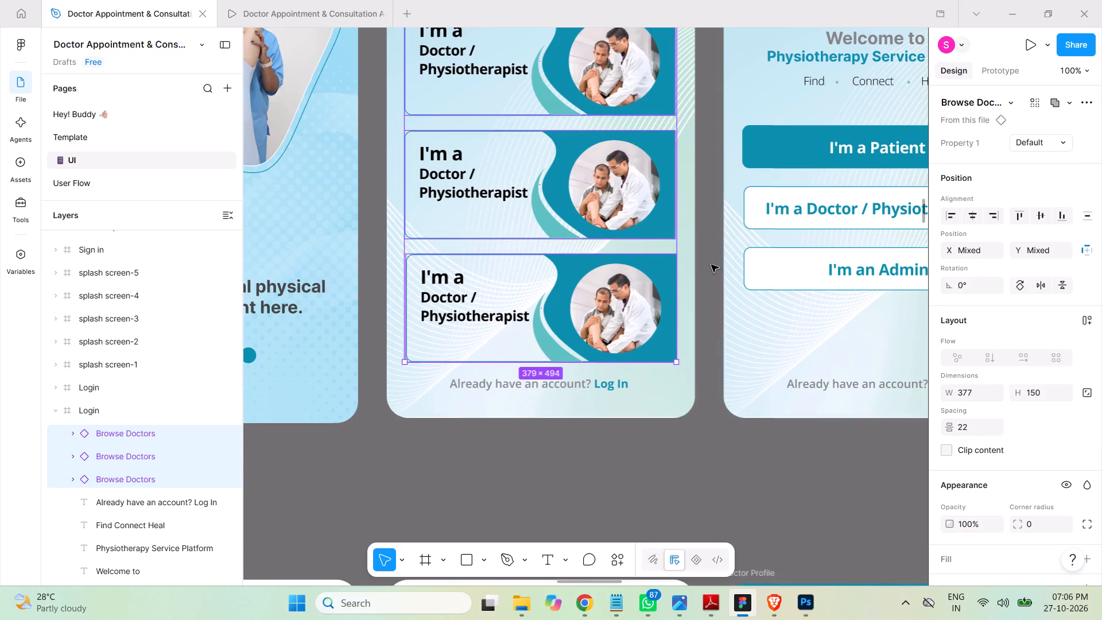
Copy "Patient" from the Notepad role list and replace "Doctor / Physiotherapist" with it on the first role card.
scroll(711, 265, "up", 4)
scroll(711, 264, "down", 1)
scroll(711, 264, "up", 4)
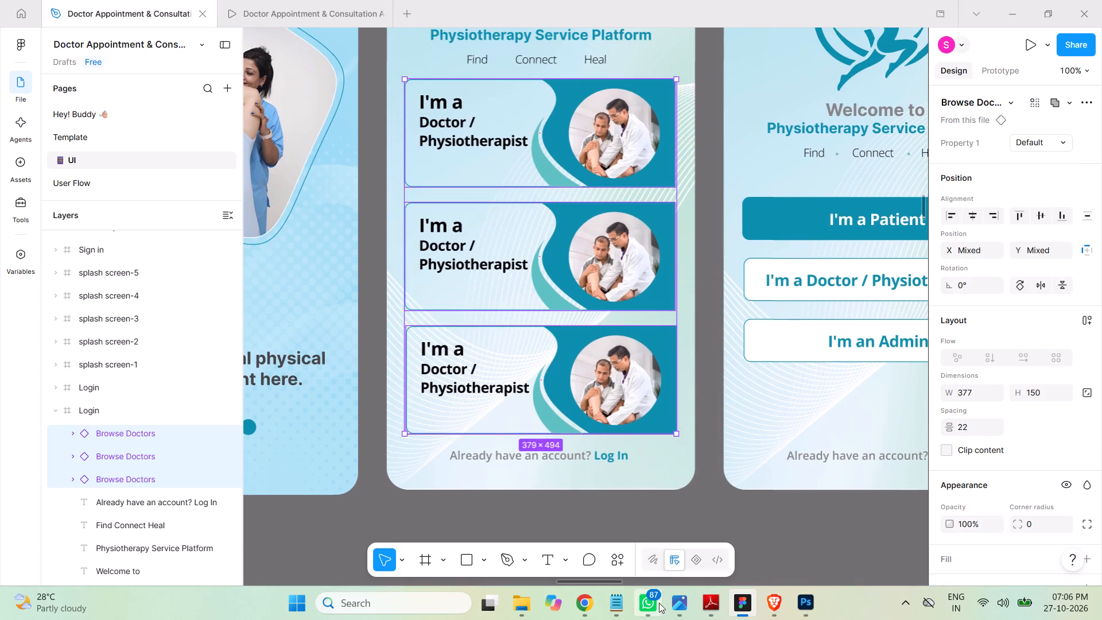
left_click(618, 602)
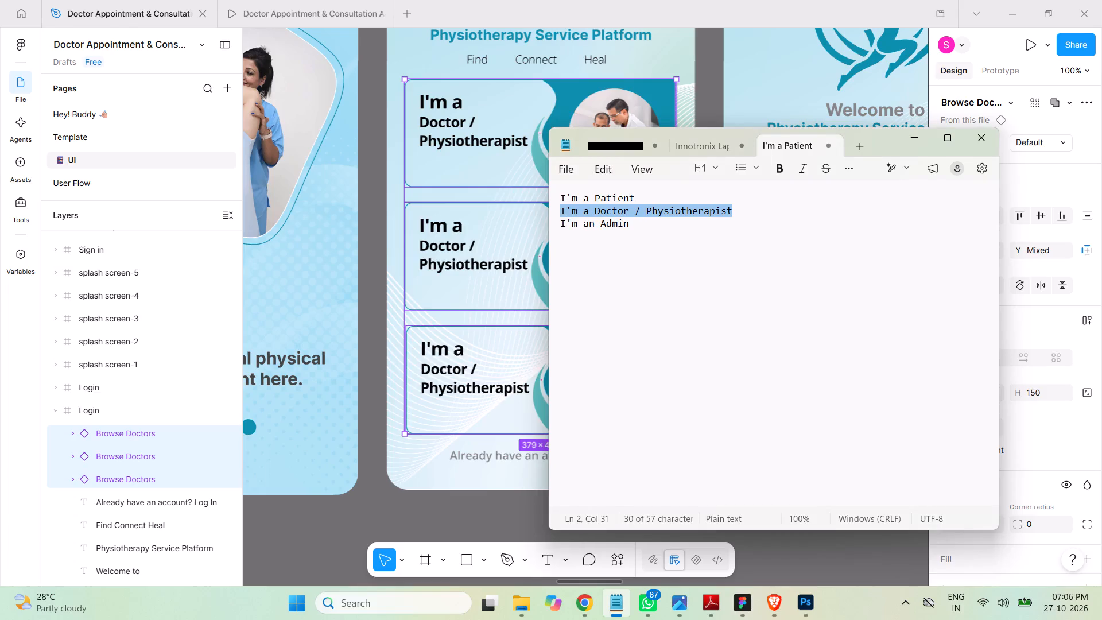
left_click_drag(638, 197, 544, 199)
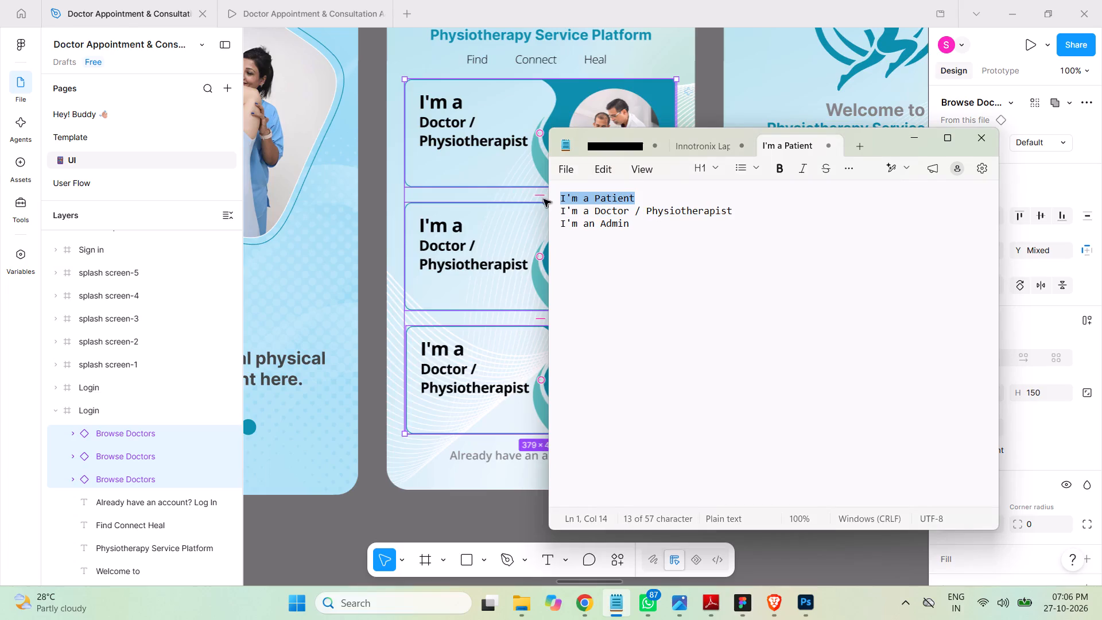
left_click(645, 199)
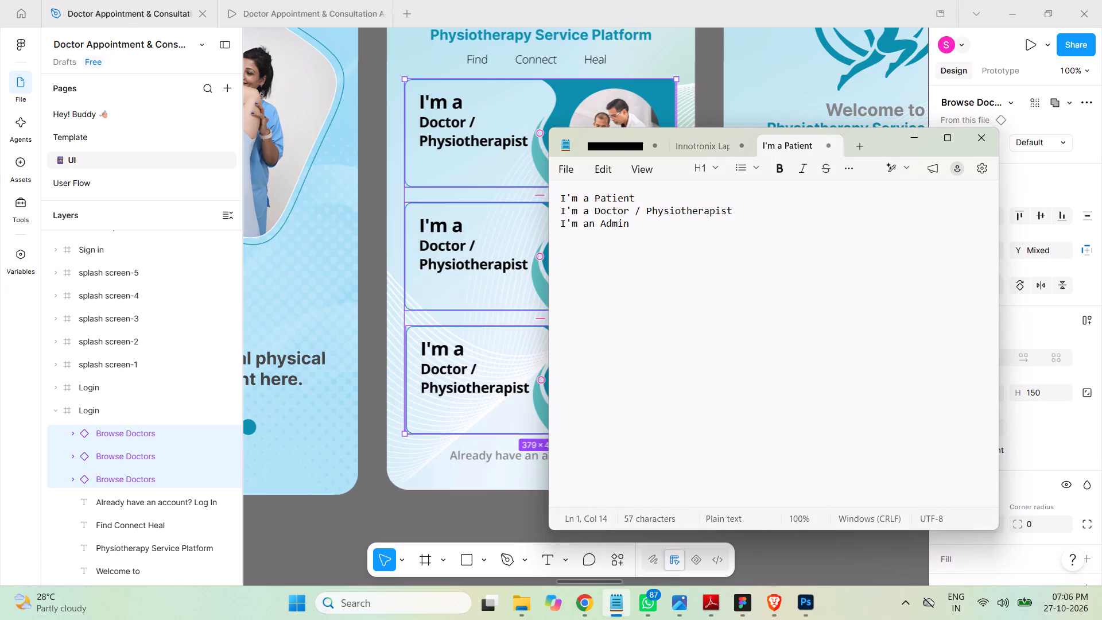
left_click_drag(642, 196, 597, 197)
left_click_drag(597, 197, 594, 197)
key("ctrl+c")
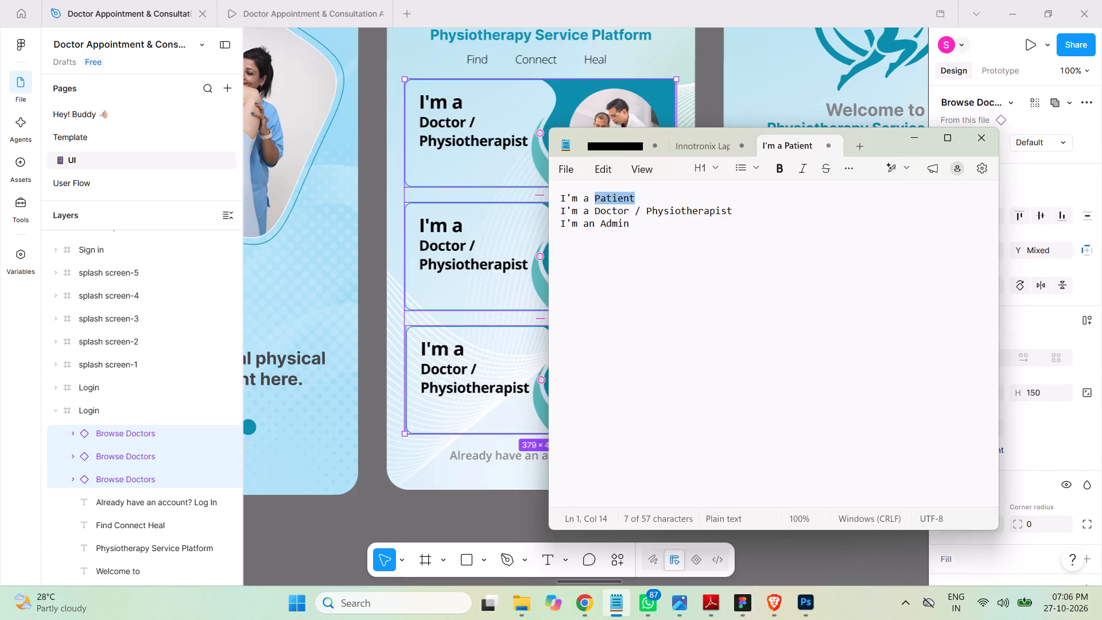
left_click(130, 434)
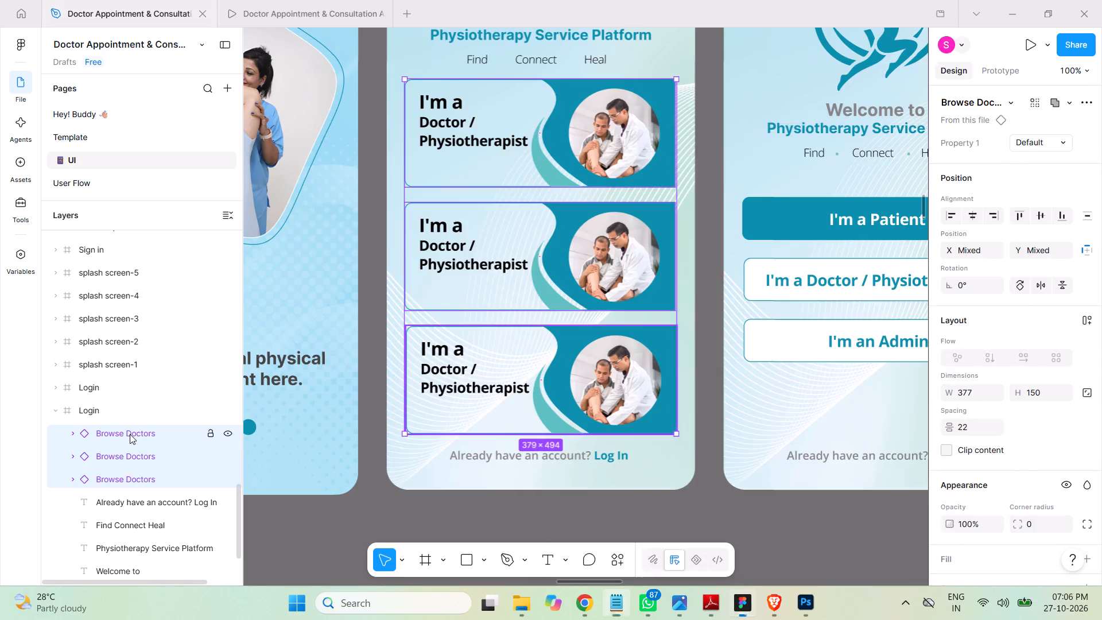
left_click(123, 481)
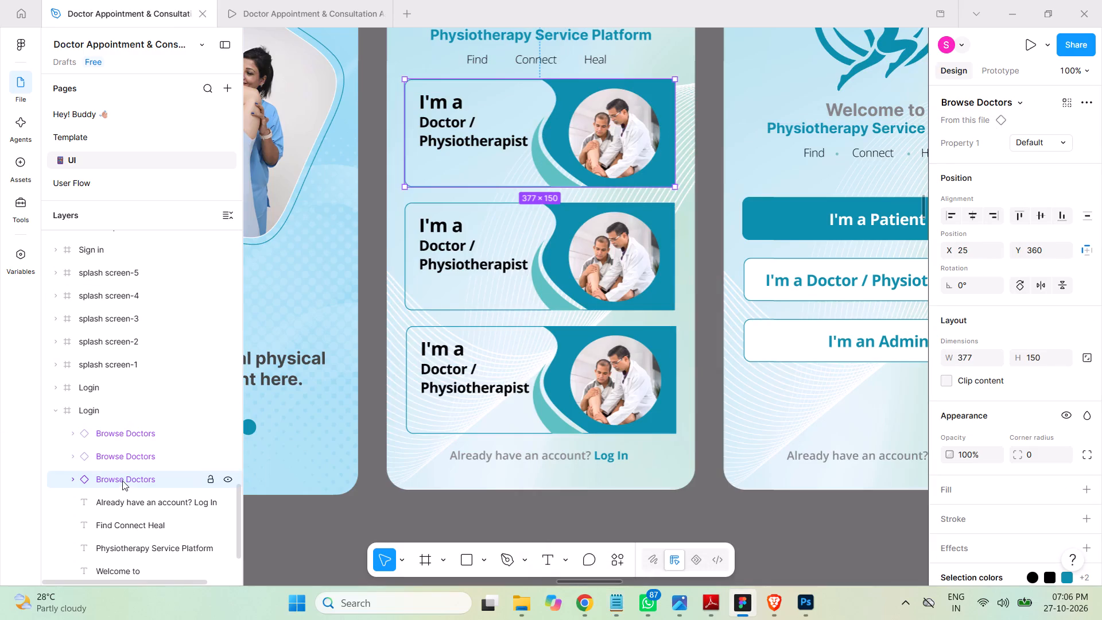
left_click(74, 480)
scroll(150, 401, "down", 2)
scroll(150, 401, "up", 1)
scroll(150, 401, "down", 1)
left_click(145, 428)
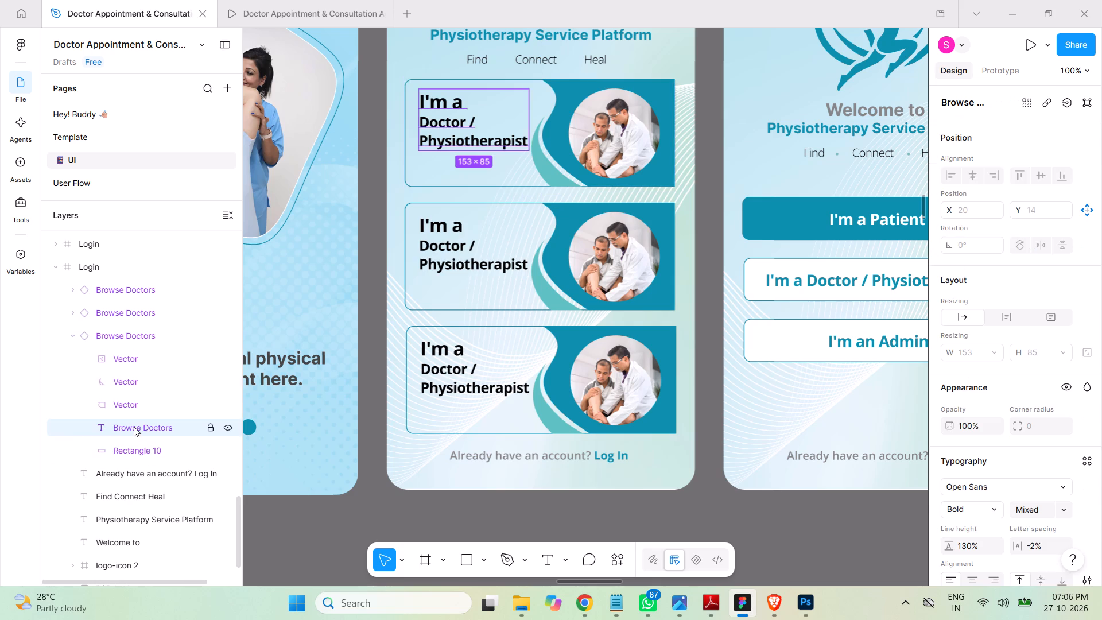
left_click(544, 556)
left_click_drag(527, 139, 411, 126)
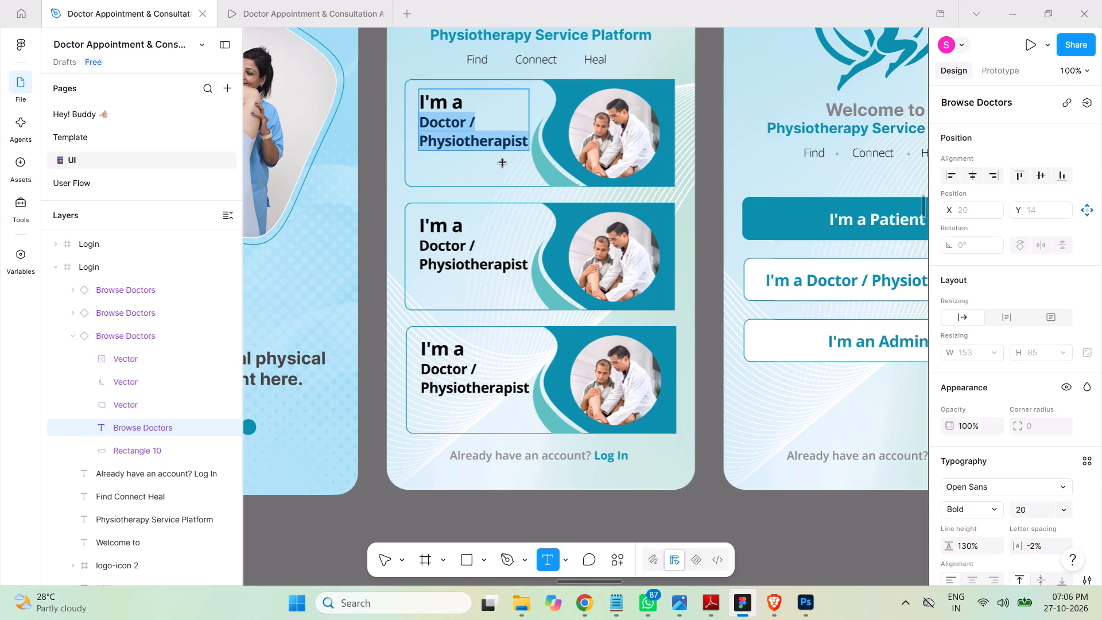
key("ctrl+v")
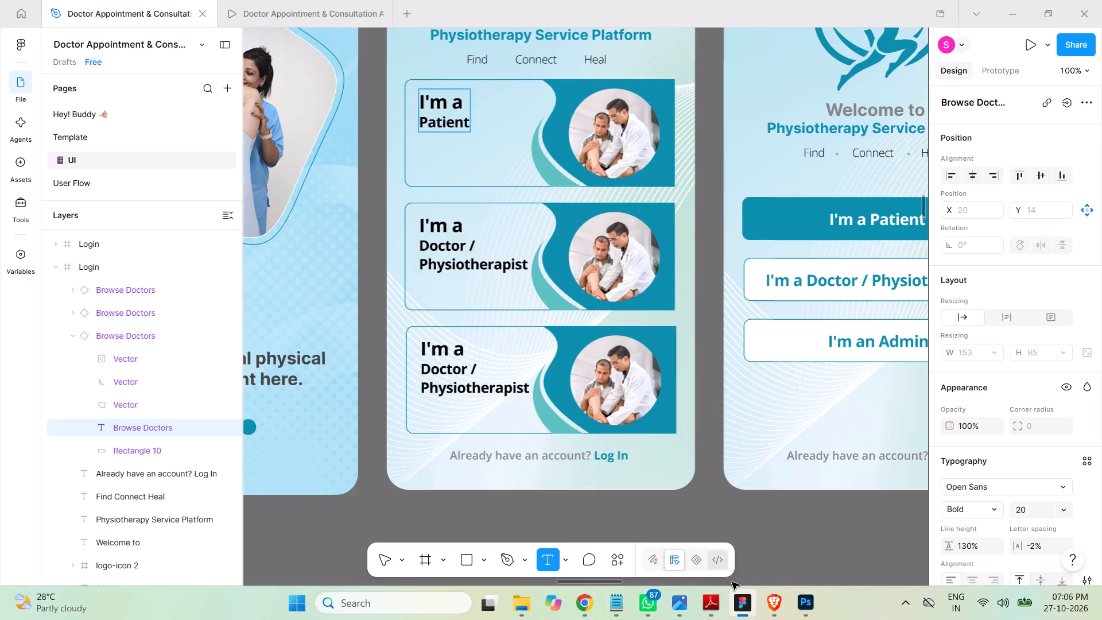
Copy "an Admin" from the Notepad role list and replace "Doctor / Physiotherapist" with it on the third role card.
left_click(620, 605)
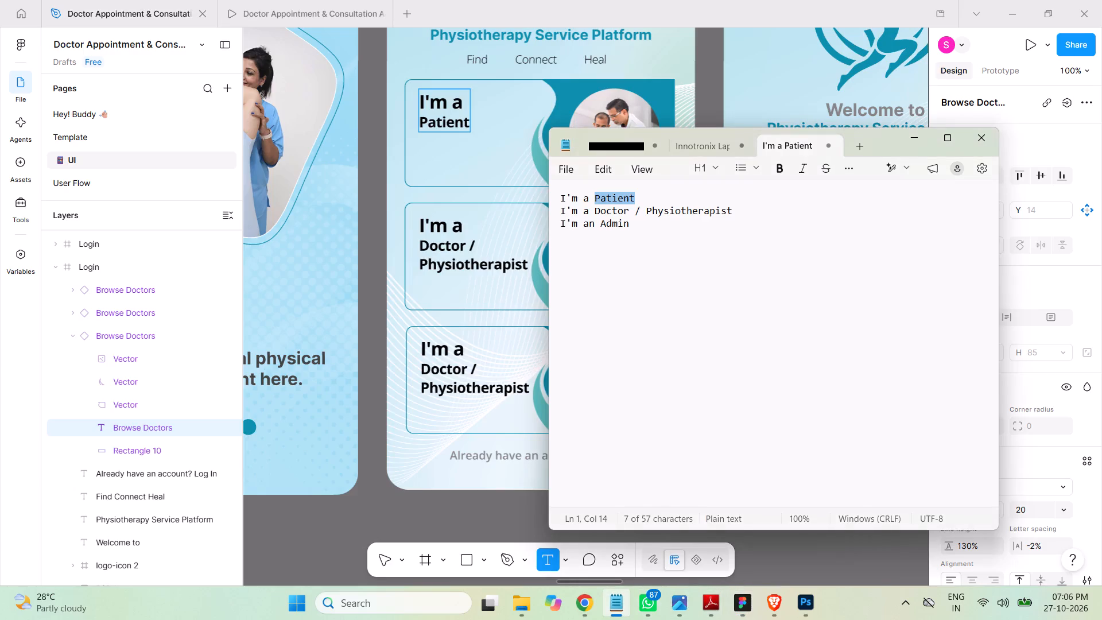
left_click_drag(636, 227, 600, 227)
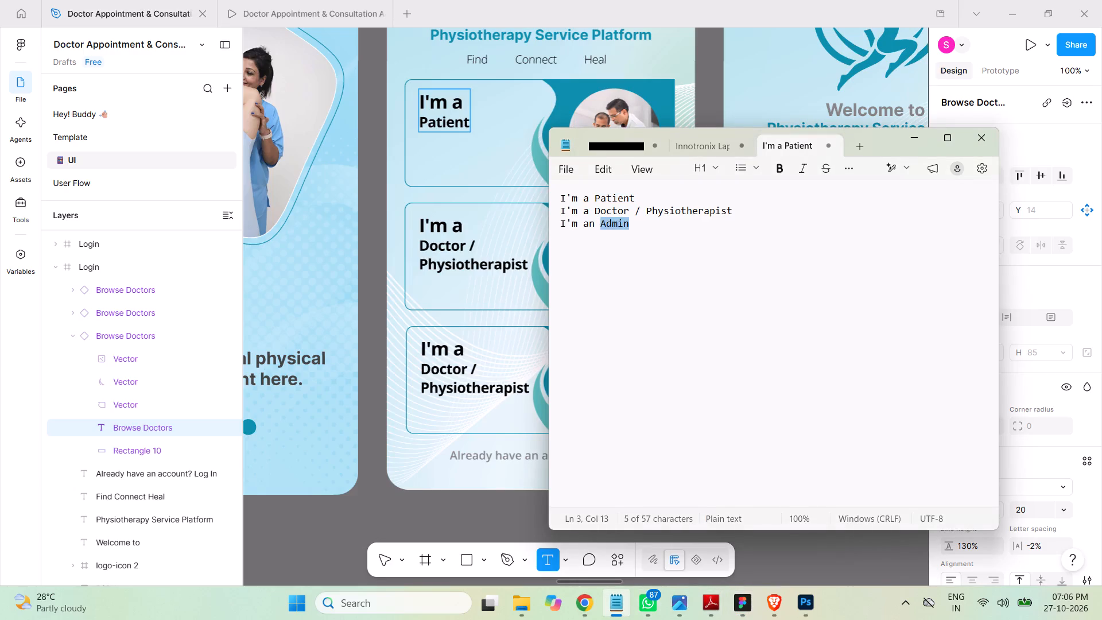
left_click_drag(600, 227, 584, 226)
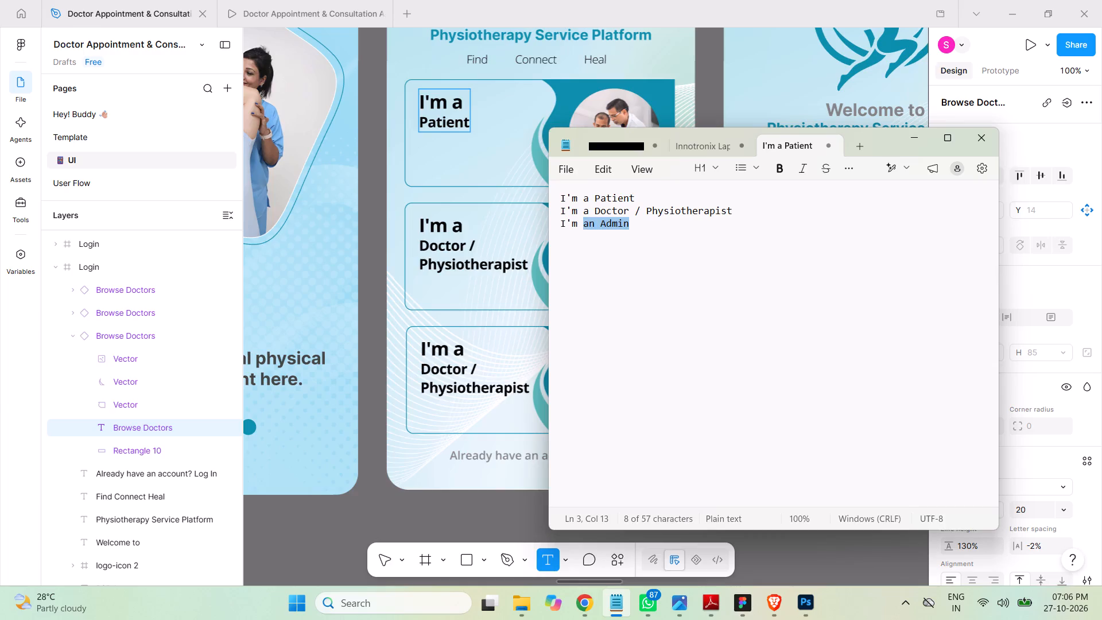
key("ctrl+c")
left_click_drag(527, 389, 424, 371)
key("ctrl+v")
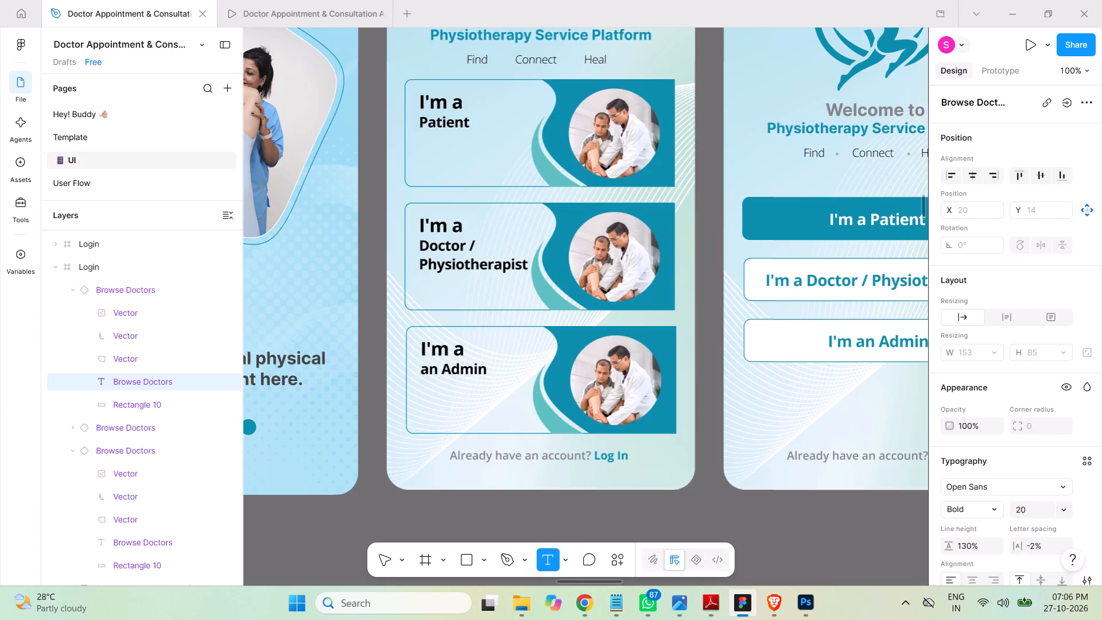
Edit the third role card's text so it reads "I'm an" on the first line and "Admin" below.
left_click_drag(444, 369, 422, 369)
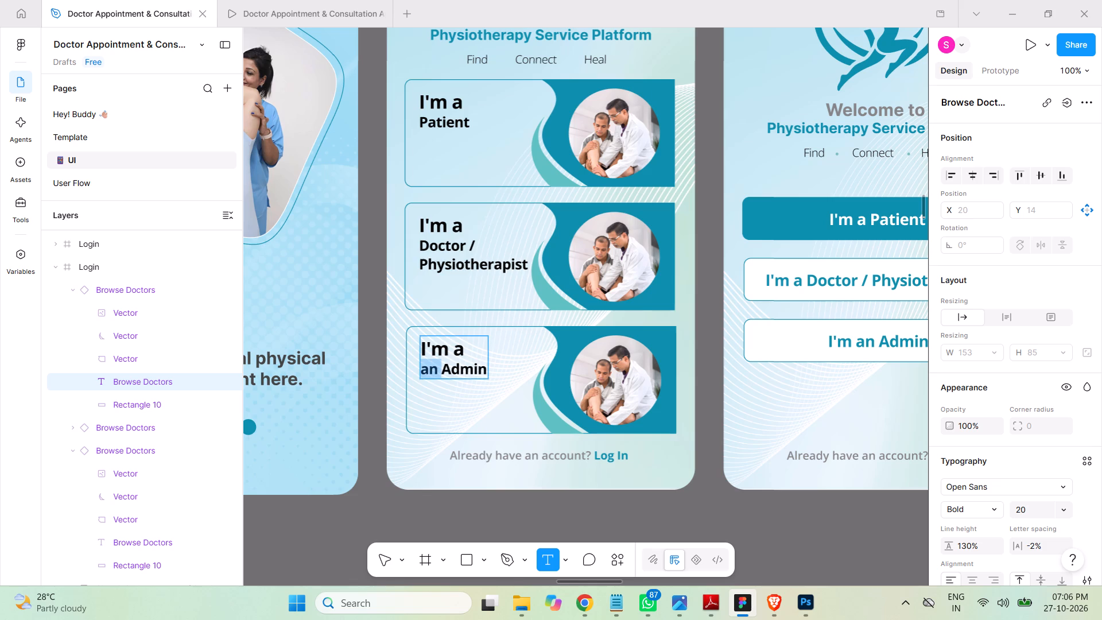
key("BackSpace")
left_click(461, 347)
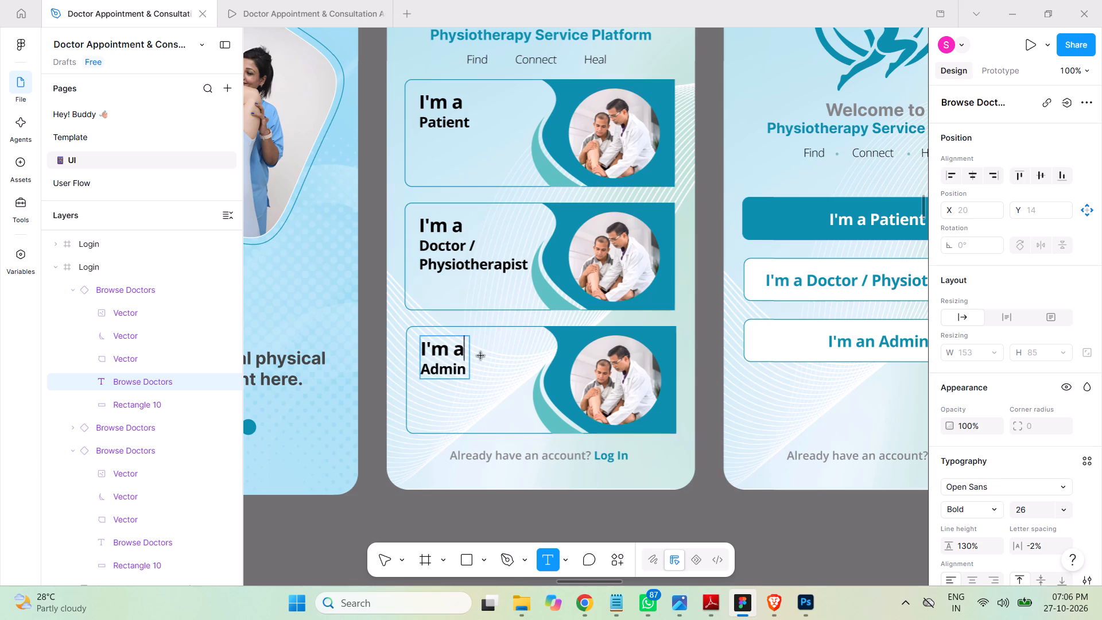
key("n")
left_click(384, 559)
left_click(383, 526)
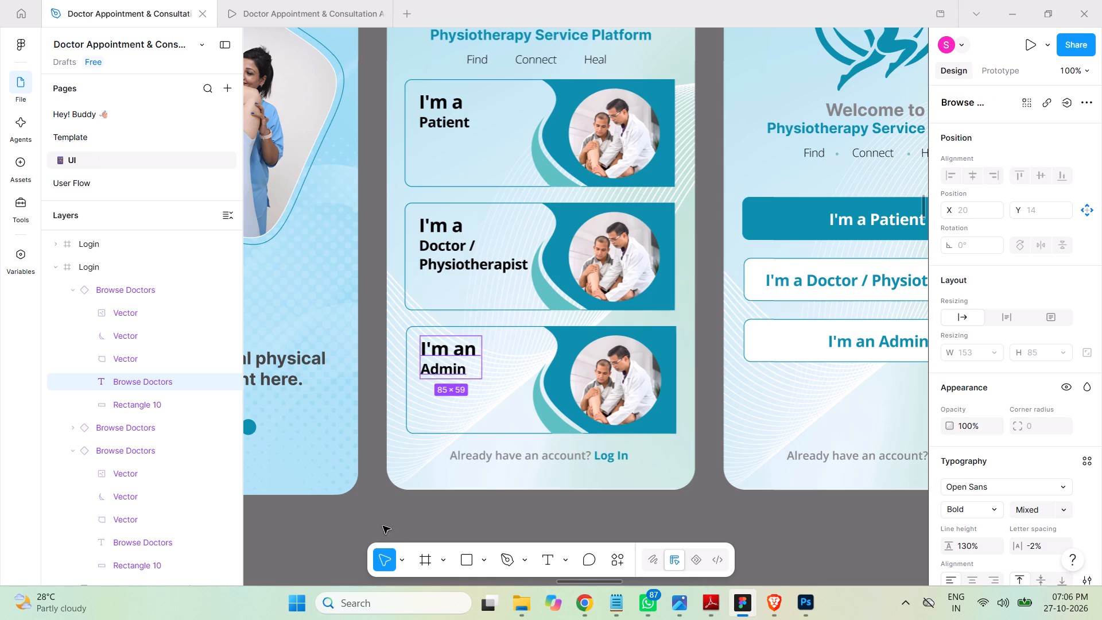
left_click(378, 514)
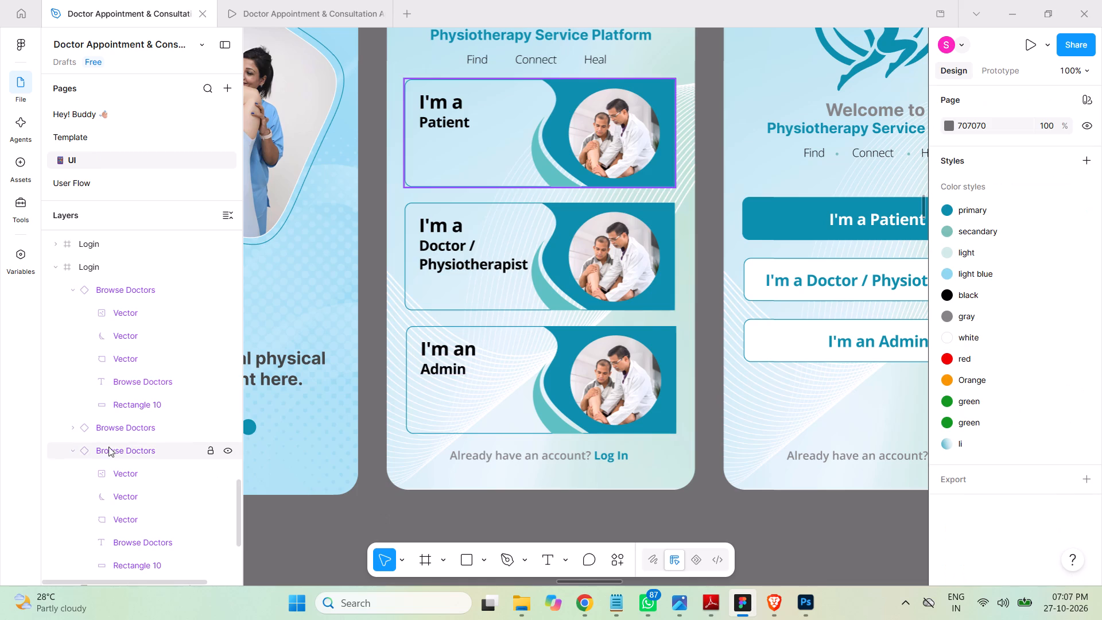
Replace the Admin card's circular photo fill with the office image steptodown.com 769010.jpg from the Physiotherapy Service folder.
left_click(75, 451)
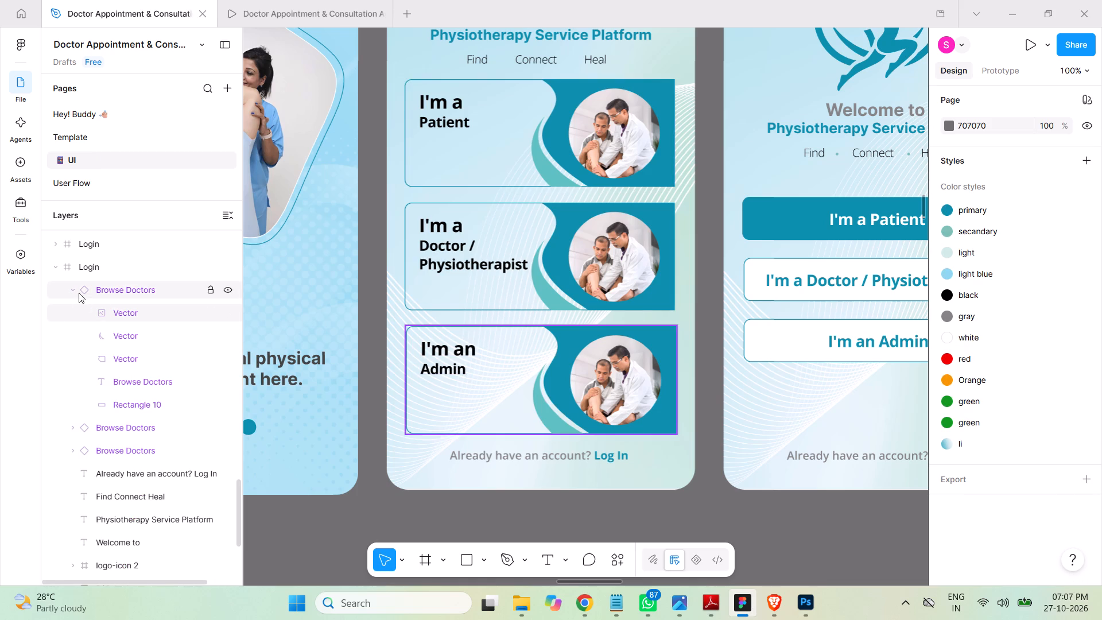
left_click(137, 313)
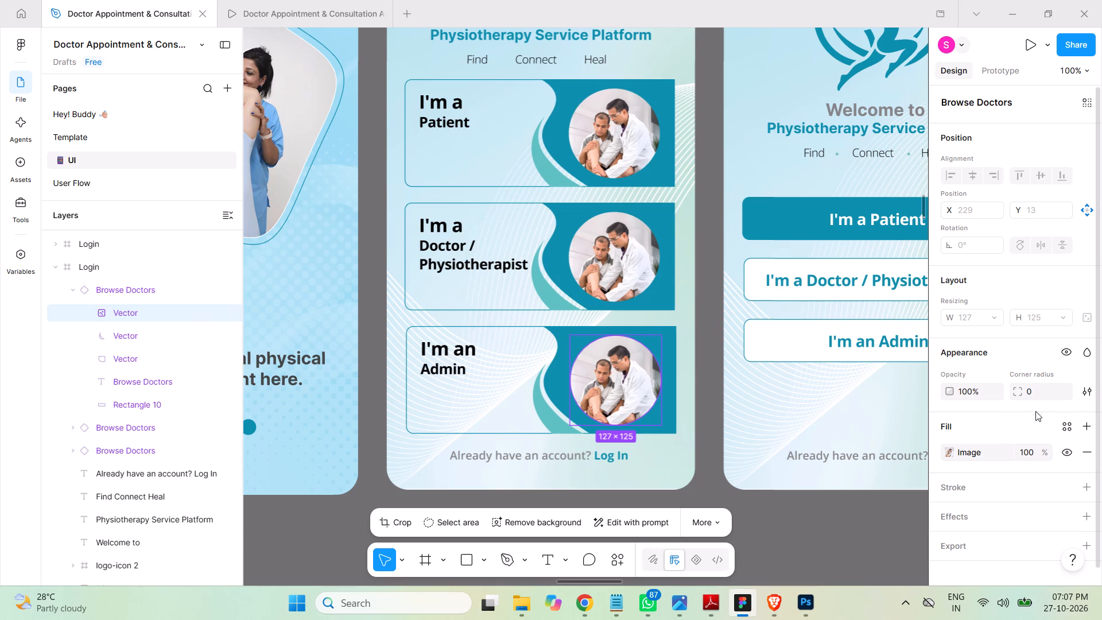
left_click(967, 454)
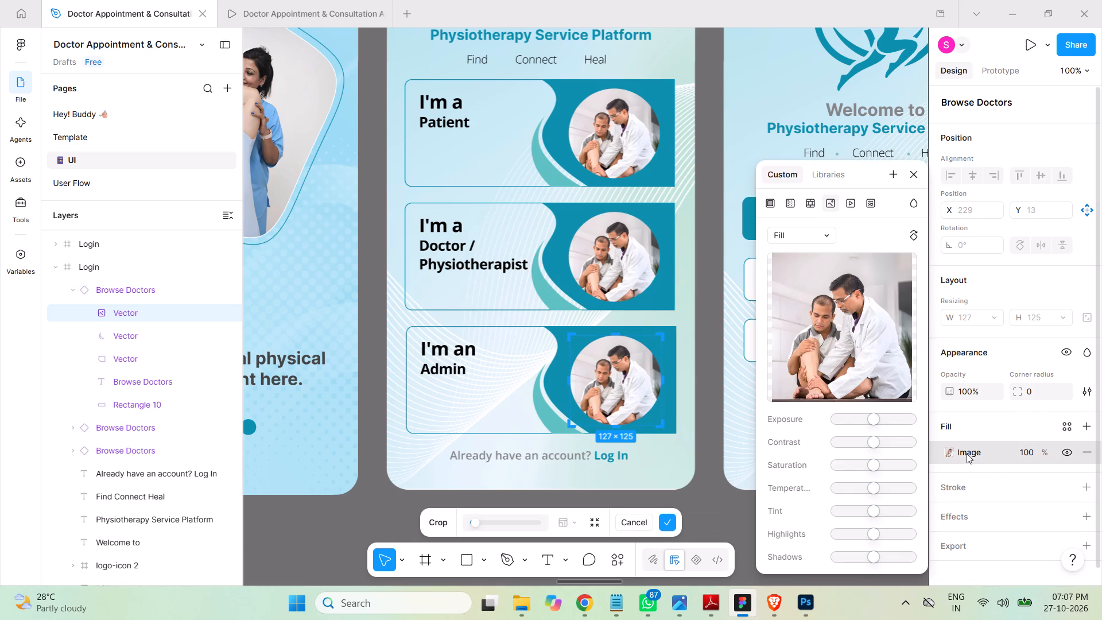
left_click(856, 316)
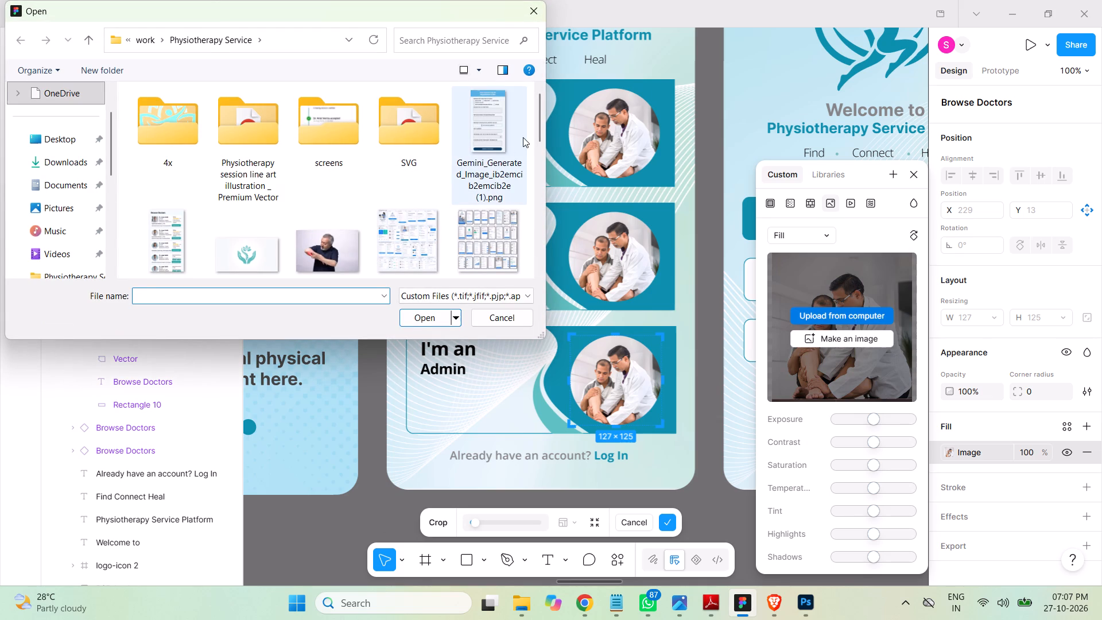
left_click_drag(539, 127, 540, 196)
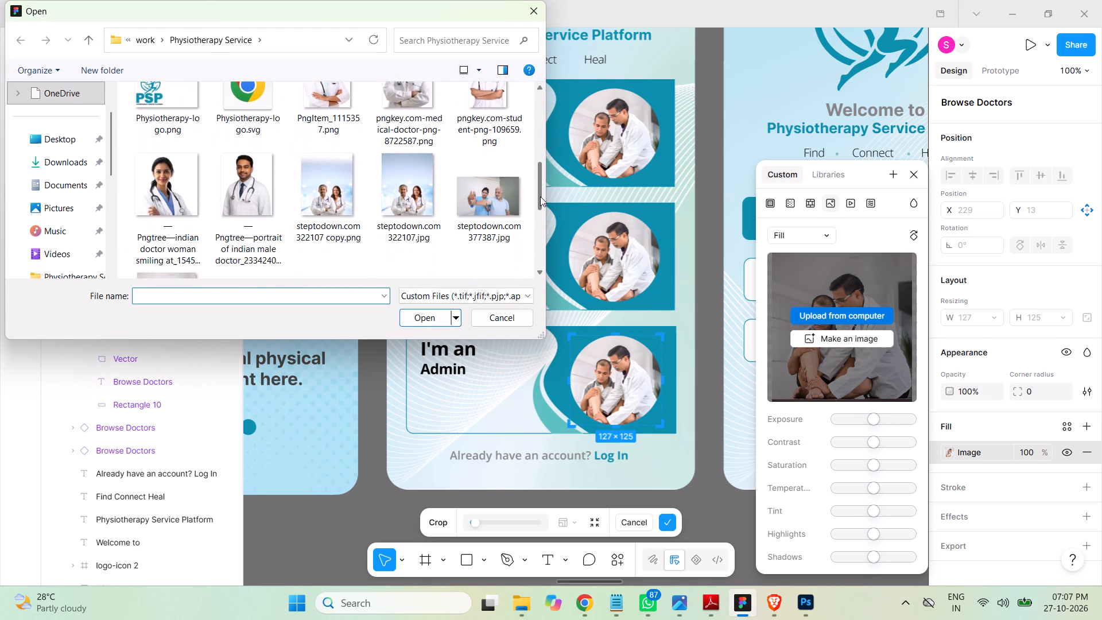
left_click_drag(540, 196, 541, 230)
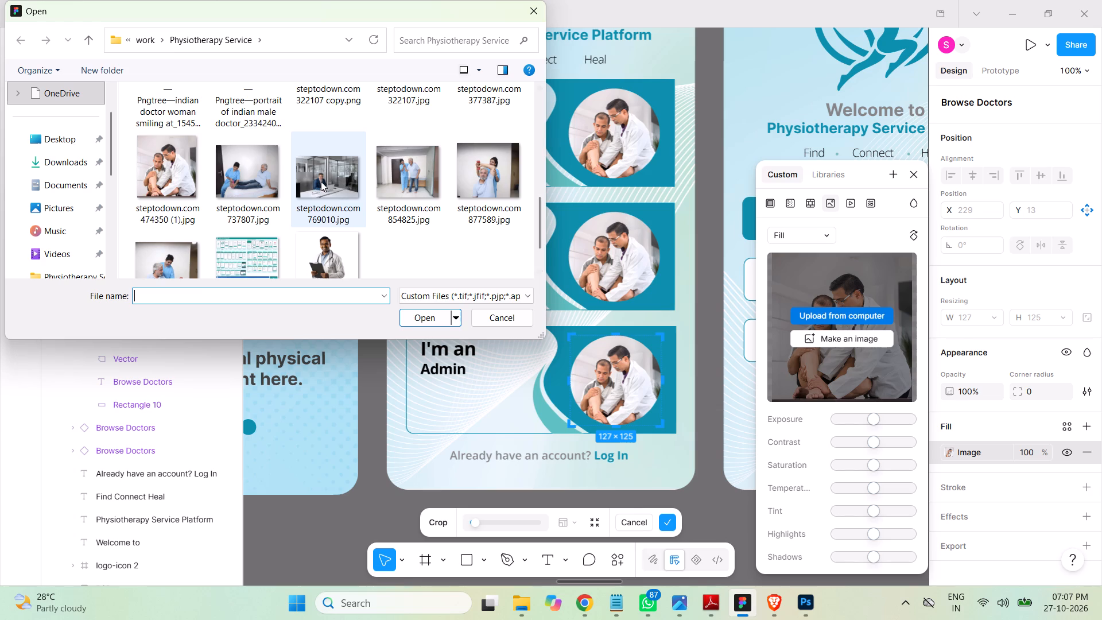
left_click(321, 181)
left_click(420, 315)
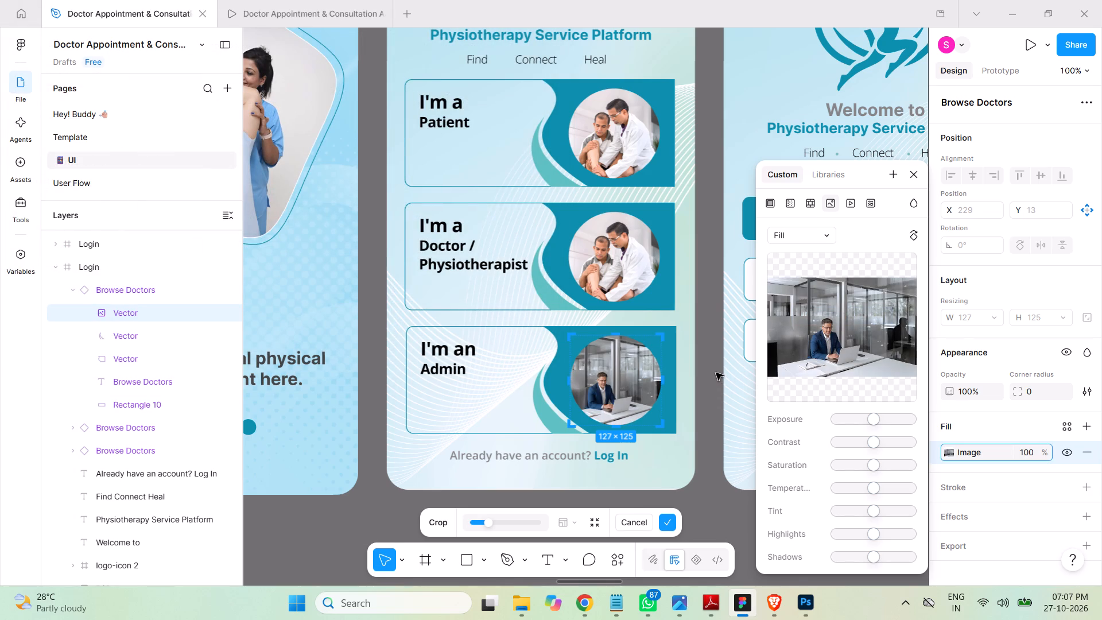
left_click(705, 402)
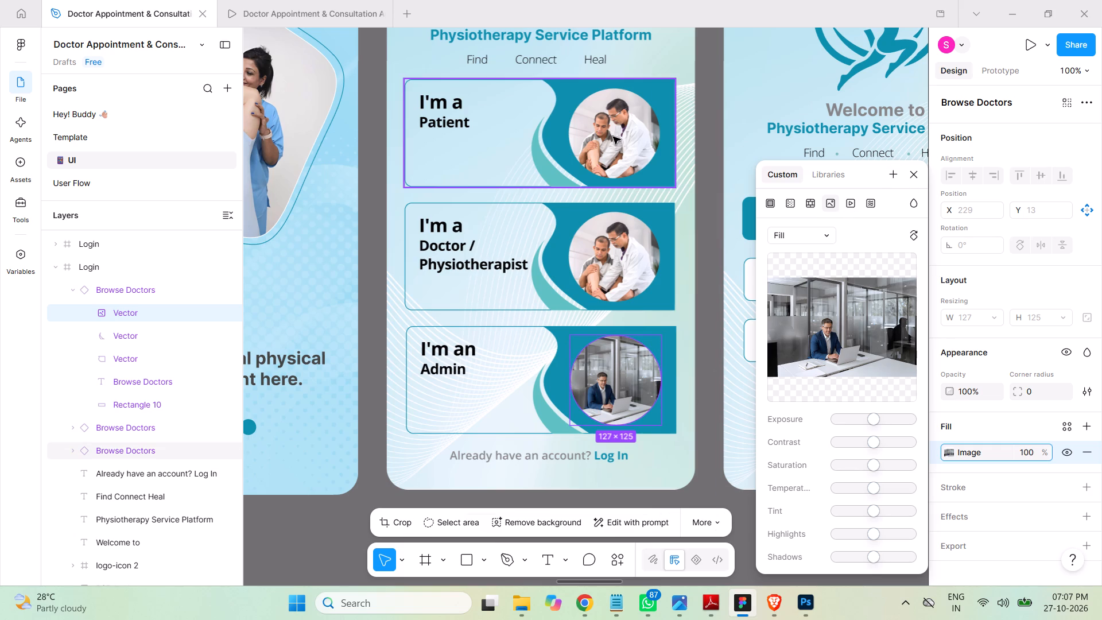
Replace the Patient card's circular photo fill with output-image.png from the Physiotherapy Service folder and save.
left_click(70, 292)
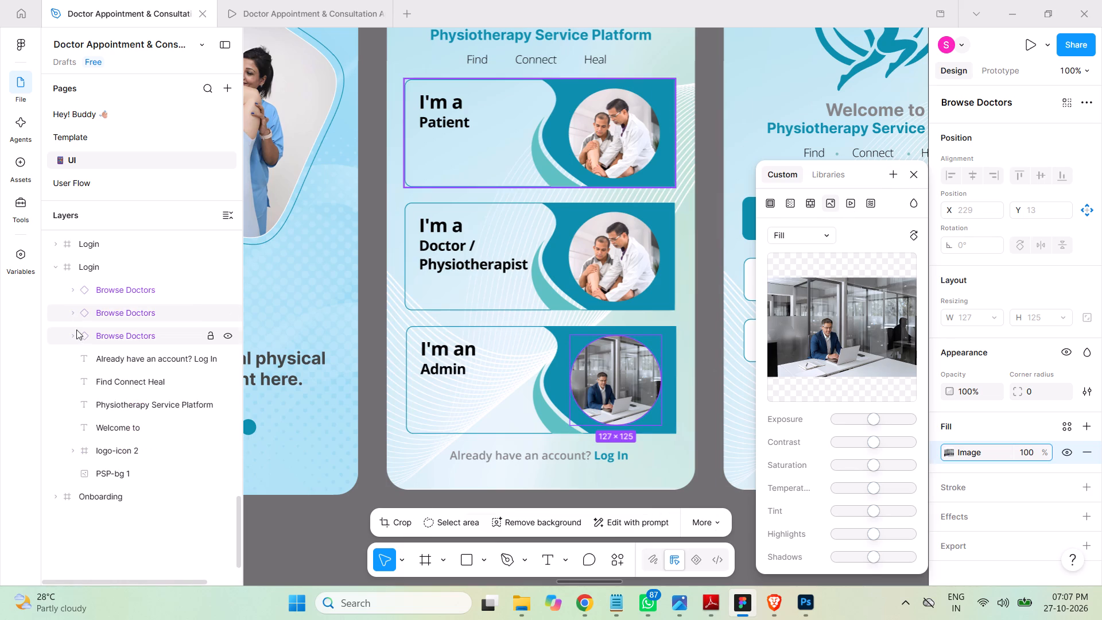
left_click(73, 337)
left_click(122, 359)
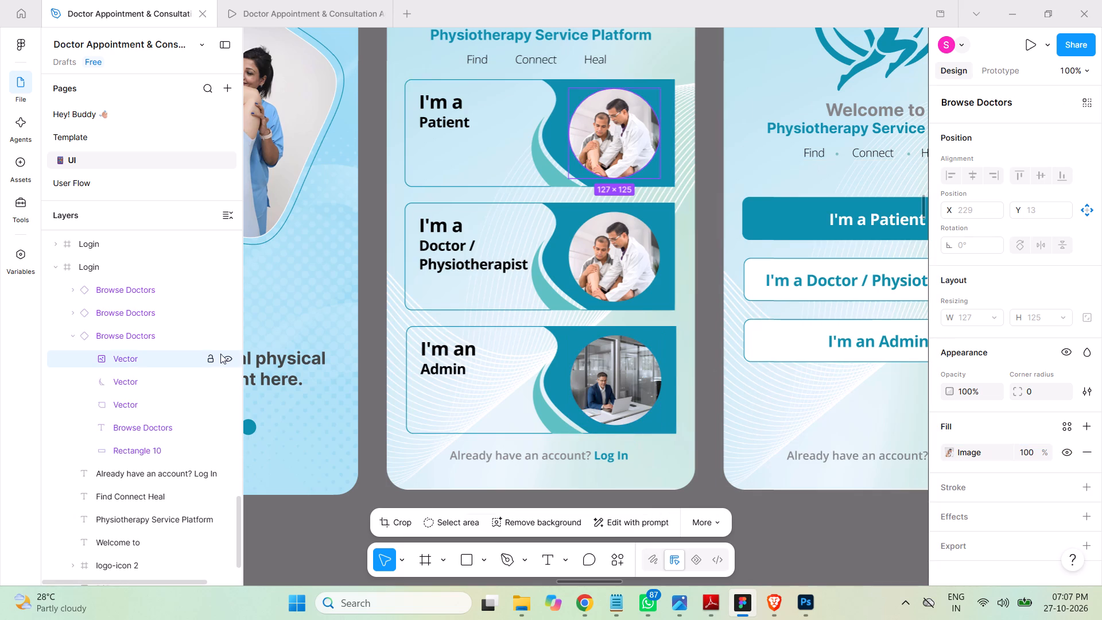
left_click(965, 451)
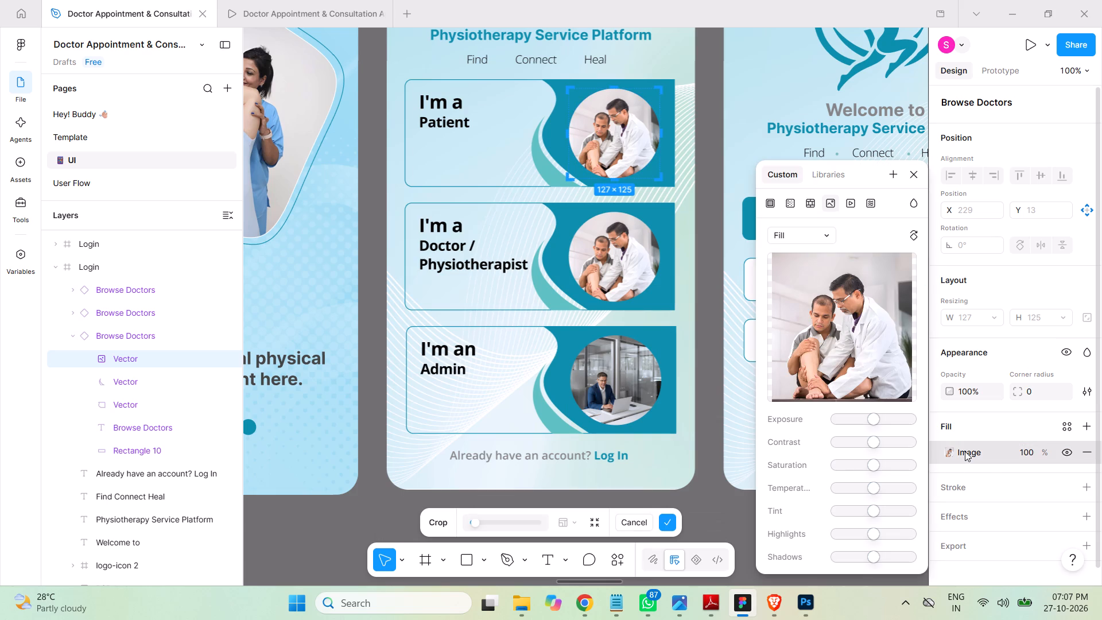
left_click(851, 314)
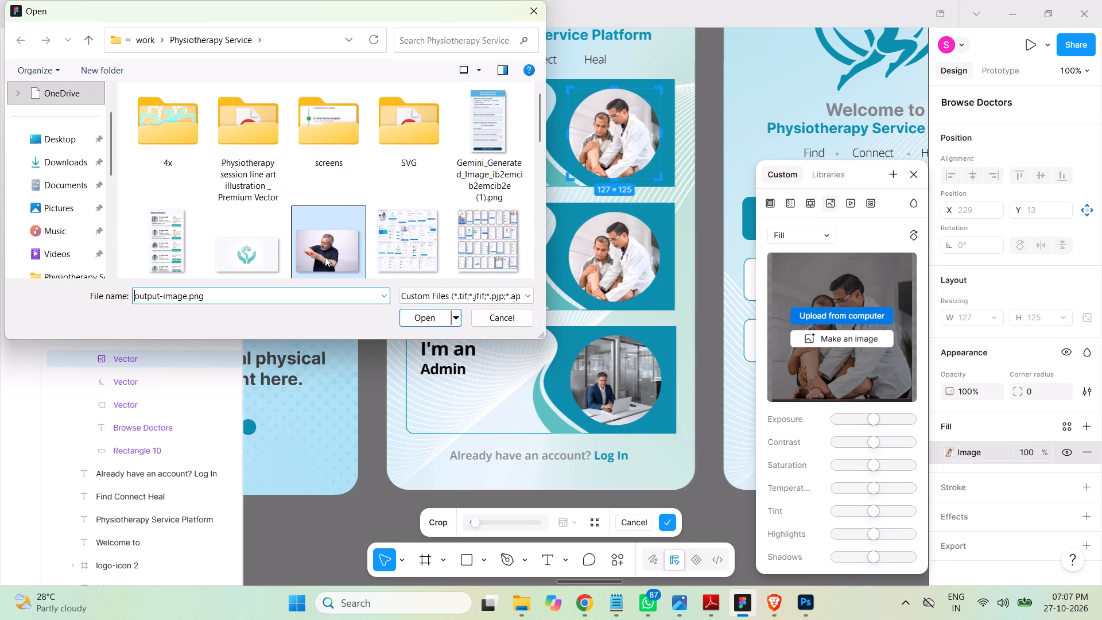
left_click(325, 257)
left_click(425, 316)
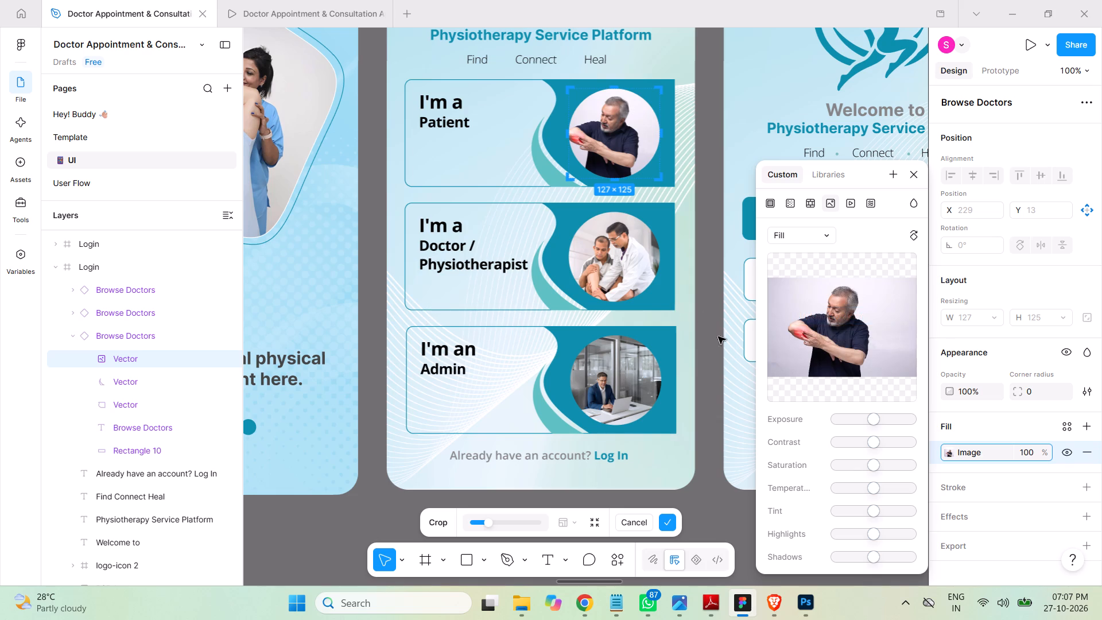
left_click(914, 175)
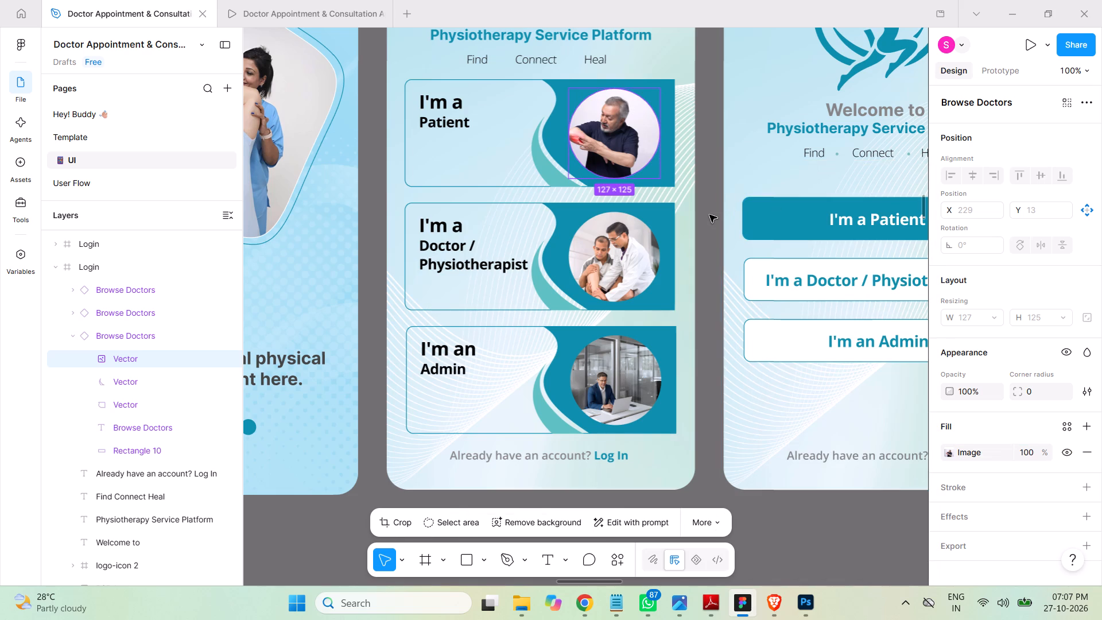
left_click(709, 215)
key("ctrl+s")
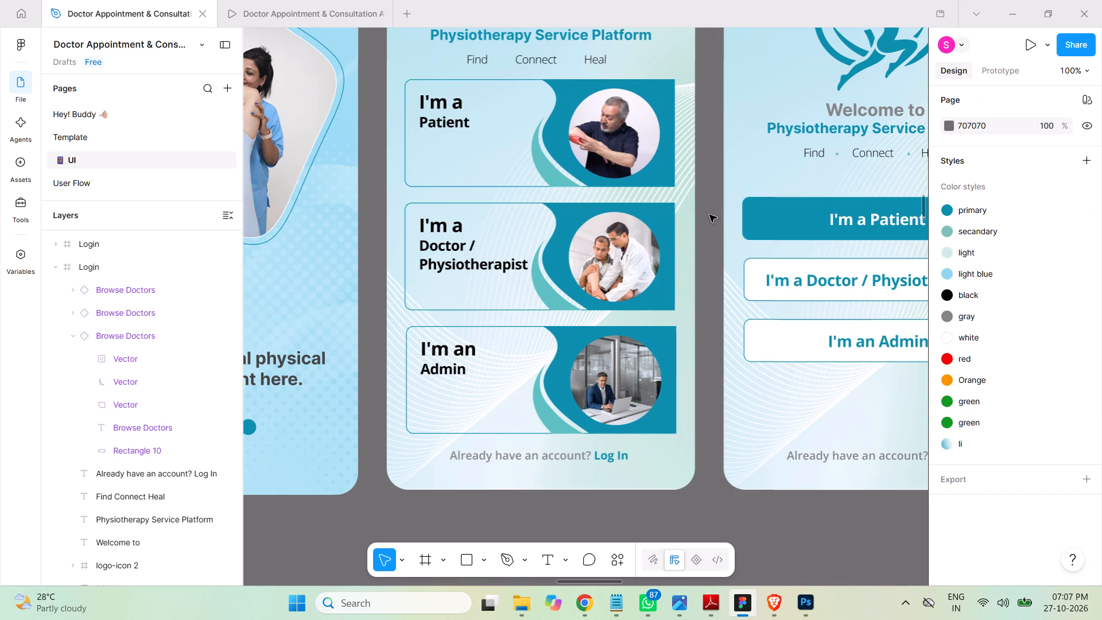
Preview the Login screen's three role cards in the prototype, and return to the design file.
left_click(321, 10)
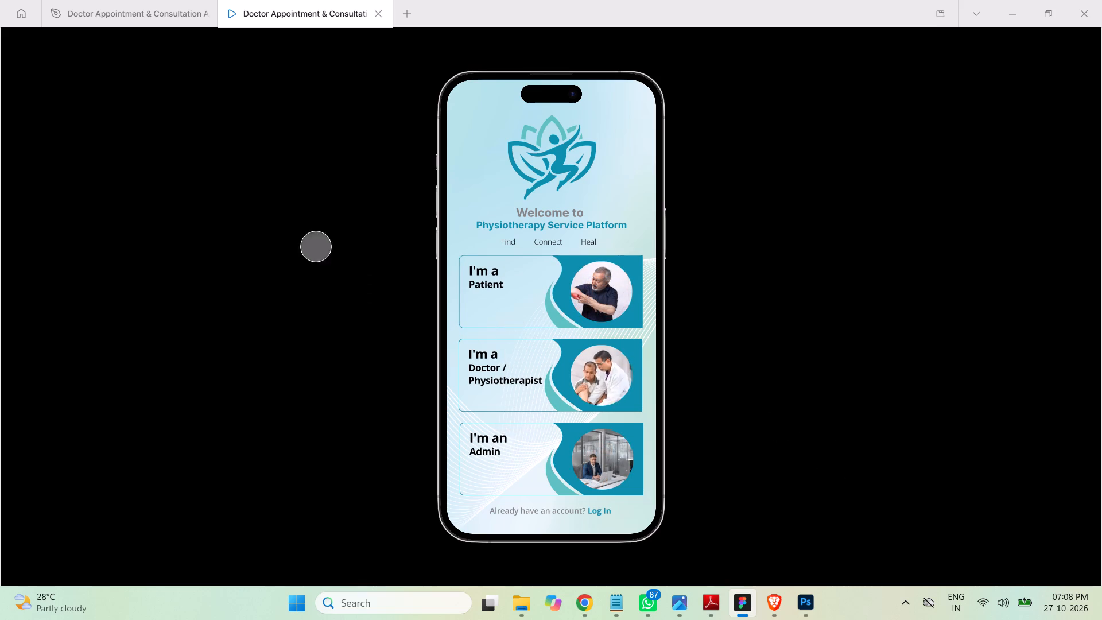
left_click(132, 15)
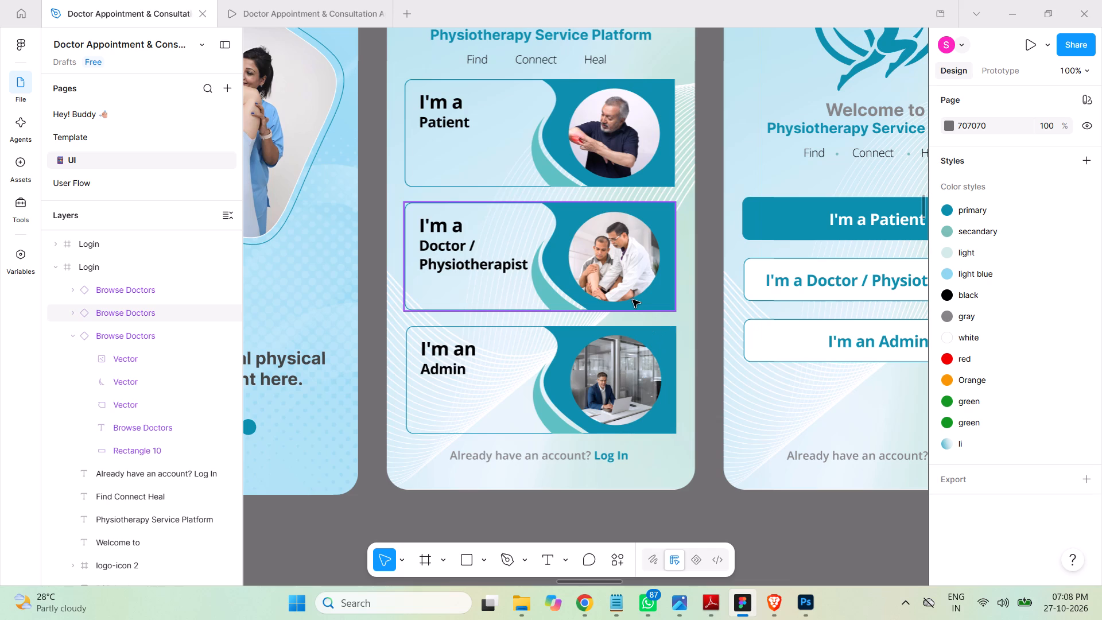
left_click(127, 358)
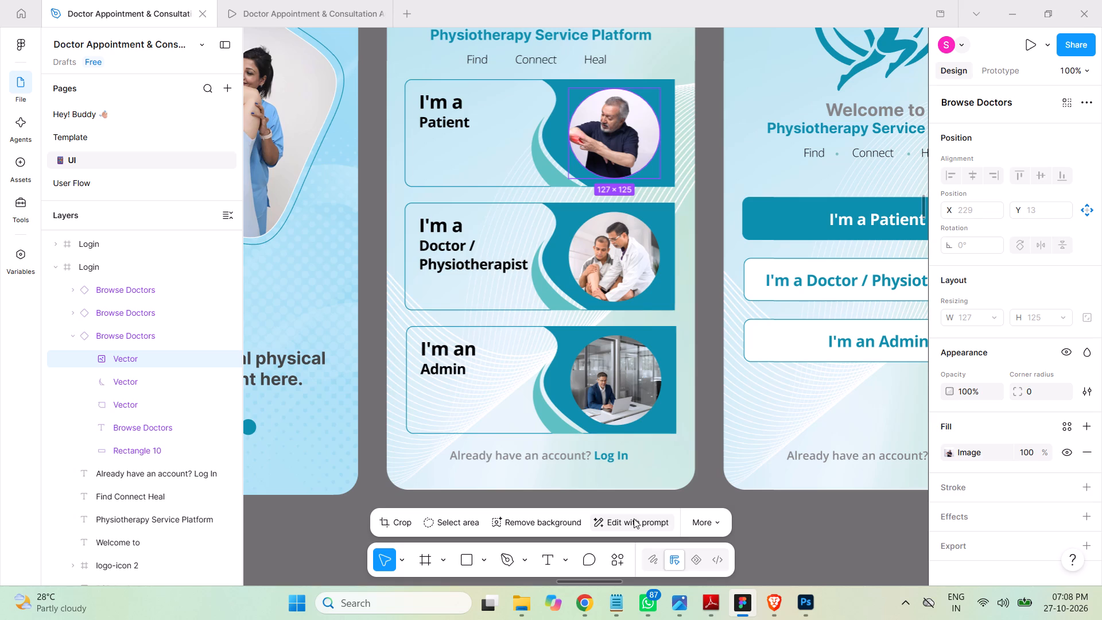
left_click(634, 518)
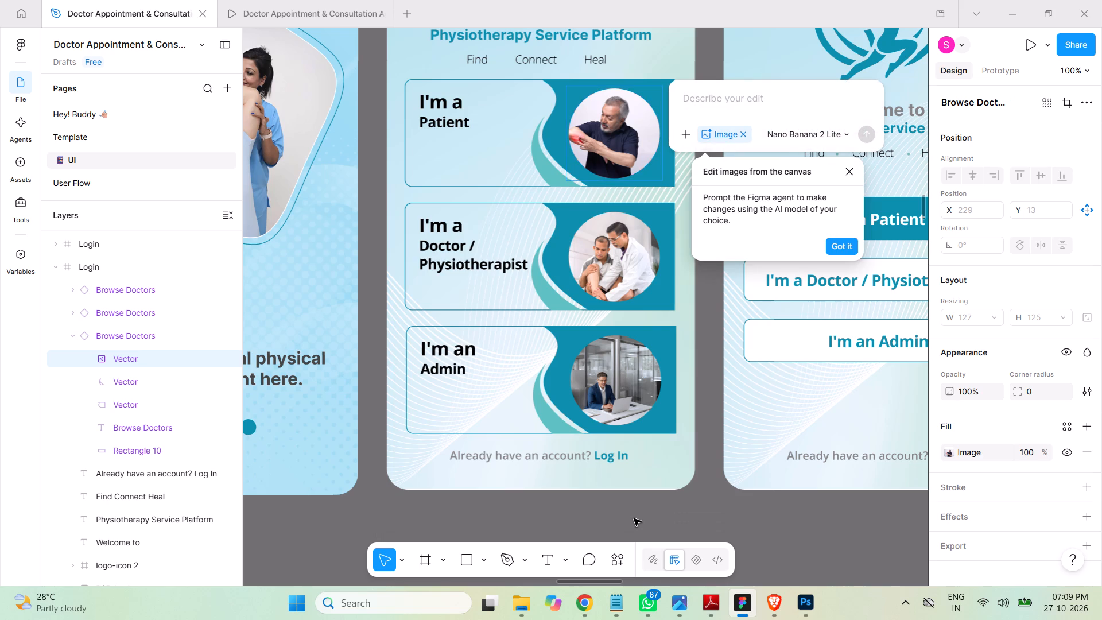
Delete the Patient, Doctor / Physiotherapist and Admin card instances from the Login screen and save the file.
left_click(72, 337)
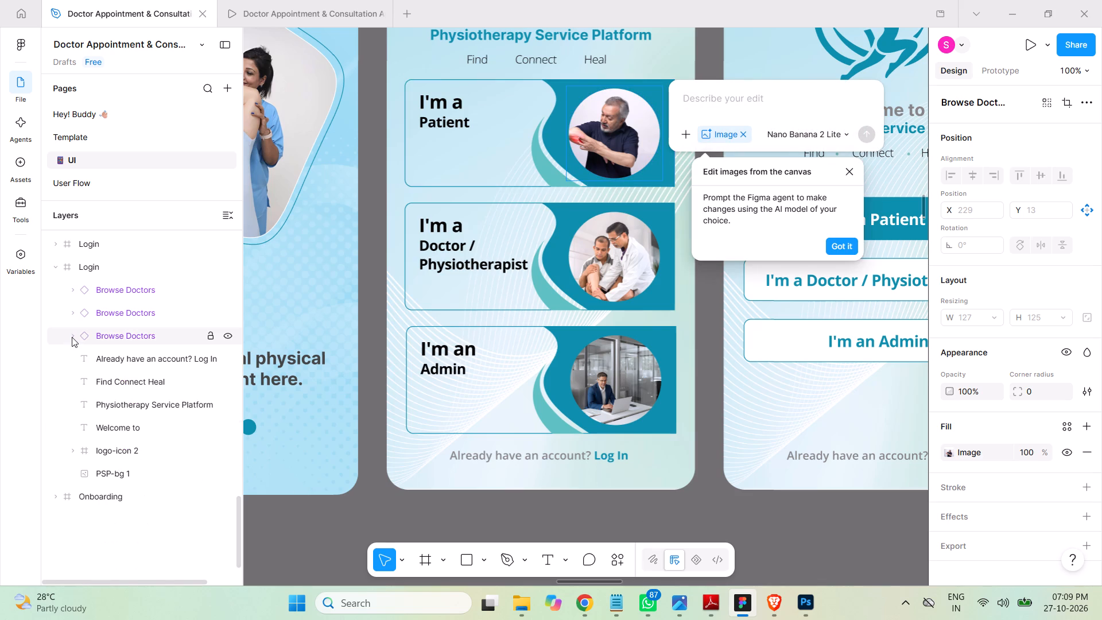
left_click(134, 336)
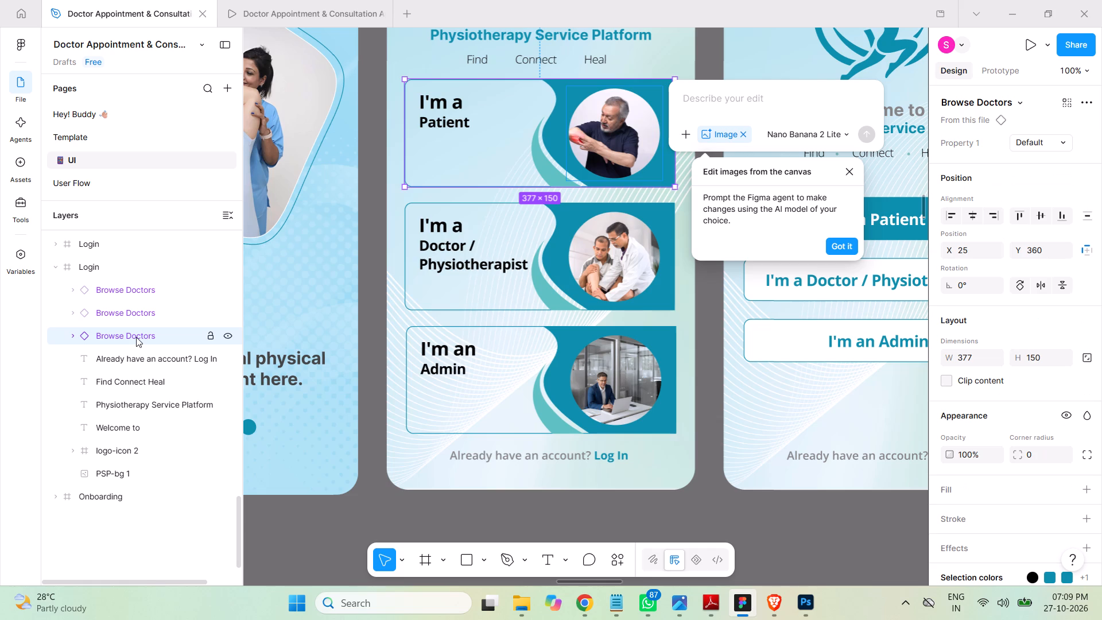
key("Delete")
left_click(133, 313)
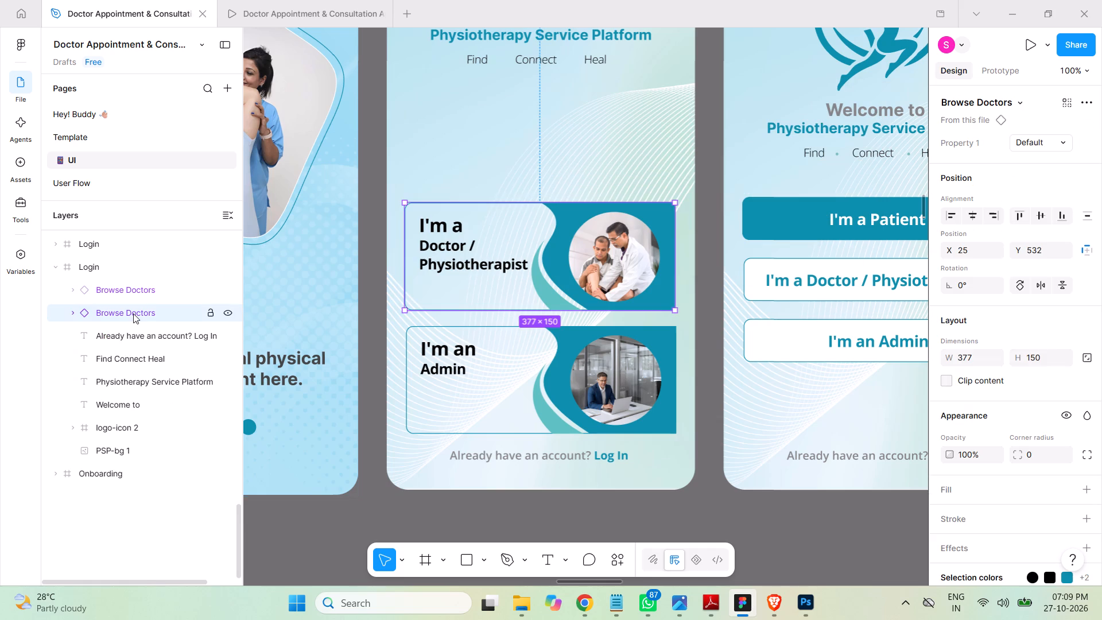
key("Delete")
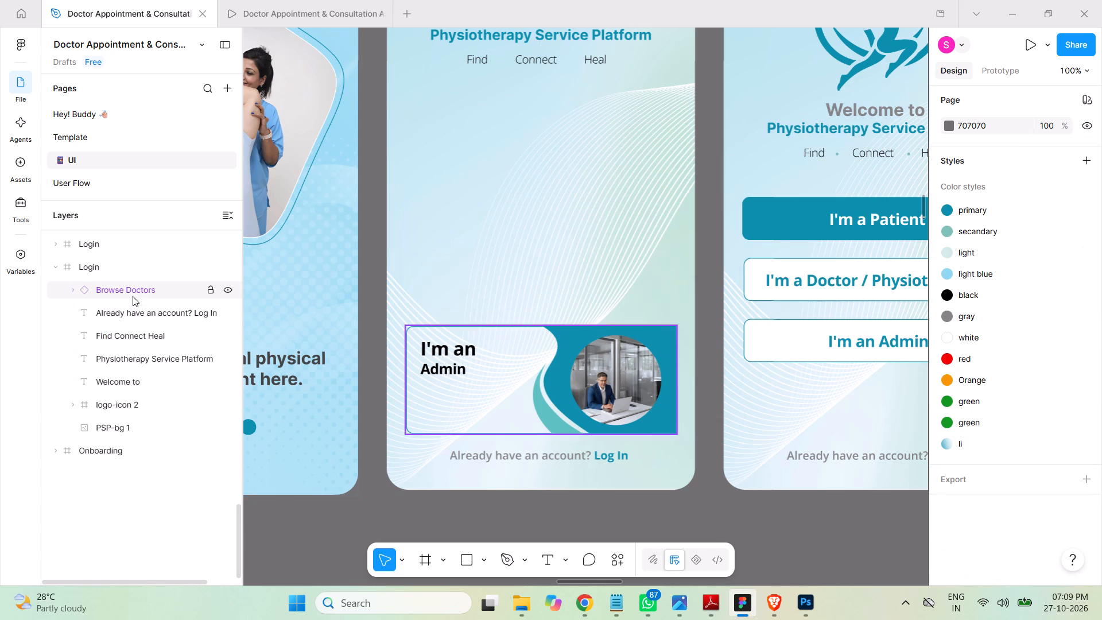
left_click(134, 291)
key("Delete")
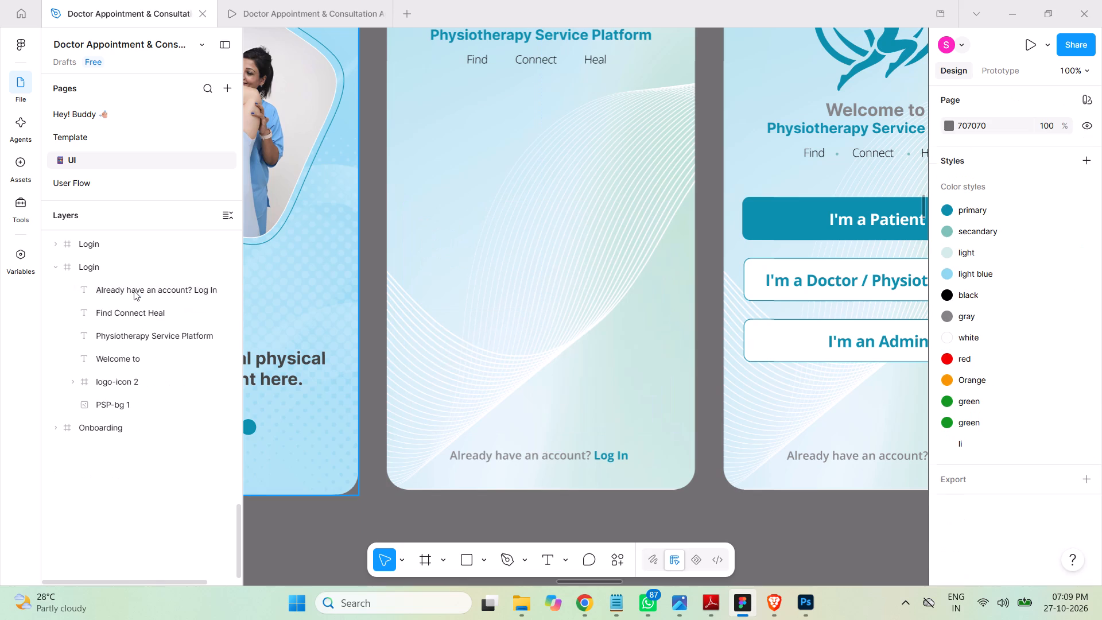
key("ctrl+s")
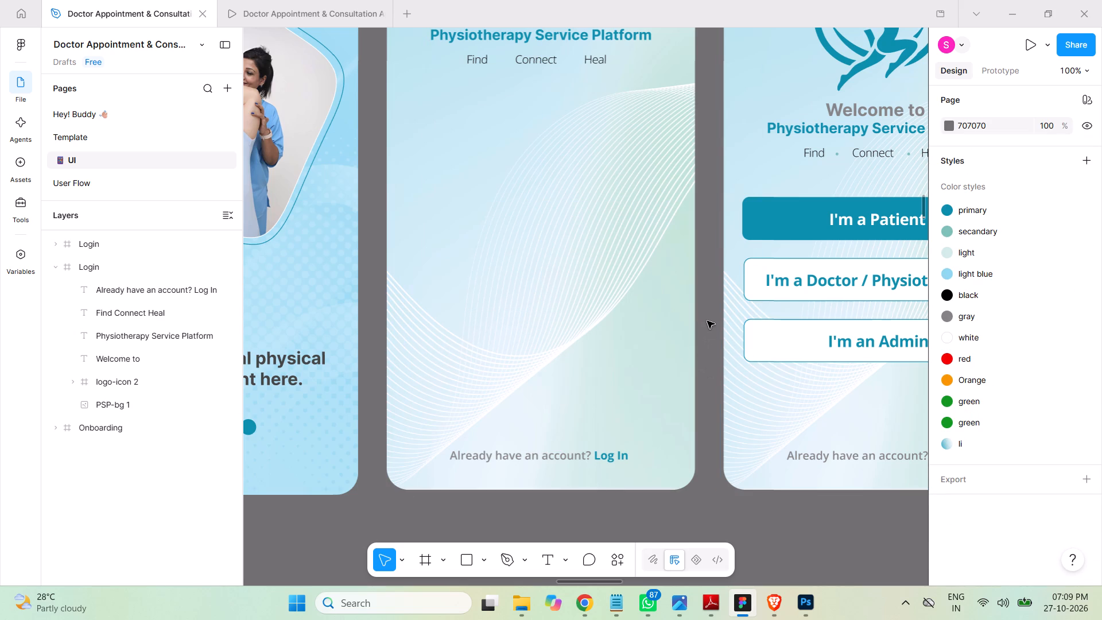
Move the Browse Doctors component set next to the Listed check set, at X 650, Y -4337.
key("space")
key("space")
key("space")
key("space")
key("space")
key("space")
key("space")
key("space")
key("space")
key("space")
key("space")
key("space")
key("space")
key("space")
key("space")
key("space")
key("space")
key("space")
key("space")
key("space")
left_click_drag(714, 270, 692, 459)
left_click_drag(682, 238, 606, 464)
left_click_drag(677, 204, 676, 209)
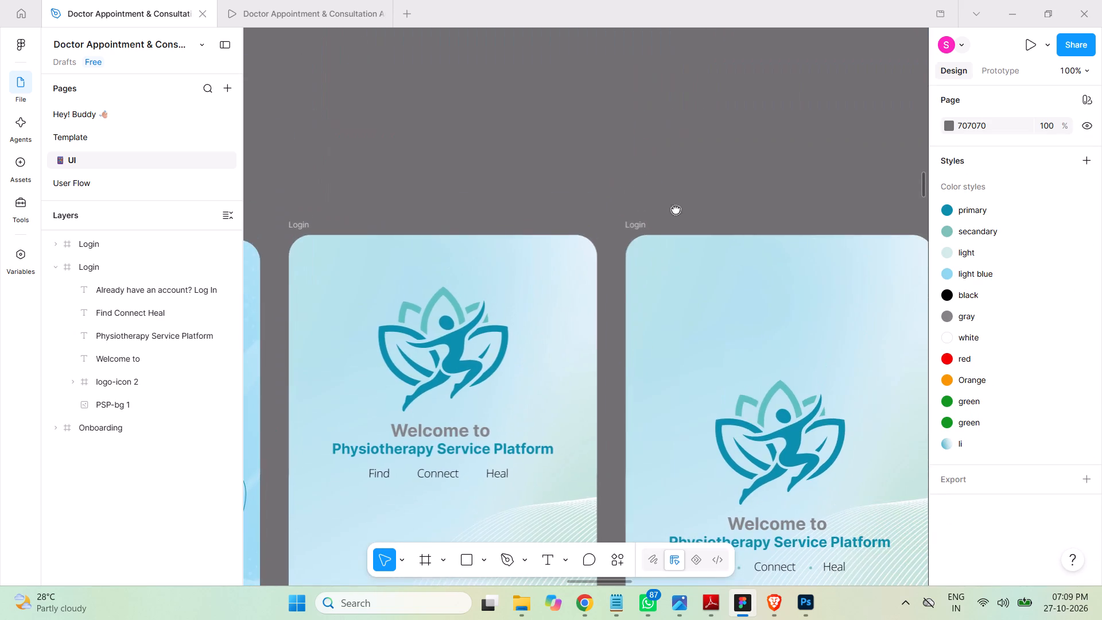
left_click_drag(676, 209, 589, 462)
left_click_drag(694, 172, 656, 431)
left_click_drag(695, 189, 684, 407)
left_click_drag(726, 185, 601, 462)
left_click_drag(742, 269, 742, 269)
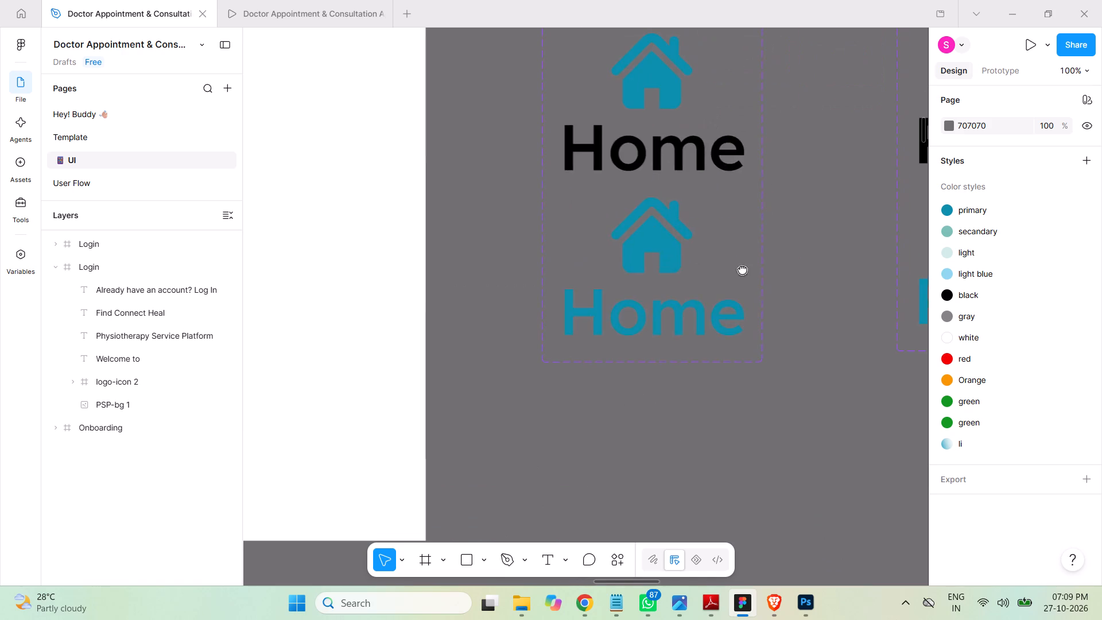
left_click_drag(742, 269, 556, 498)
left_click_drag(662, 228, 500, 455)
left_click_drag(666, 175, 662, 444)
left_click_drag(704, 268, 488, 398)
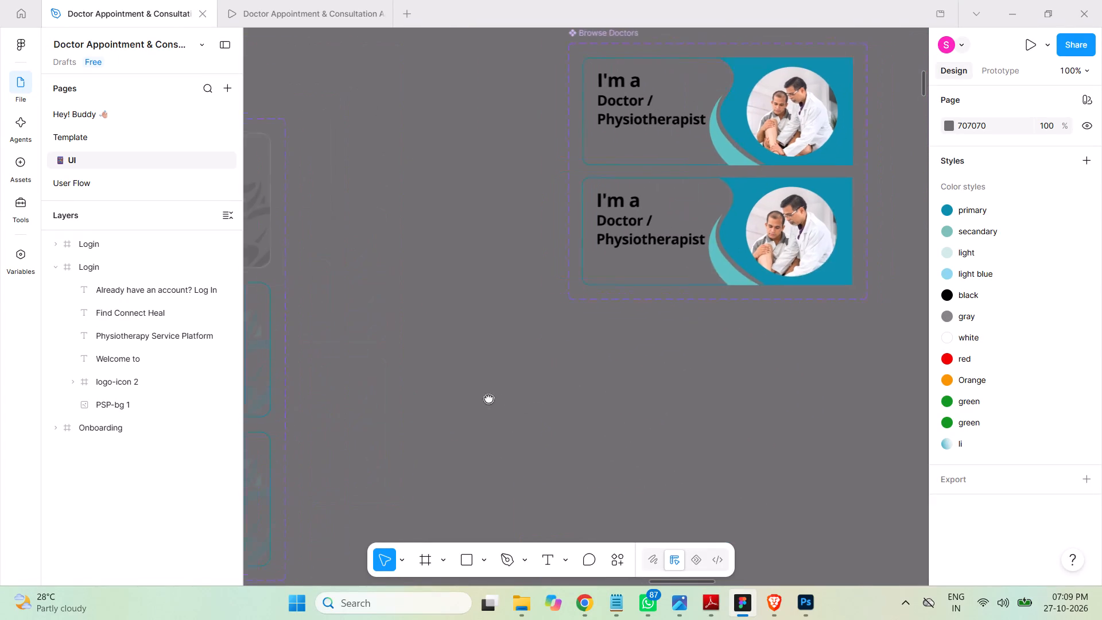
left_click_drag(488, 398, 399, 433)
left_click_drag(666, 386, 723, 422)
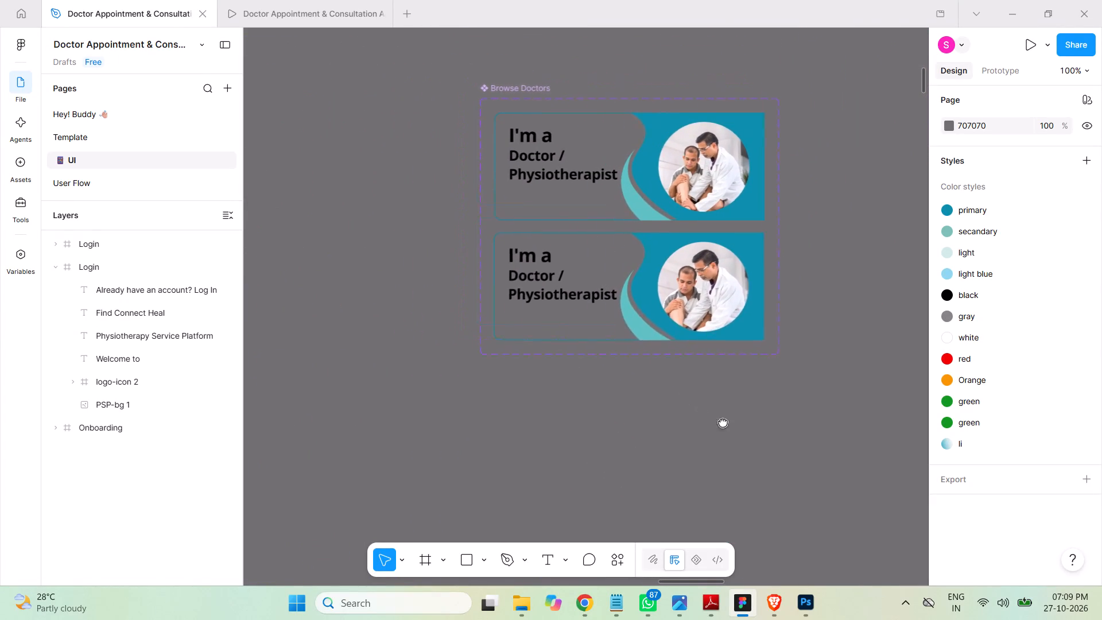
left_click_drag(723, 422, 852, 401)
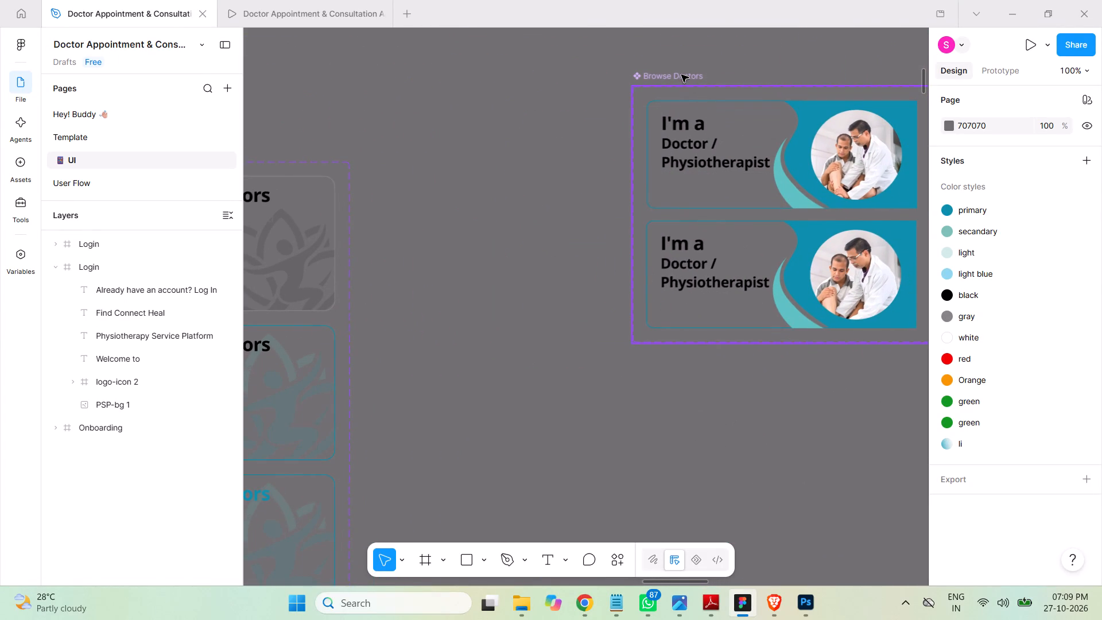
left_click(681, 77)
left_click_drag(681, 77, 608, 116)
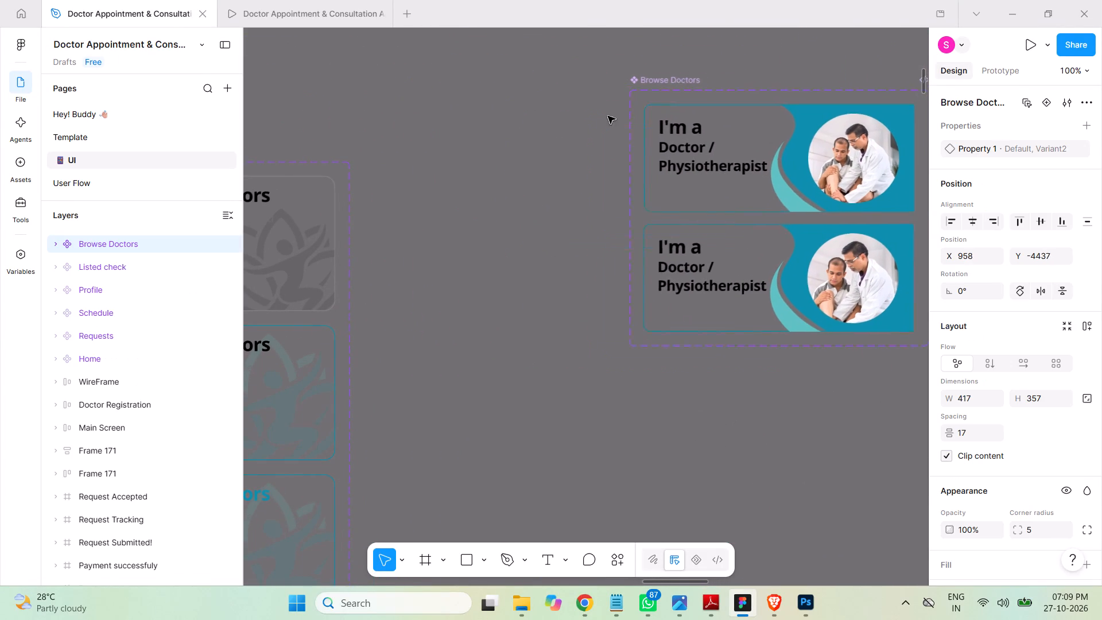
left_click_drag(608, 116, 458, 154)
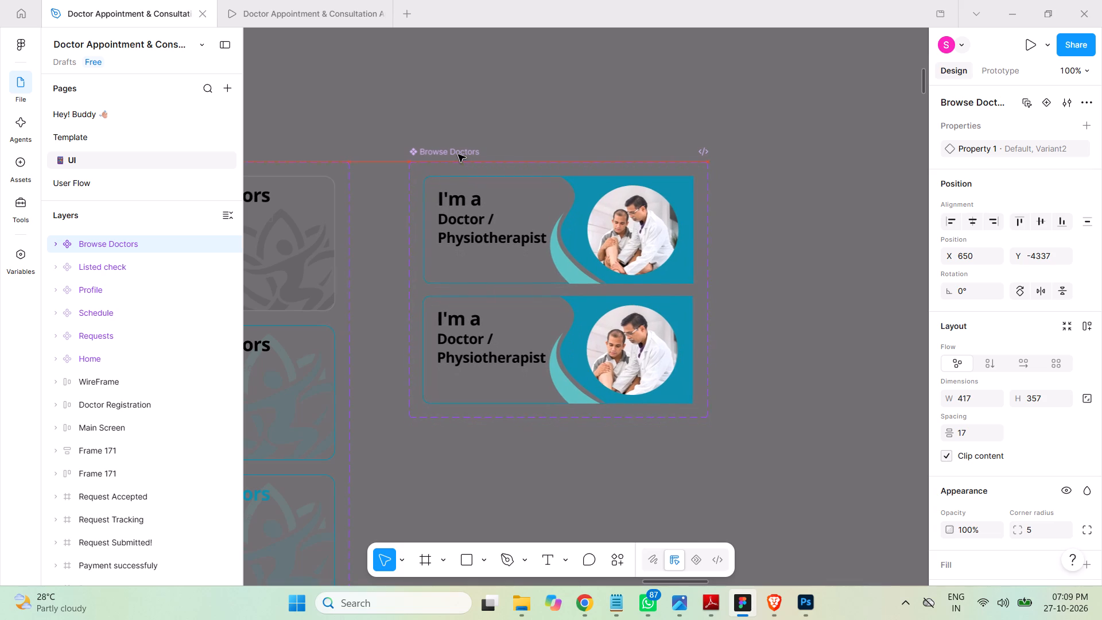
Rename the Browse Doctors component set as "i'm a Doctor".
double_click(461, 152)
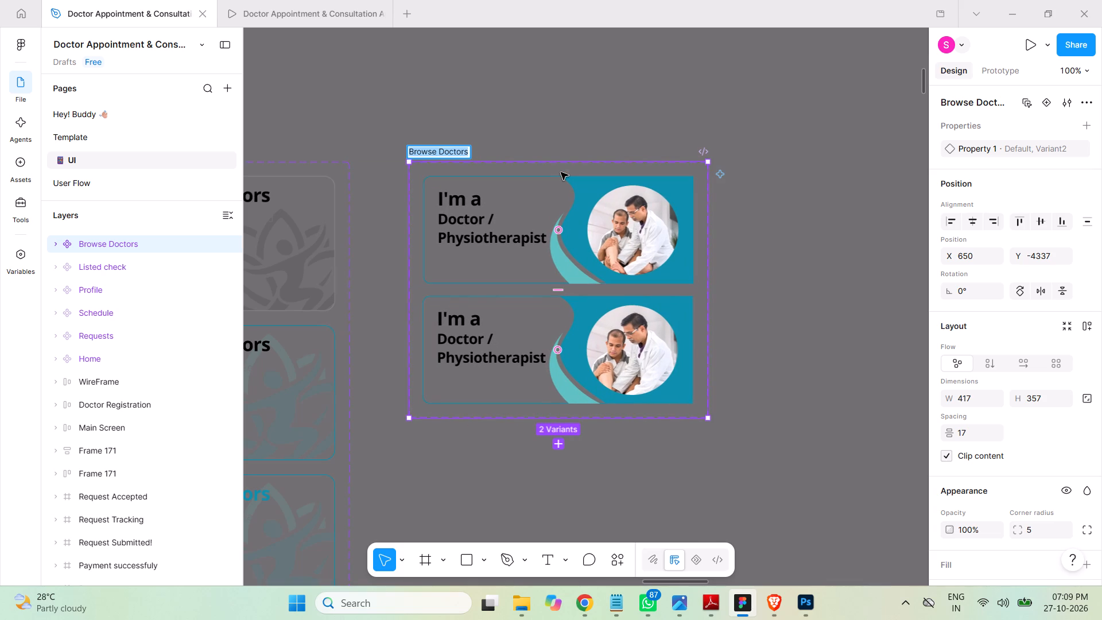
type("i'am")
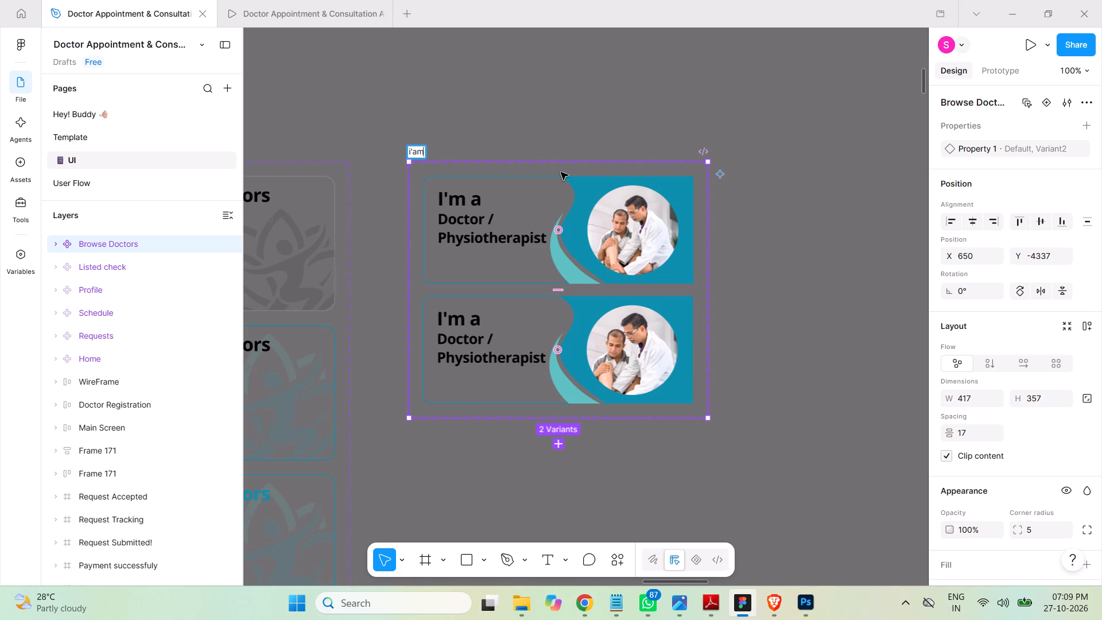
key("BackSpace")
key("BackSpace")
type("m aa")
key("space")
key("BackSpace")
key("BackSpace")
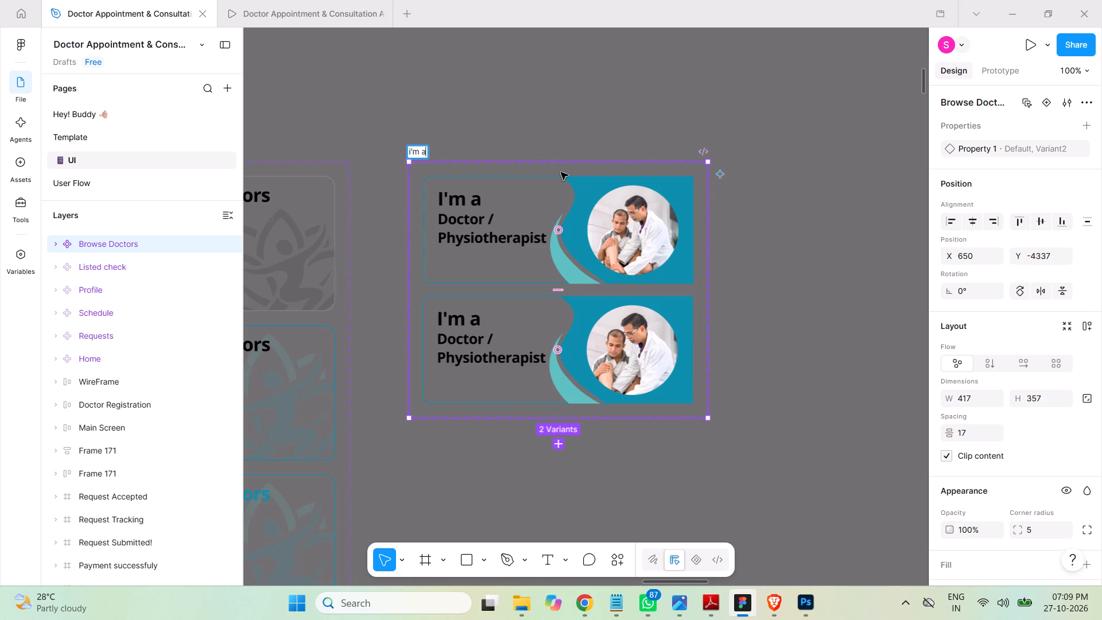
key("space")
key("shift+d")
type("octor")
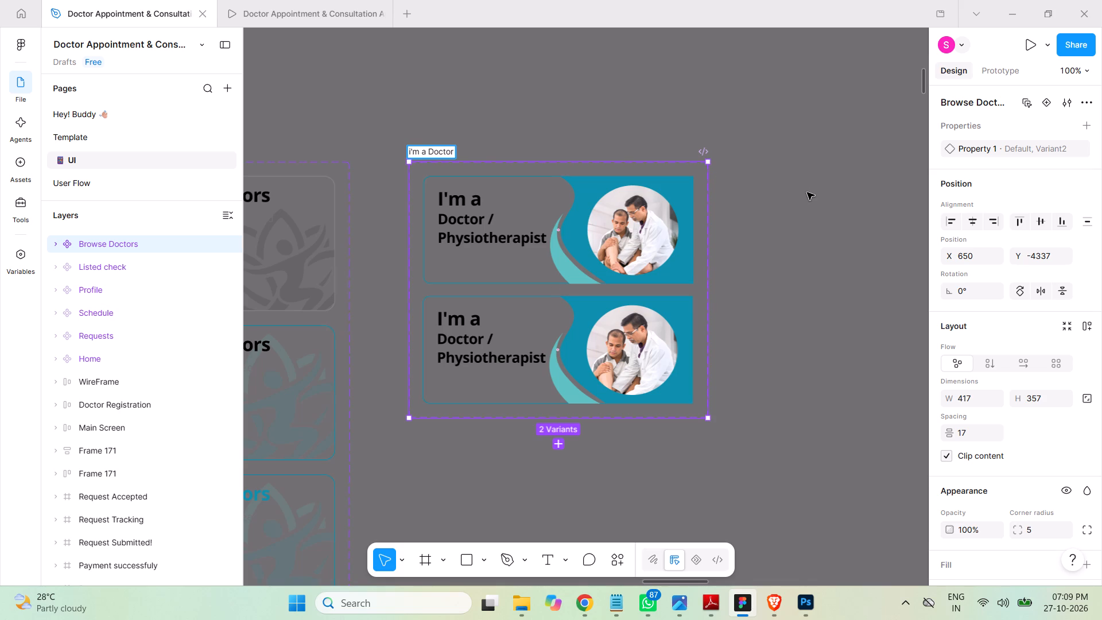
left_click(805, 192)
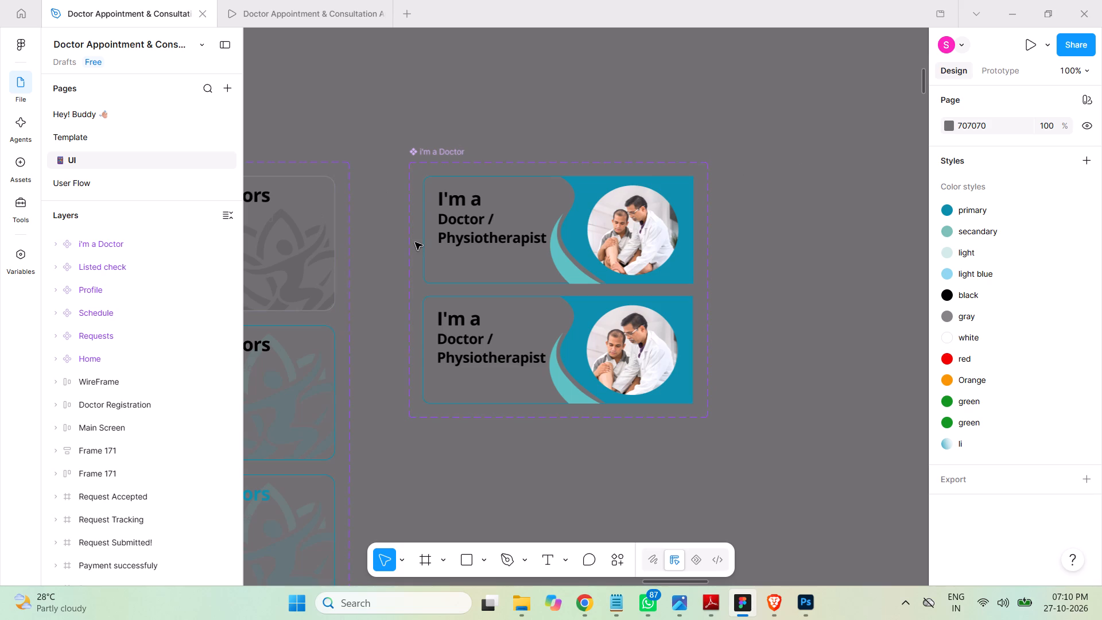
Duplicate the i'm a Doctor component set and place the copy beside it at X 1104, Y -4337.
key("ctrl+minus")
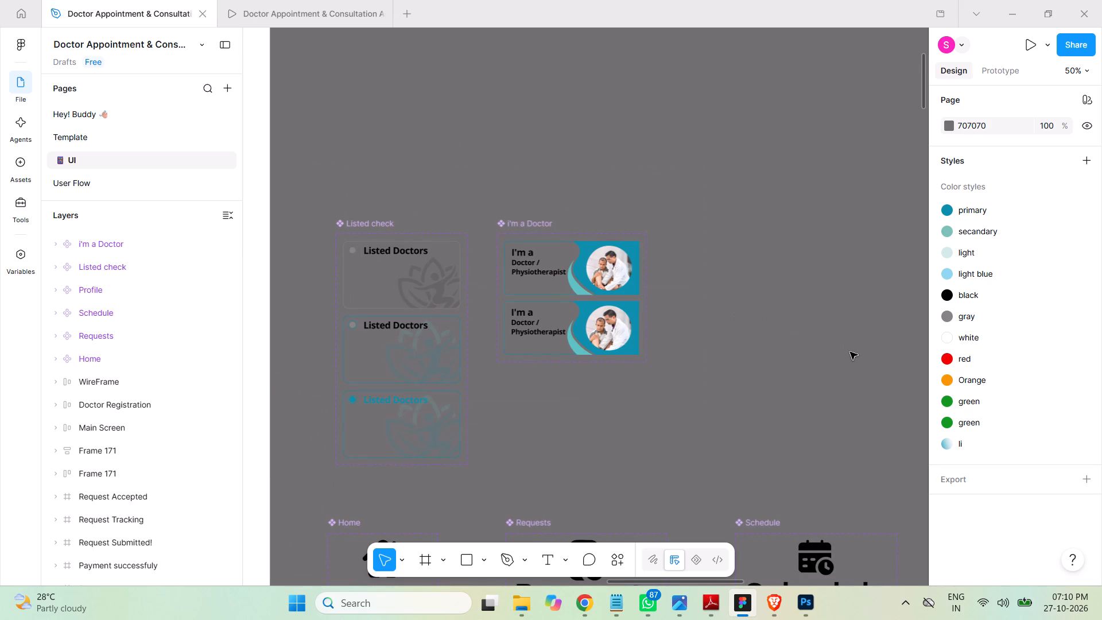
left_click(518, 223)
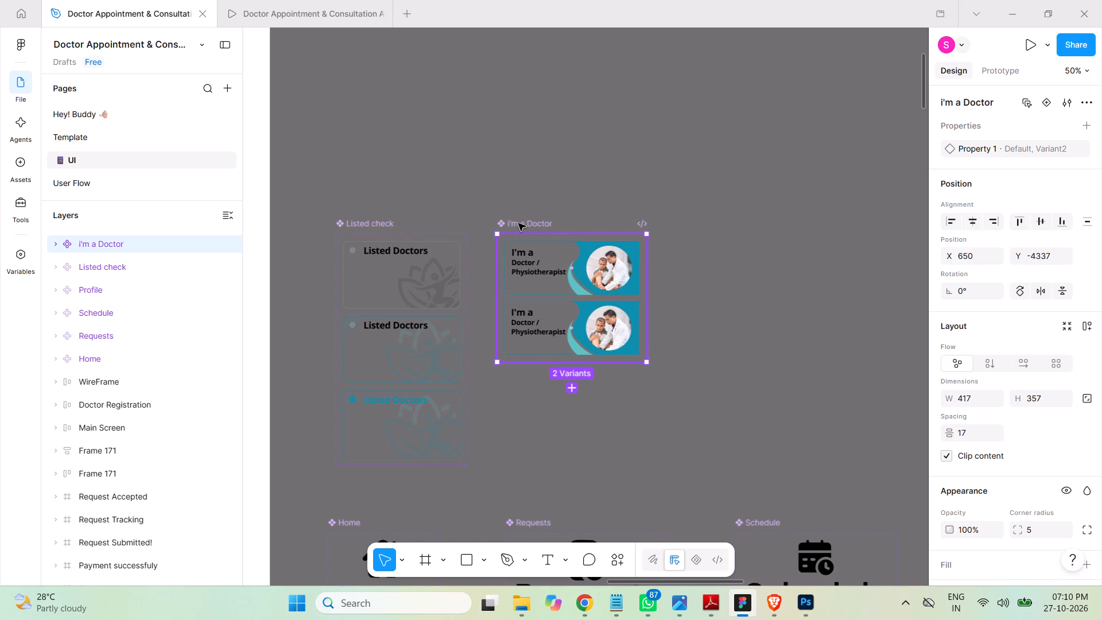
left_click_drag(536, 225, 558, 224, "alt")
left_click_drag(558, 224, 697, 227, "alt")
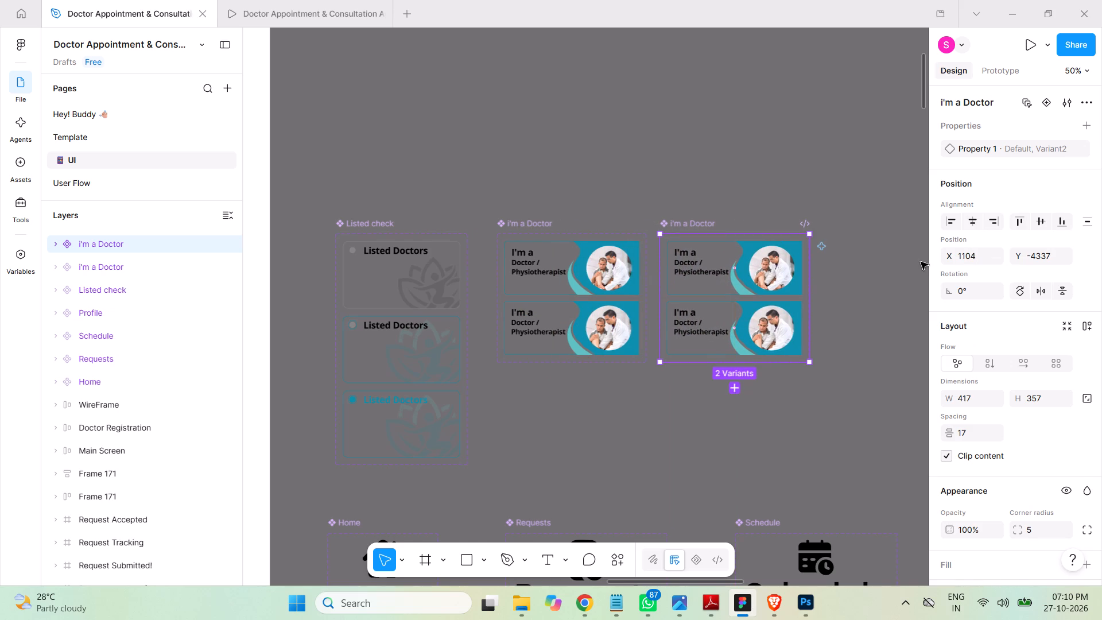
Rename the copied component set as "i'm a Patient".
double_click(703, 226)
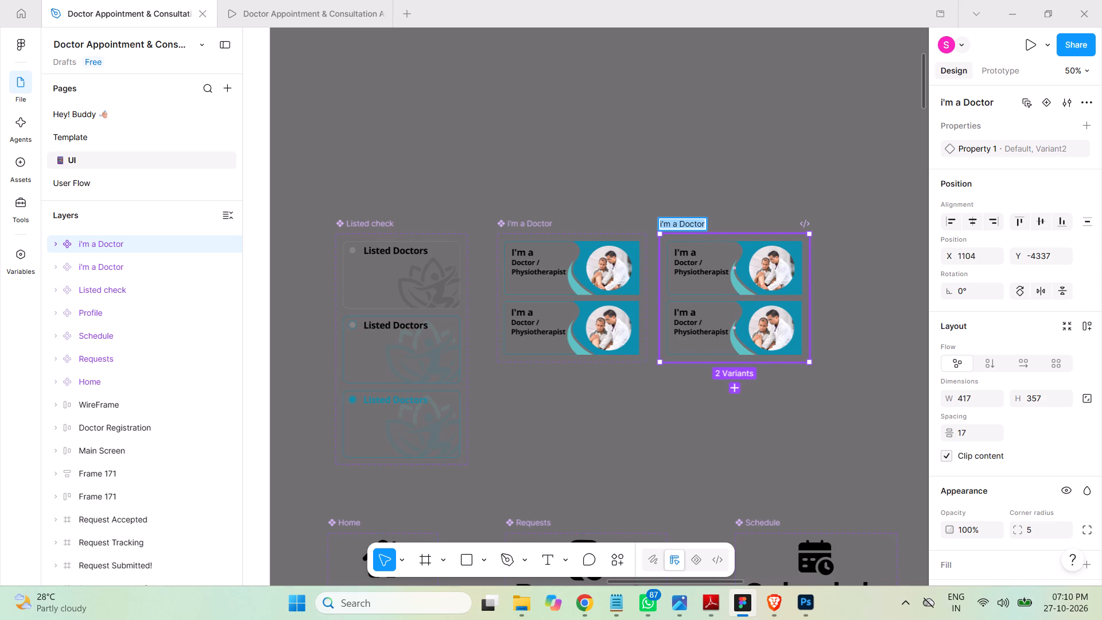
left_click(681, 221)
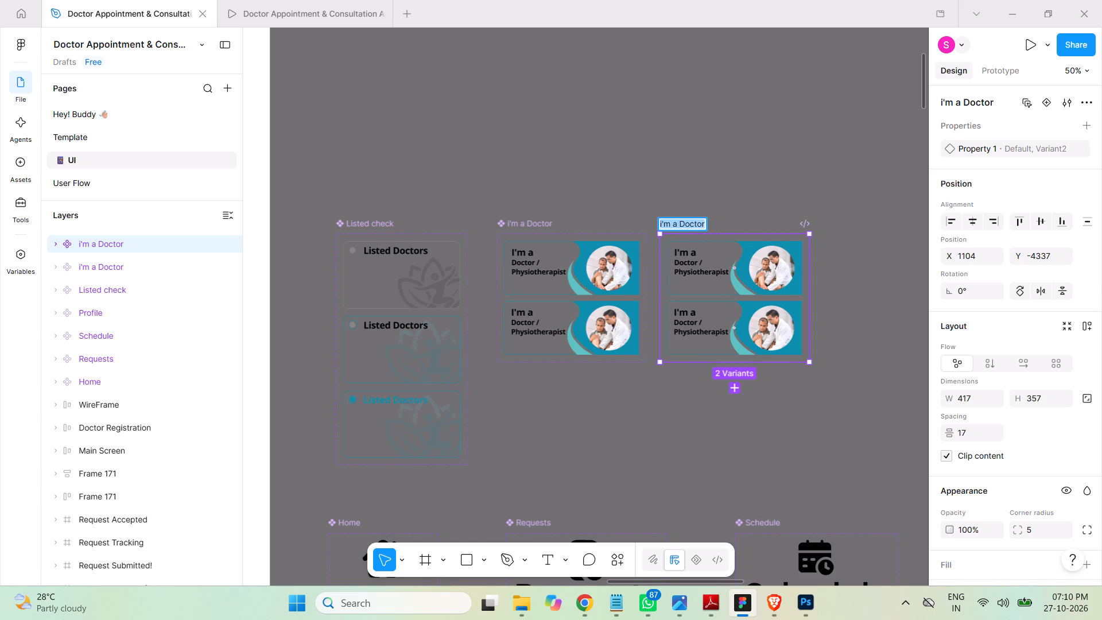
left_click_drag(681, 221, 732, 220)
key("Delete")
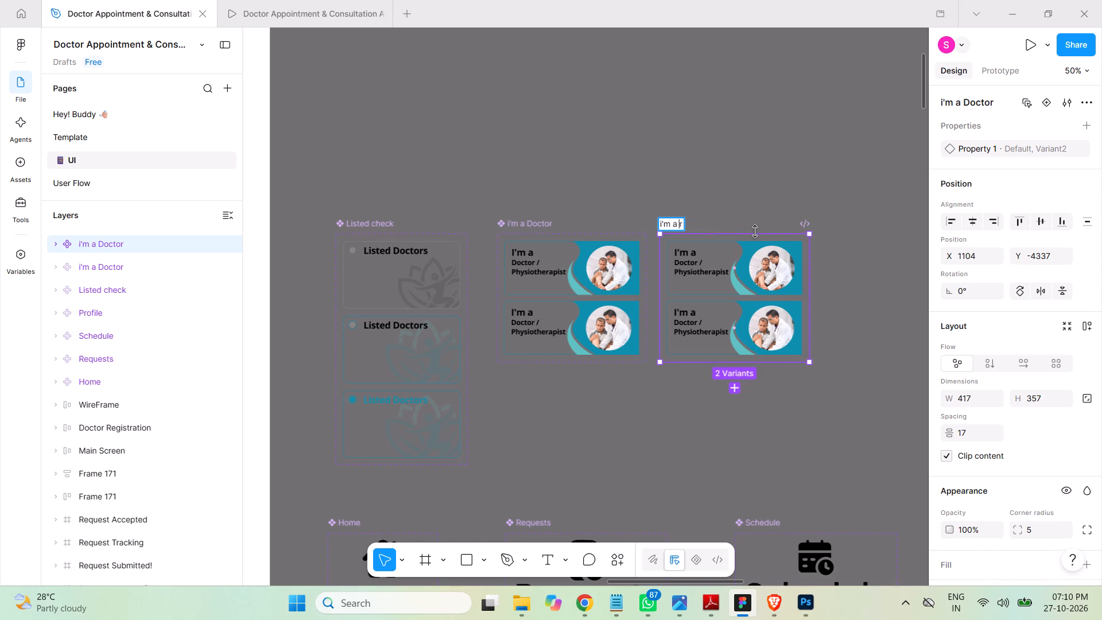
key("Delete")
type("Pai")
key("t")
key("BackSpace")
key("BackSpace")
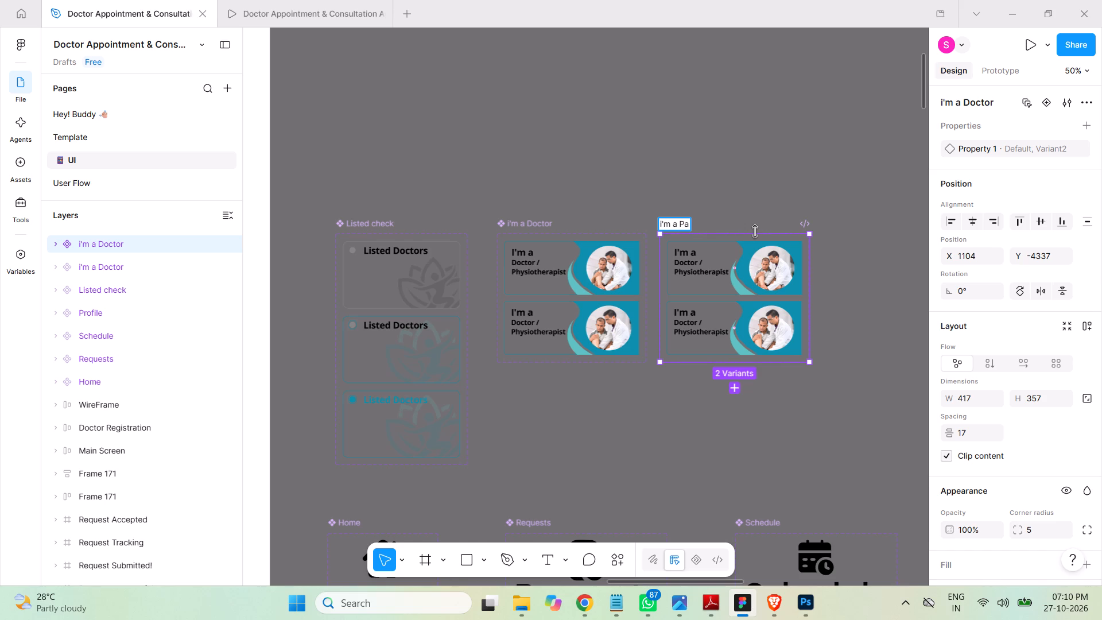
type("tient")
left_click(880, 241)
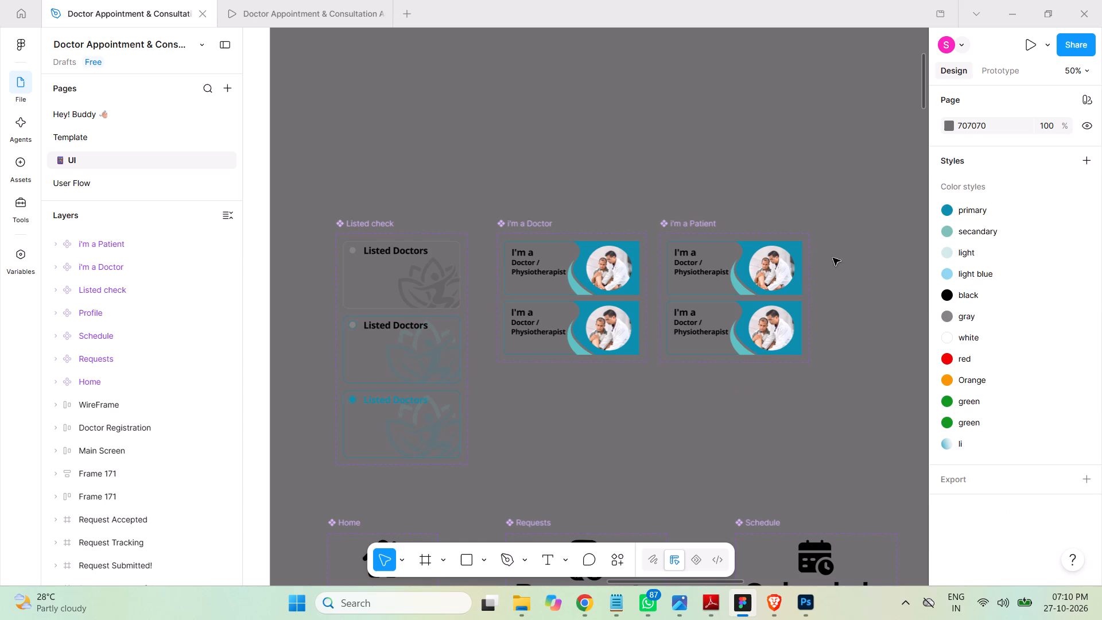
Copy the word "Patient" from the role list in Notepad and paste it over the role in the i'm a Patient set's name.
left_click(614, 605)
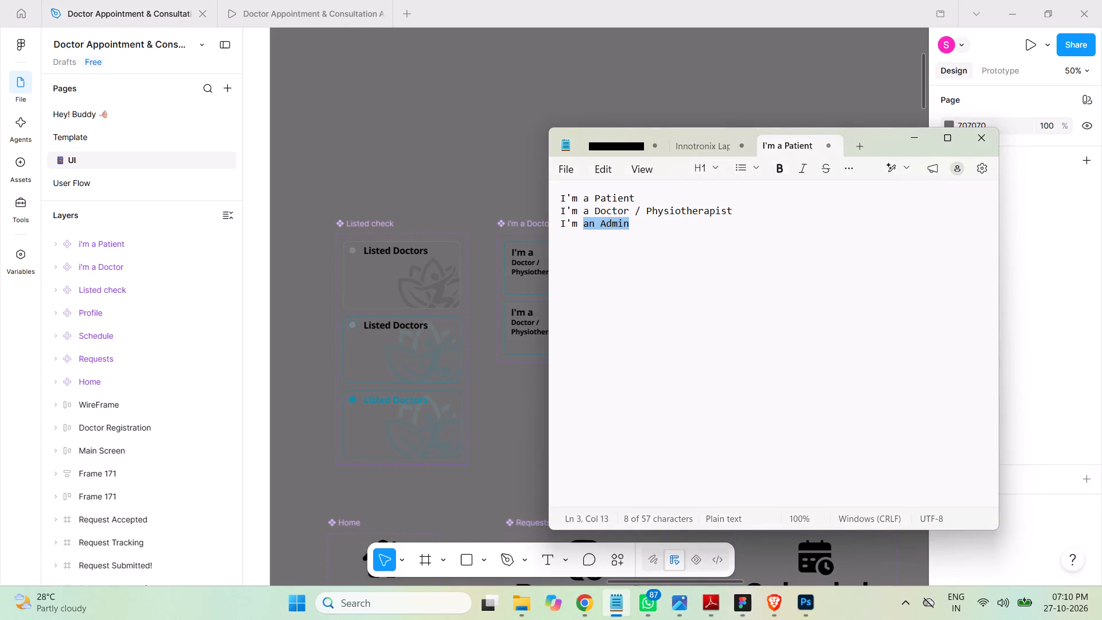
left_click_drag(636, 195, 593, 196)
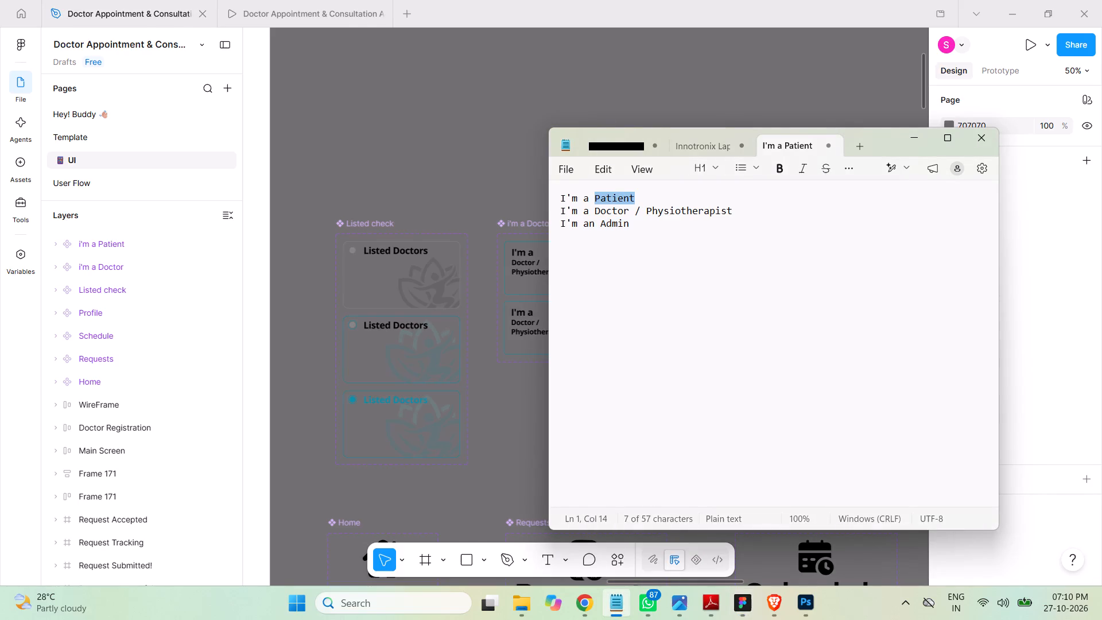
key("ctrl+c")
left_click(915, 137)
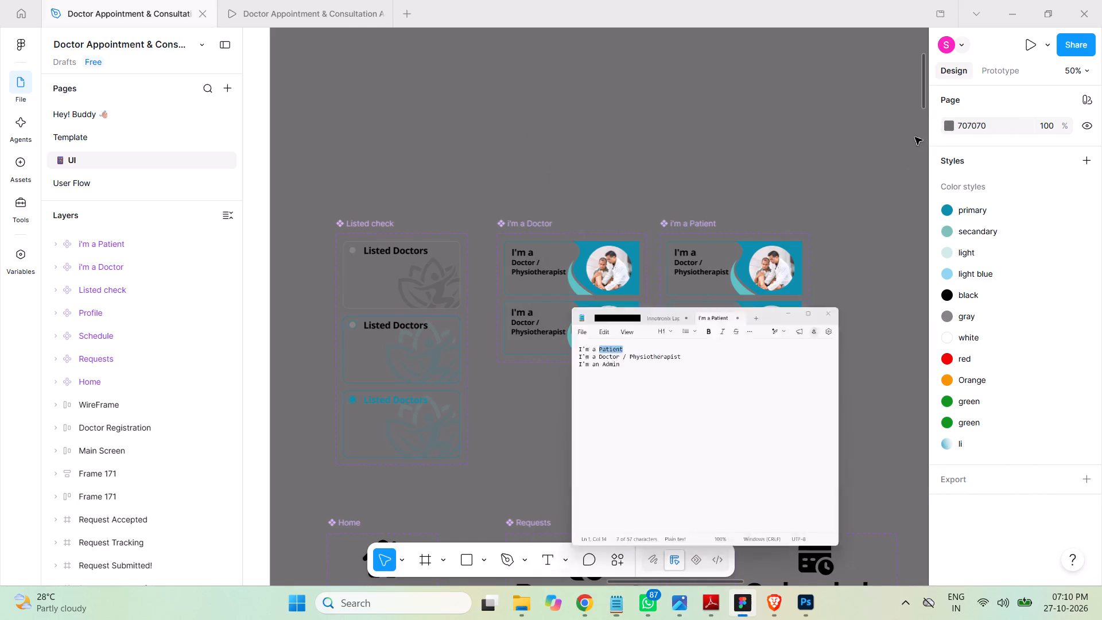
double_click(707, 224)
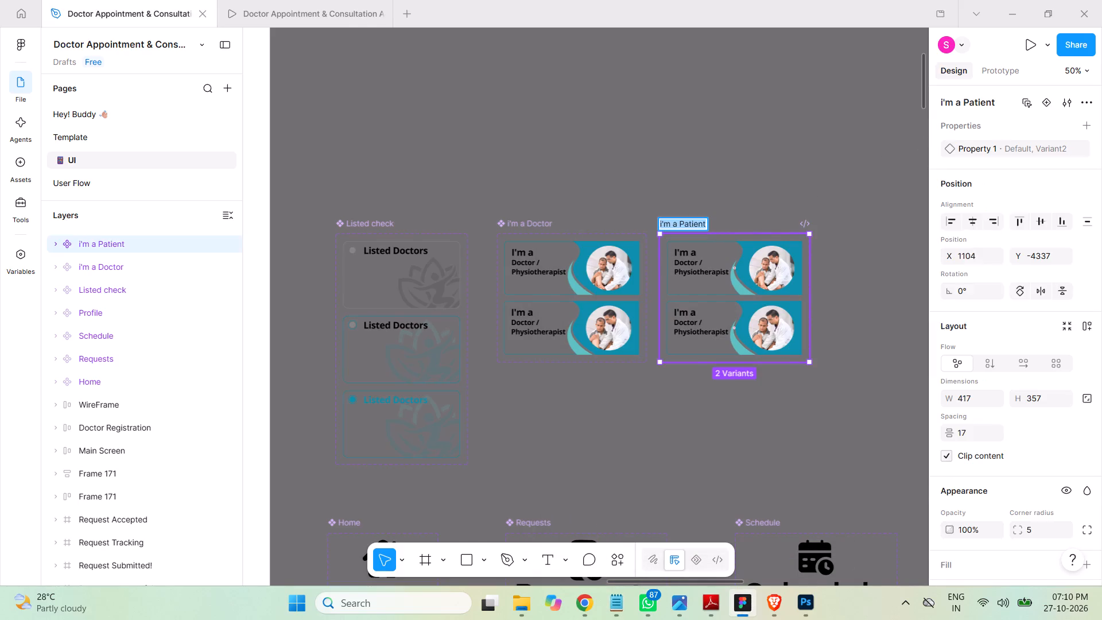
left_click(679, 220)
left_click_drag(679, 220, 744, 223)
key("ctrl+v")
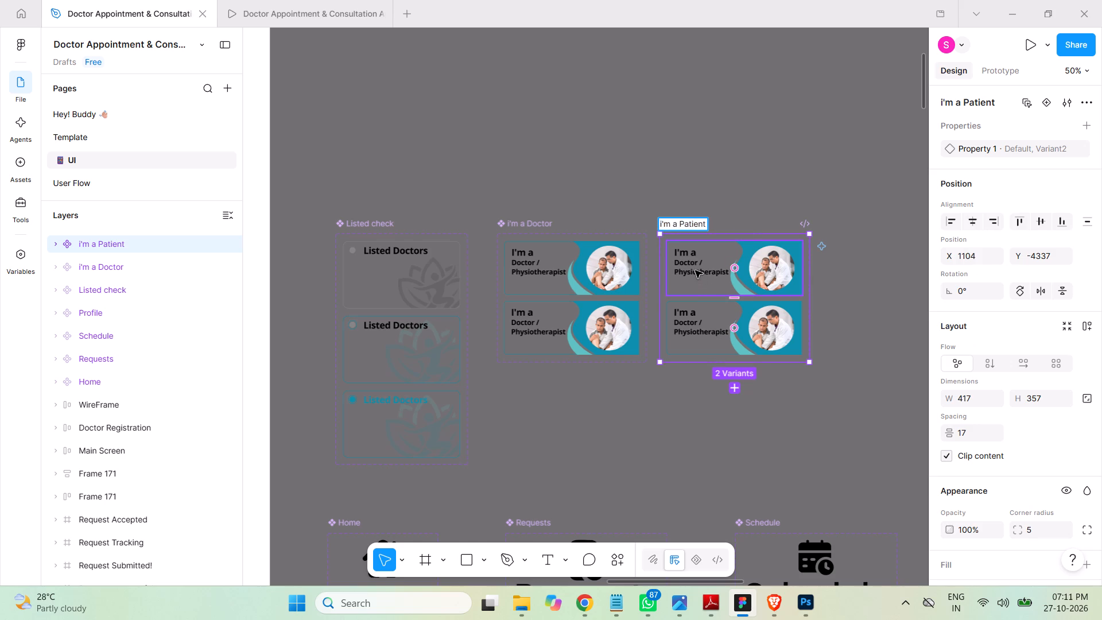
Replace "Doctor / Physiotherapist" with the copied word "Patient" in the Default card's text of the i'm a Patient set.
left_click(56, 245)
left_click(75, 291)
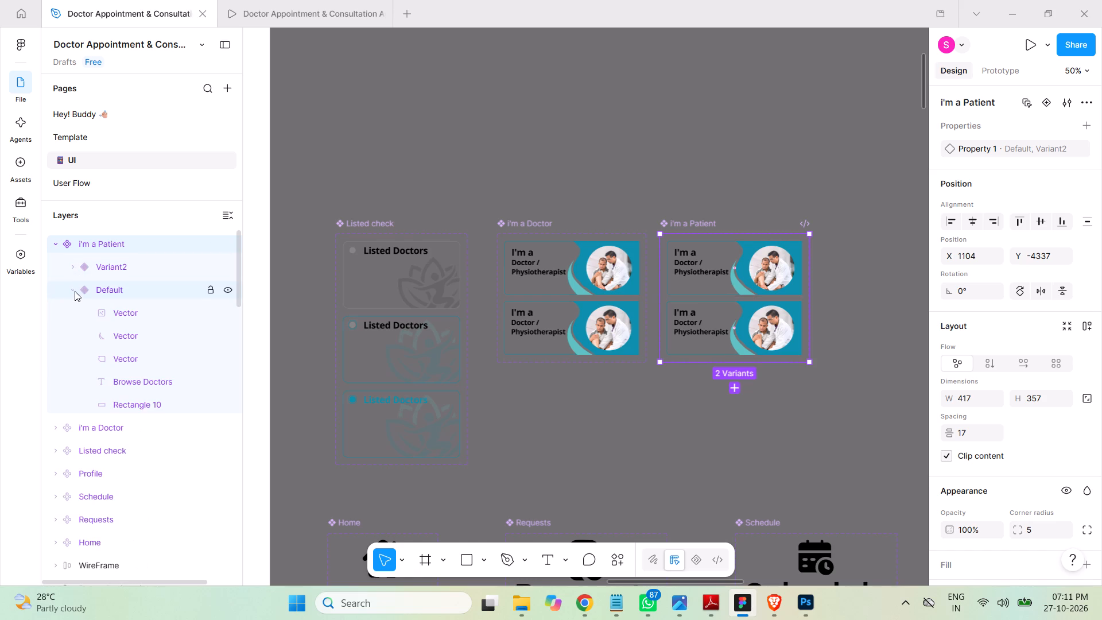
left_click(134, 382)
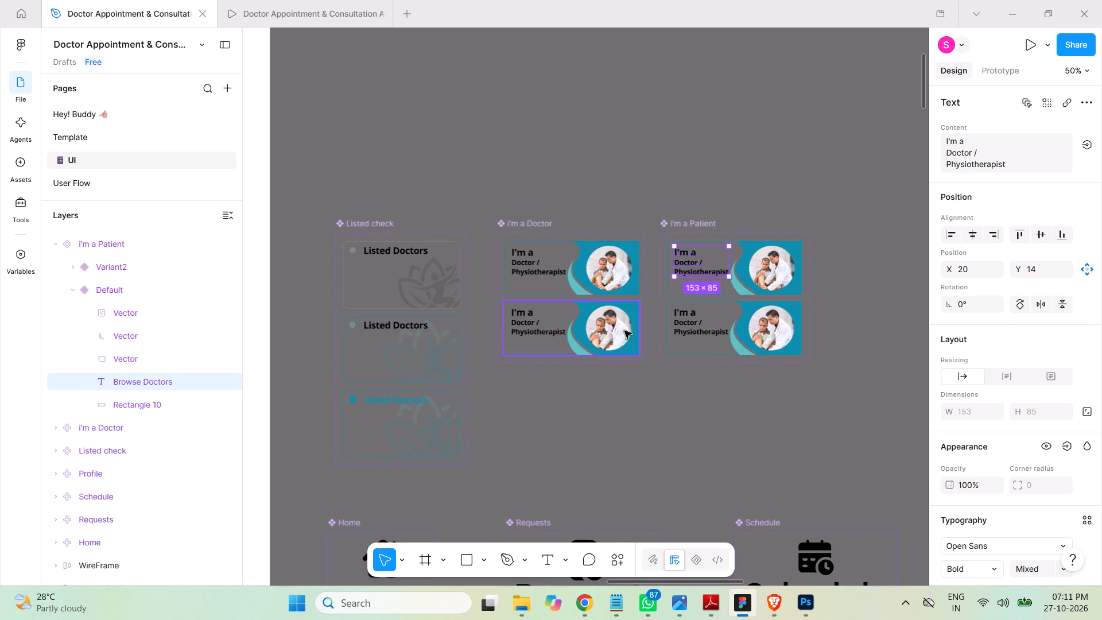
key("ctrl+equal")
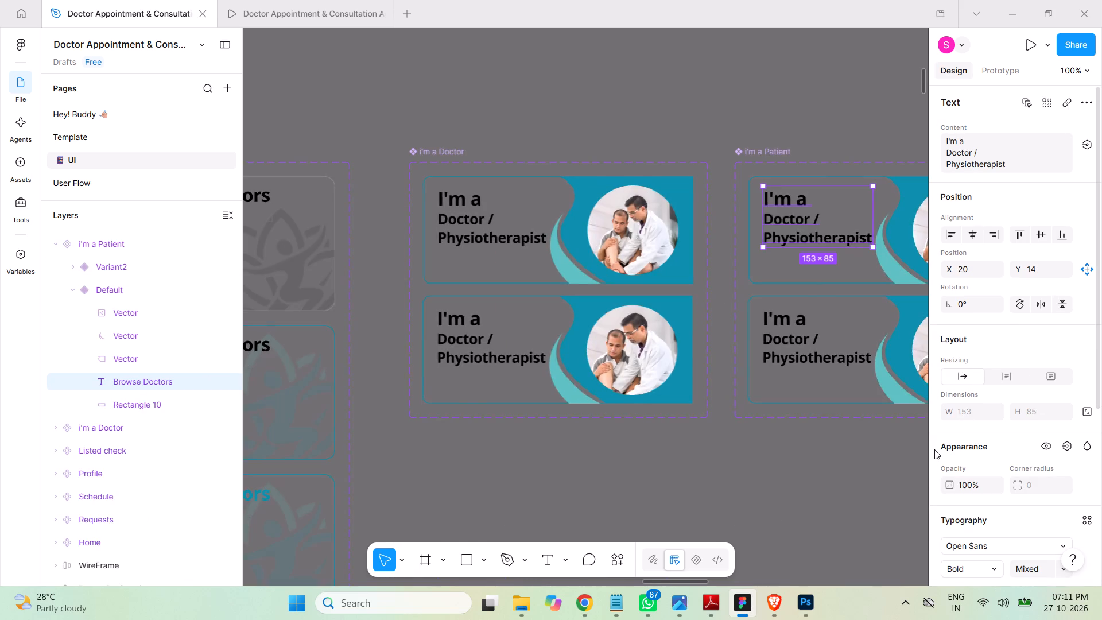
key("ctrl+equal")
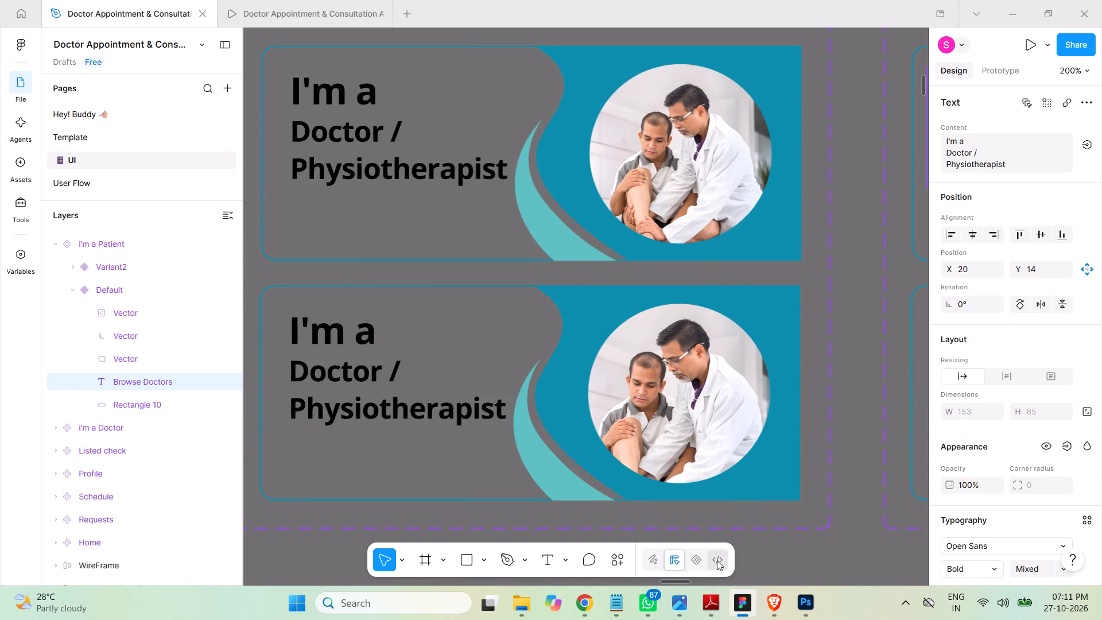
left_click_drag(681, 582, 709, 587)
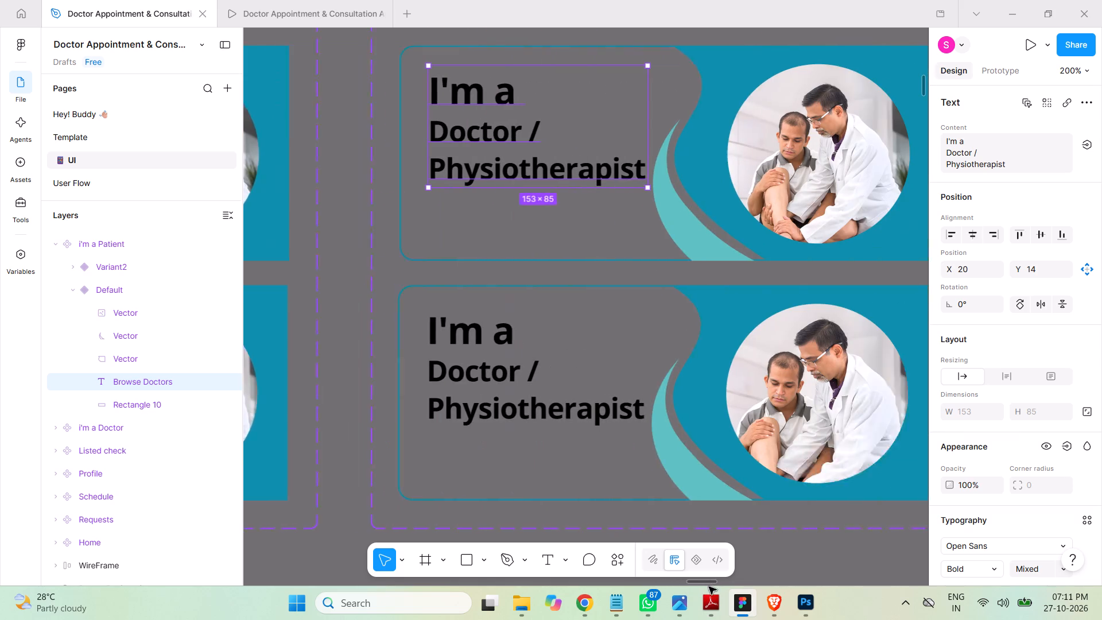
left_click_drag(709, 587, 709, 587)
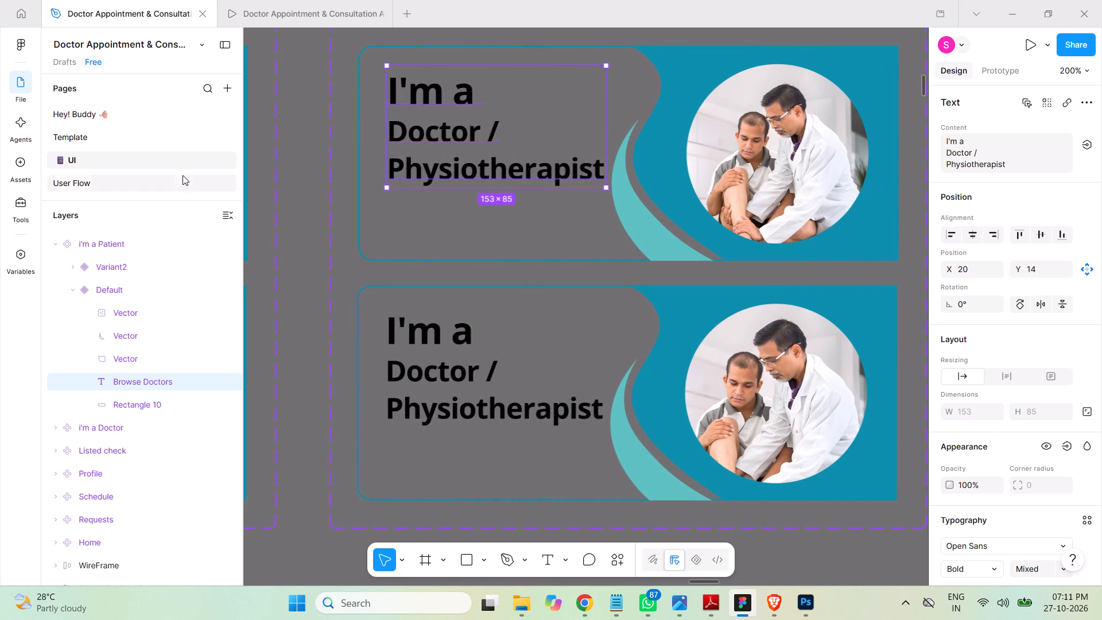
left_click(549, 557)
left_click_drag(601, 170, 559, 169)
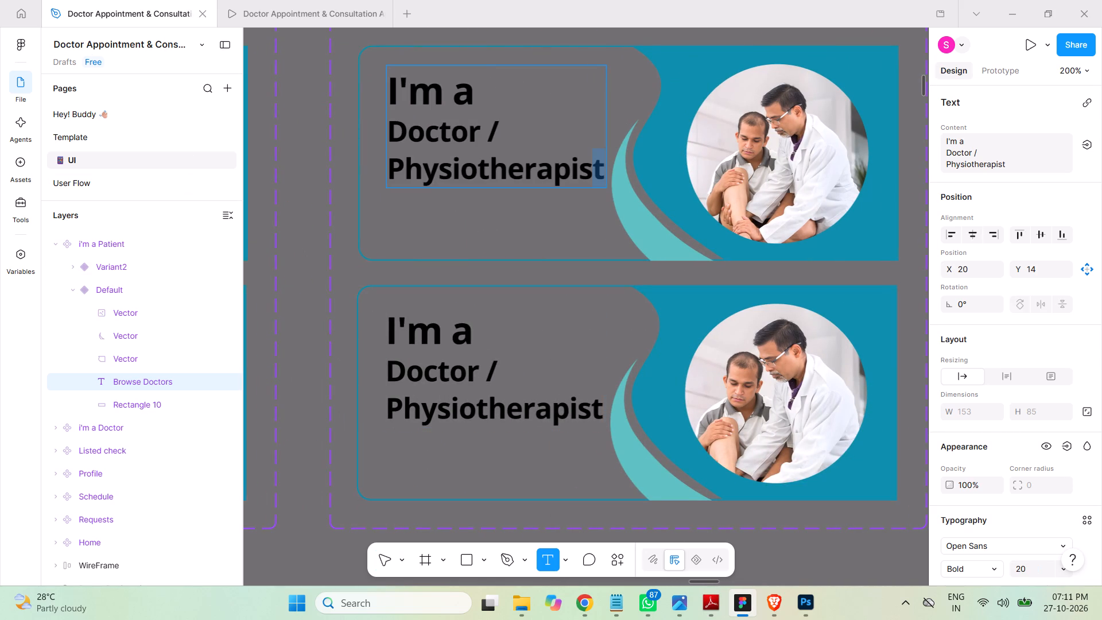
left_click_drag(559, 169, 386, 133)
key("ctrl+v")
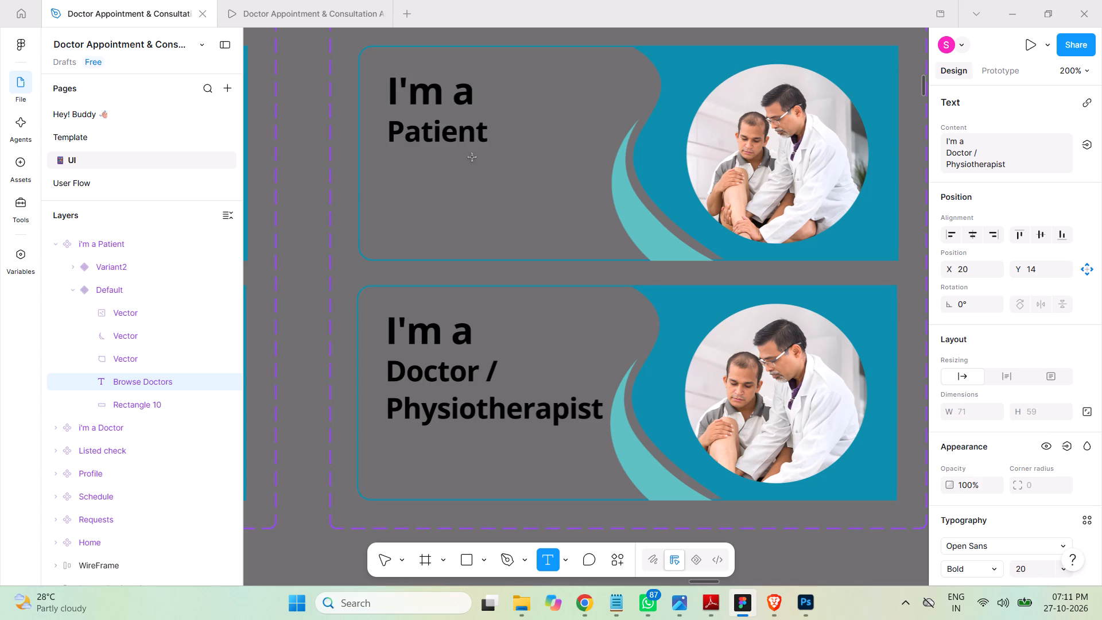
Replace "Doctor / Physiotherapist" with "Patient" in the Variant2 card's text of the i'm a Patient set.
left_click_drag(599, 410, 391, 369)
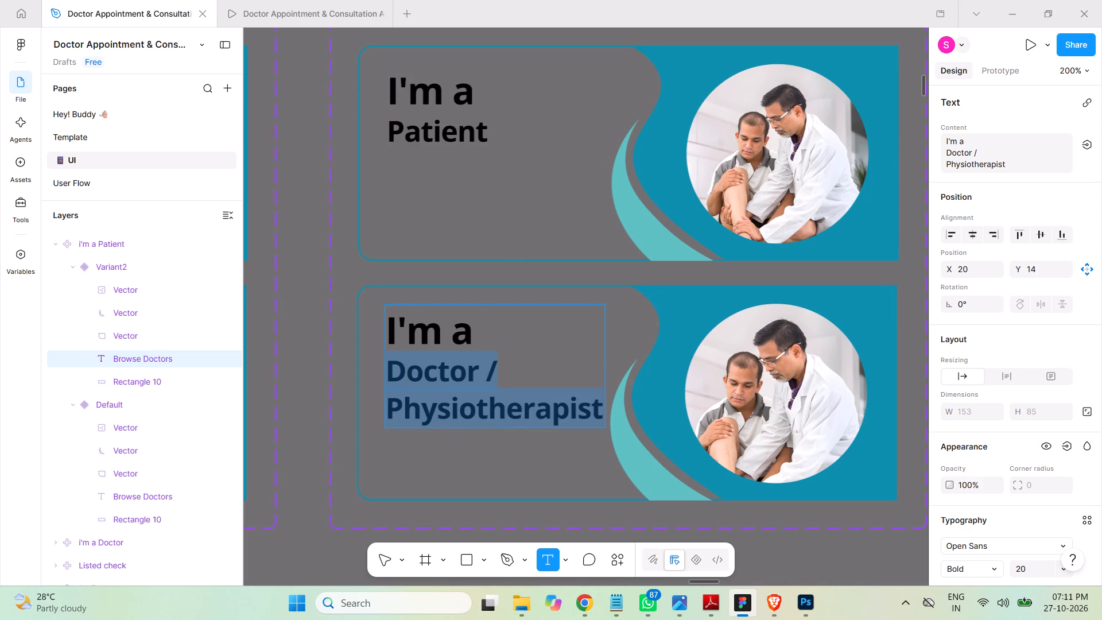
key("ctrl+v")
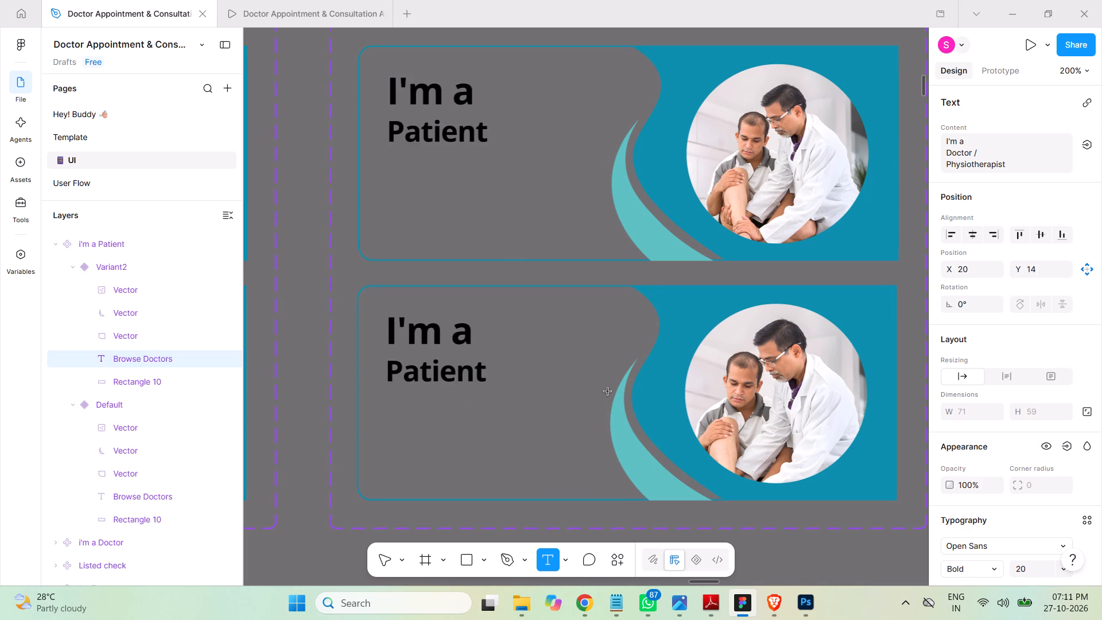
Replace the circular photo's image fill in the Default Patient card with output-image.png from the Physiotherapy Service folder.
left_click(74, 266)
left_click(122, 307)
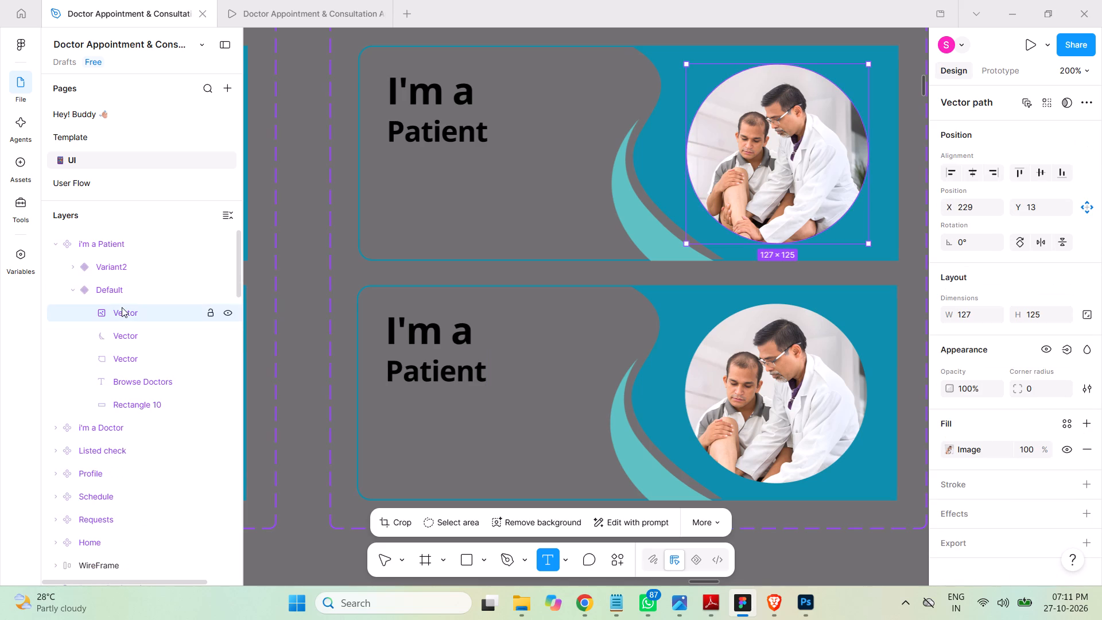
left_click(960, 447)
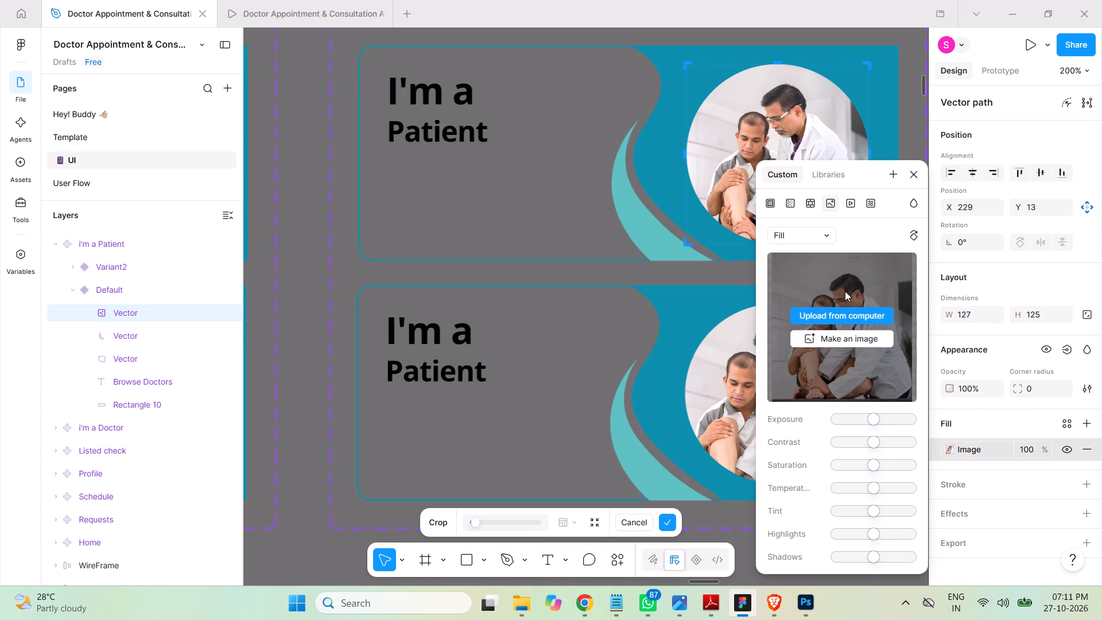
left_click(843, 315)
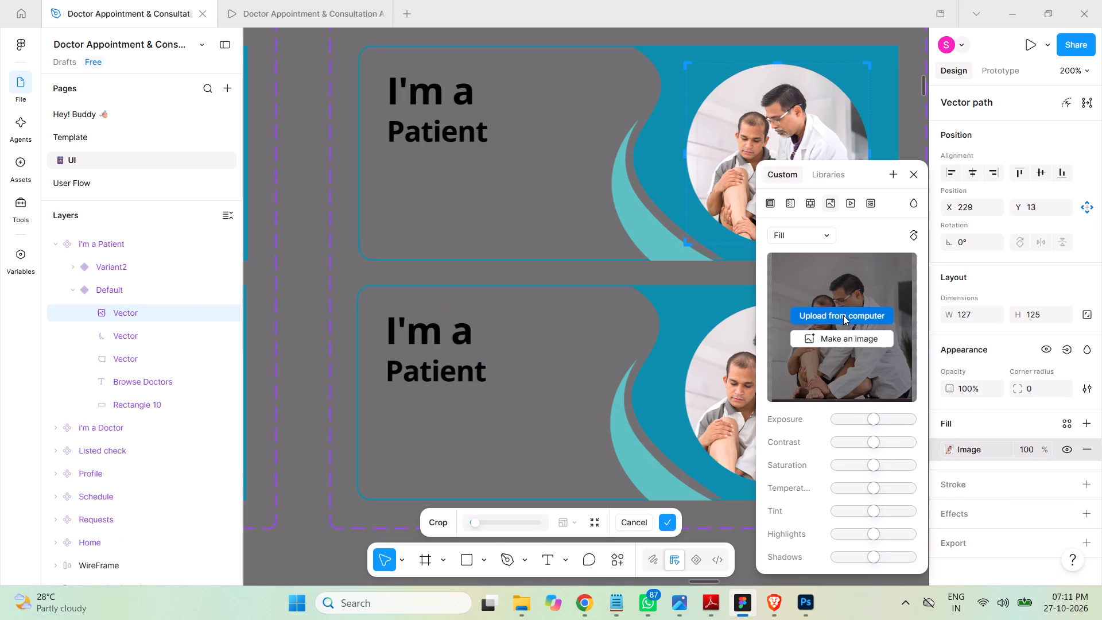
left_click(322, 254)
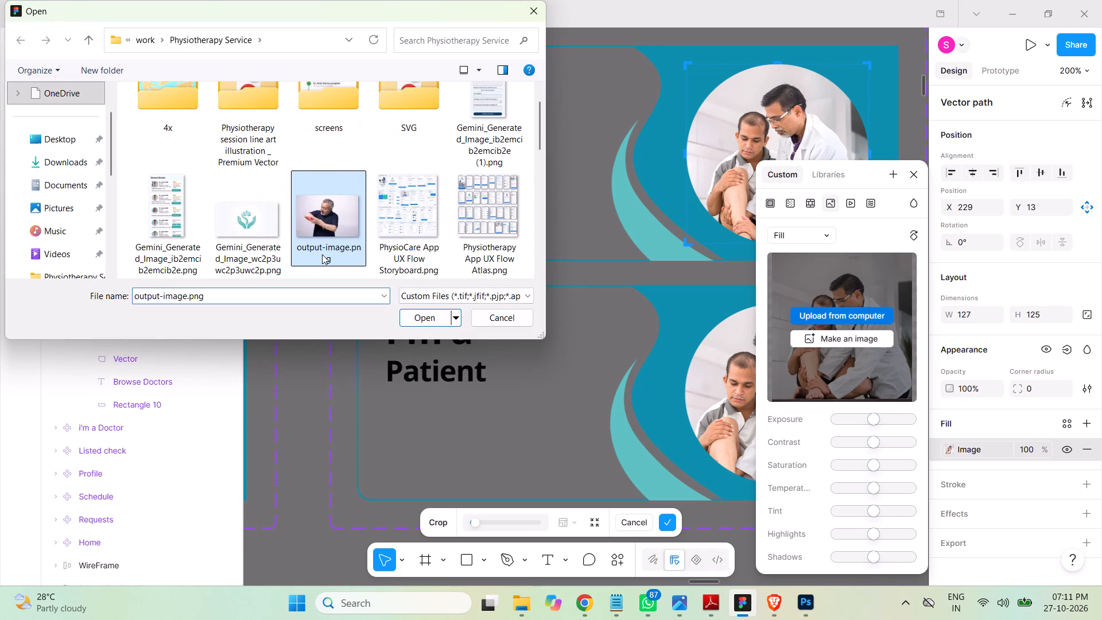
left_click(424, 314)
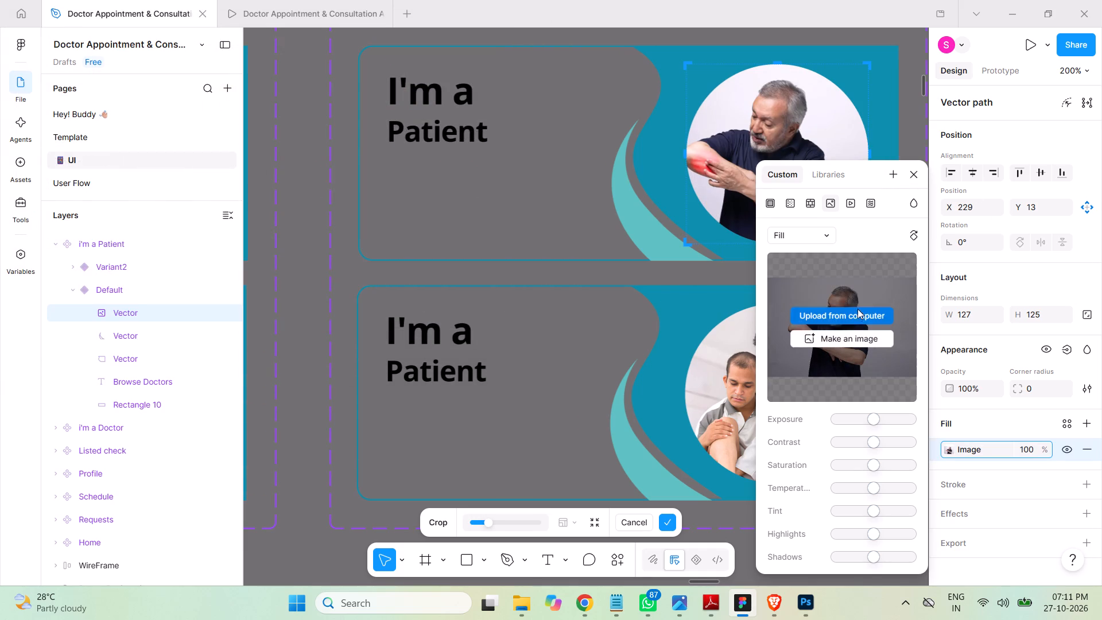
left_click(861, 289)
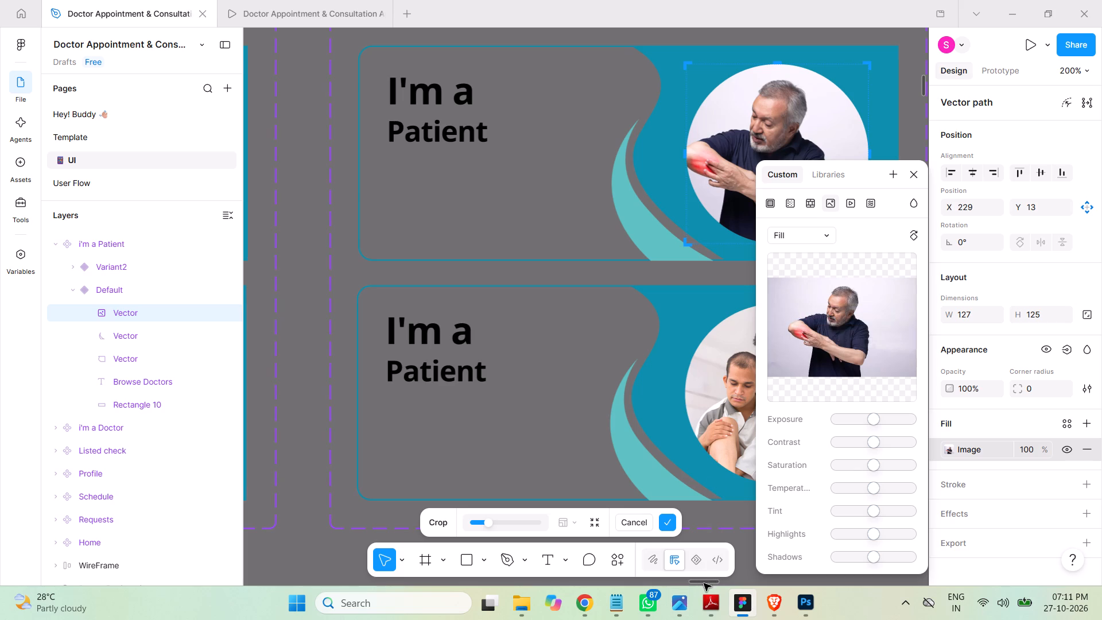
Reposition the image crop in the Default Patient card so the man and his sore elbow sit centred in the circle.
left_click_drag(704, 583, 720, 583)
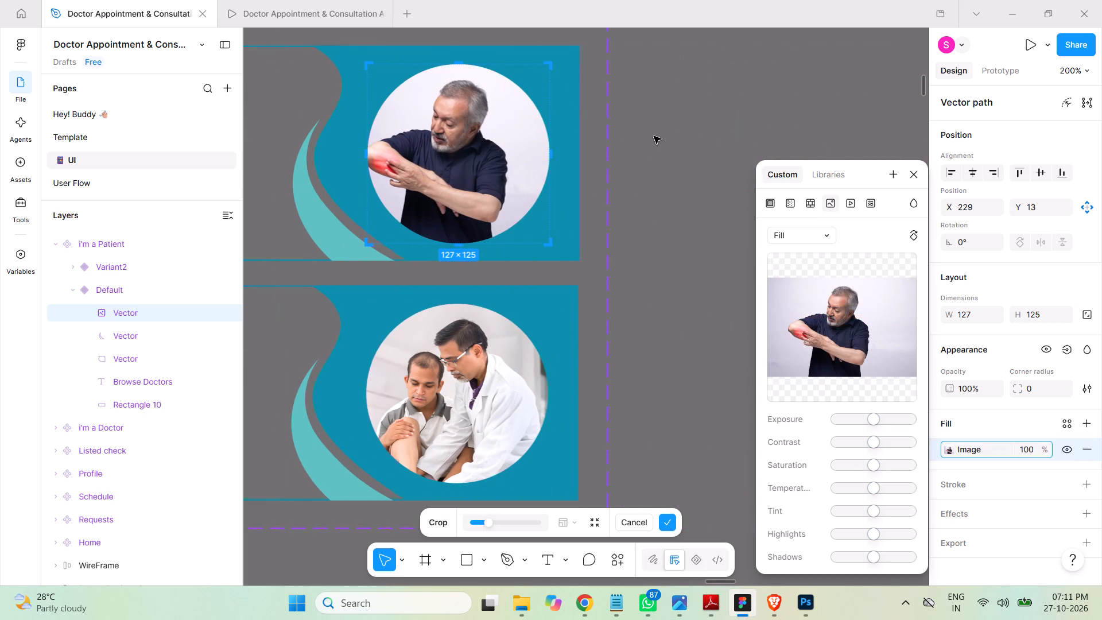
left_click_drag(463, 157, 476, 160)
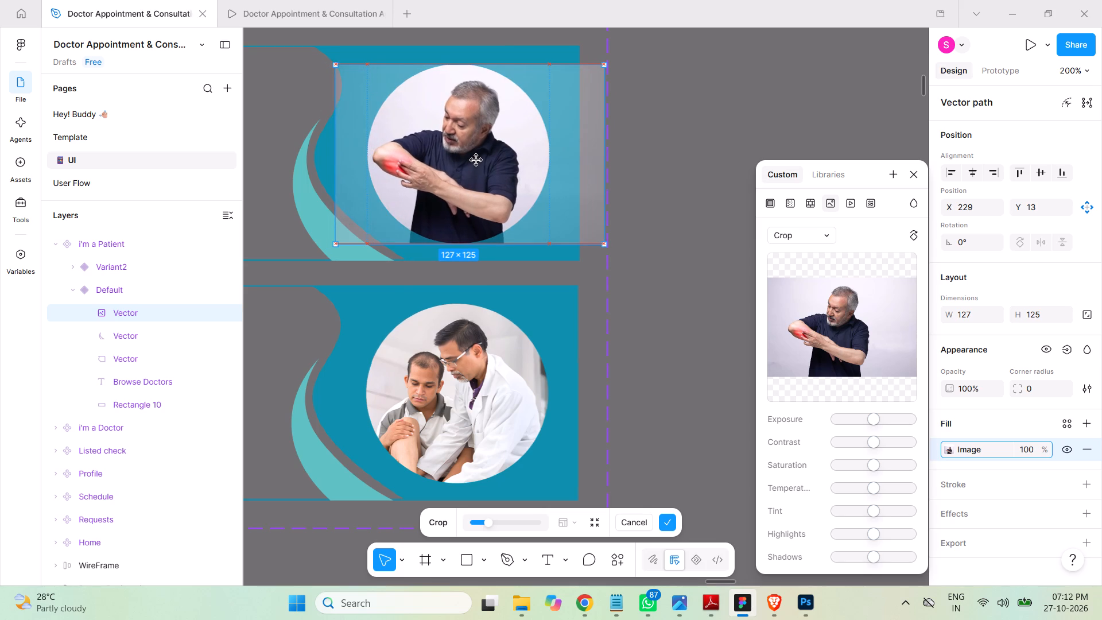
left_click_drag(476, 160, 482, 155)
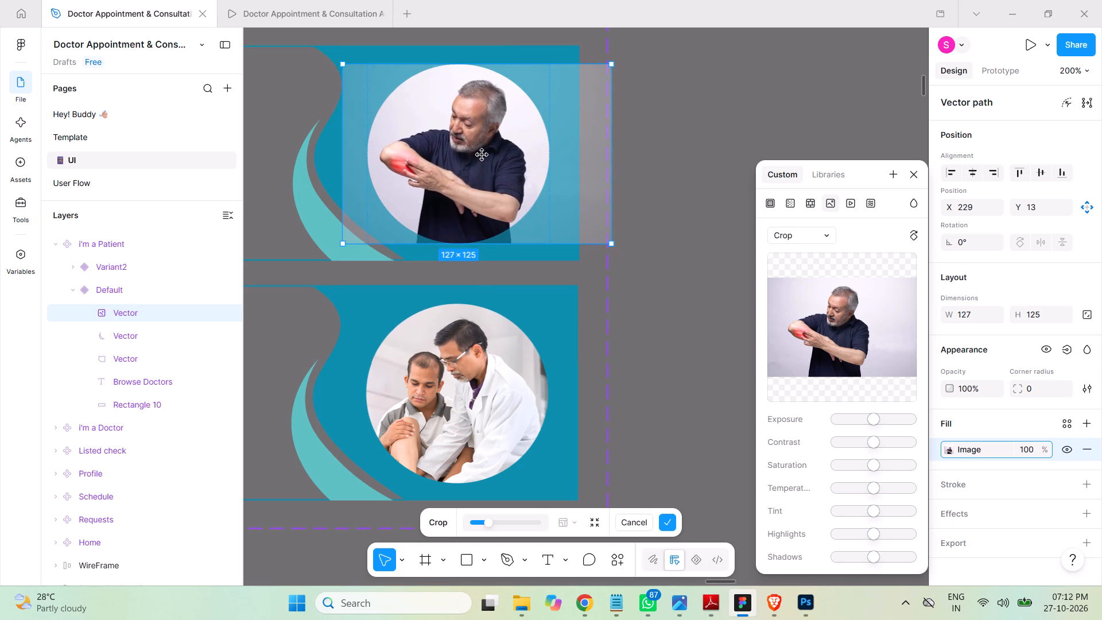
left_click_drag(482, 155, 482, 154)
left_click(656, 165)
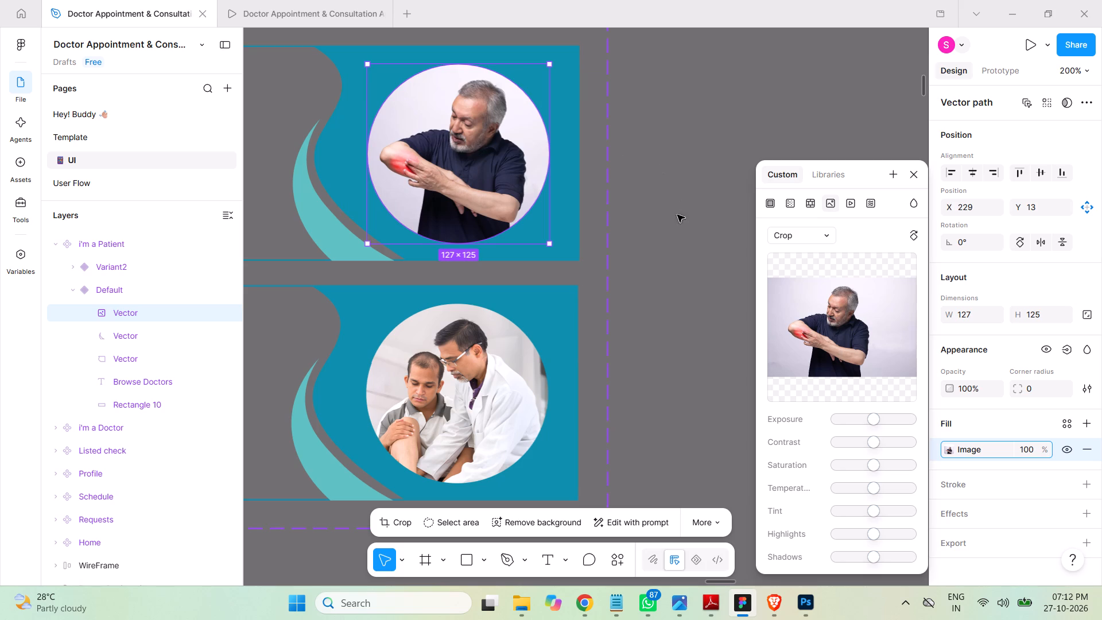
left_click(917, 174)
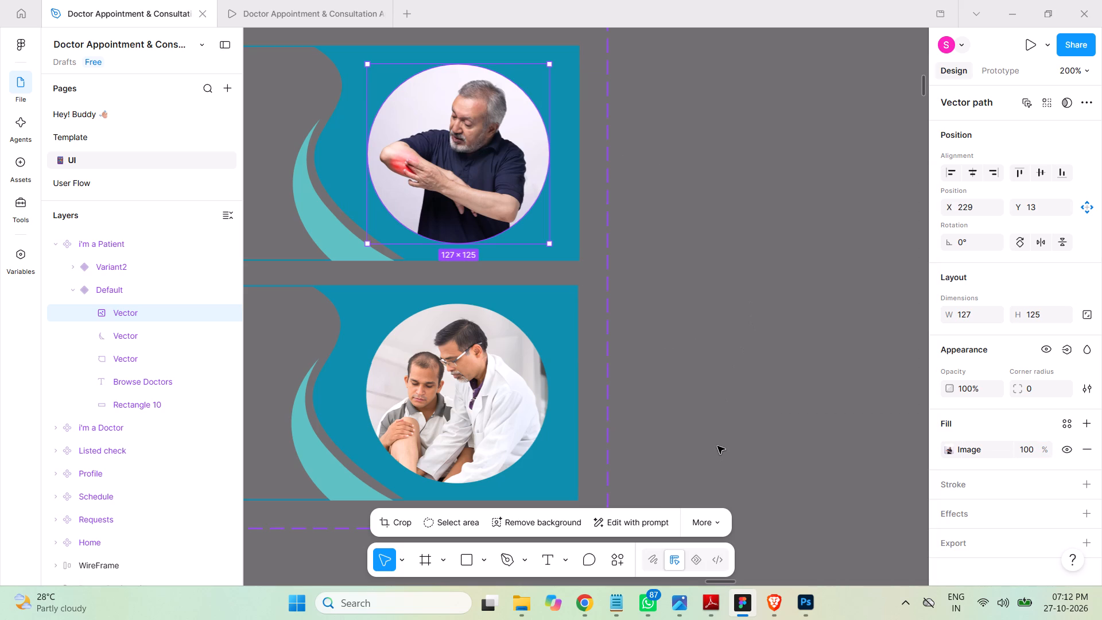
Delete the Variant2 card that still has the doctor photo from the i'm a Patient set.
key("ctrl+minus")
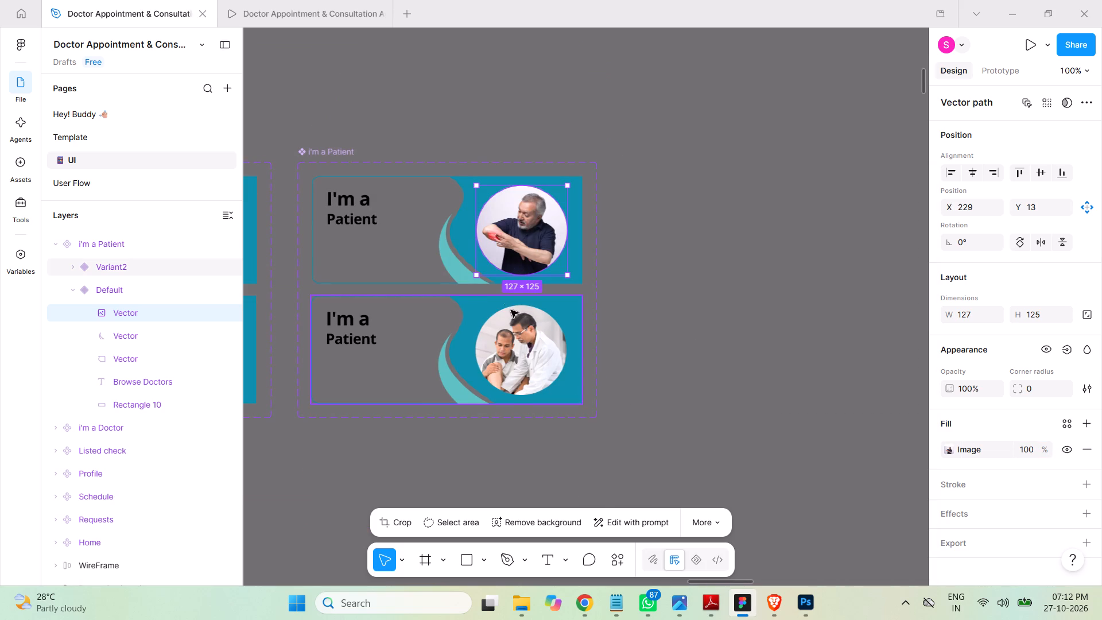
left_click(471, 299)
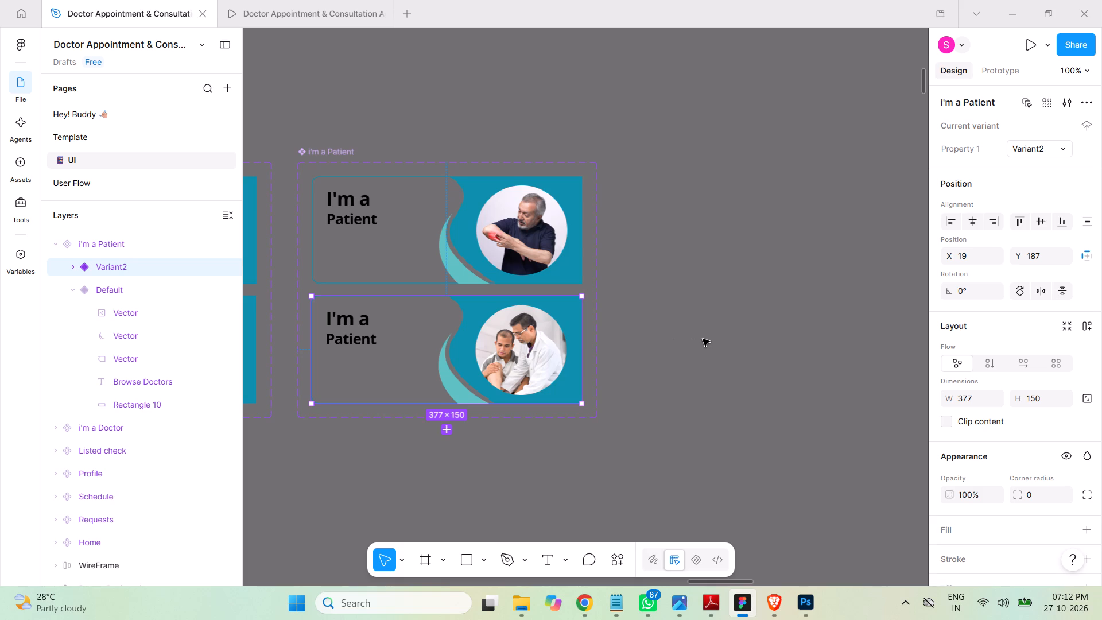
key("Delete")
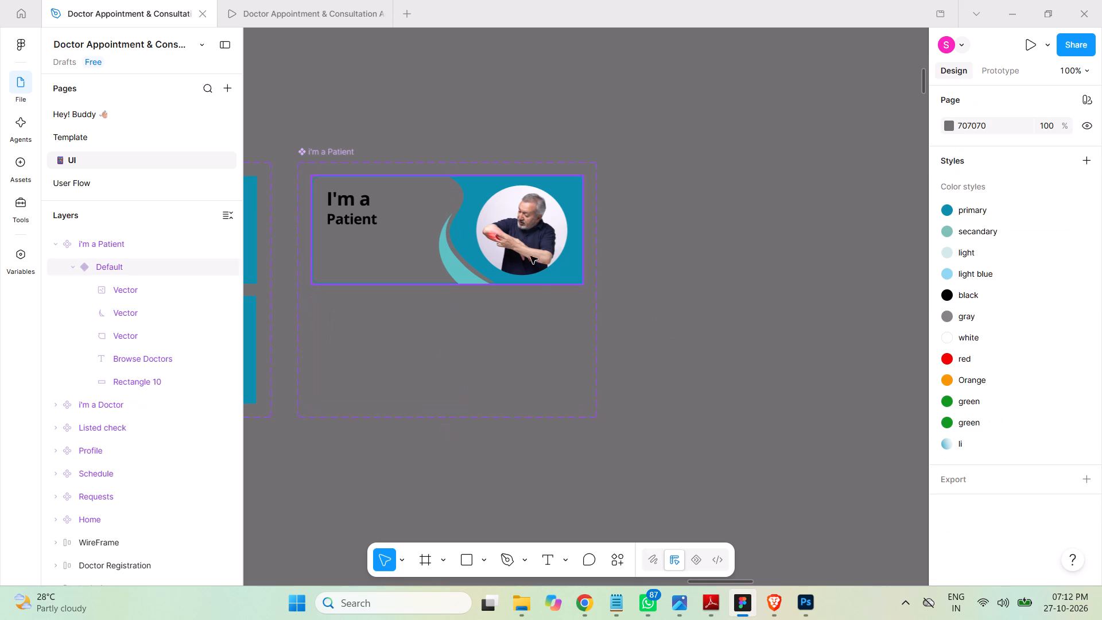
Add a new variant from the Default Patient card and place it directly below at X 20, Y 189.
left_click(506, 179)
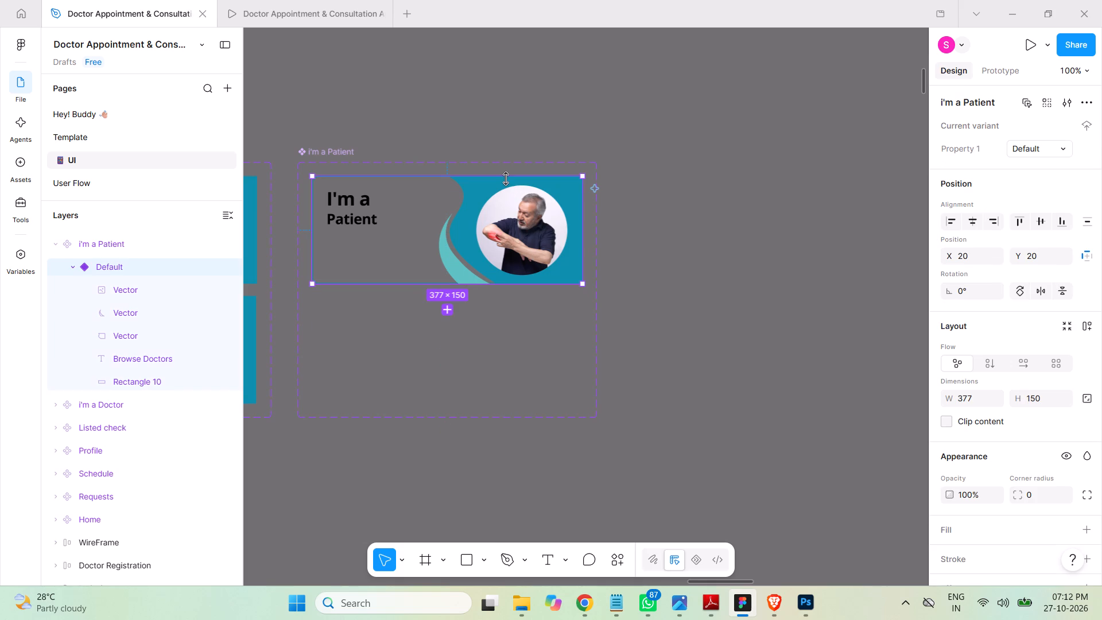
left_click(446, 312)
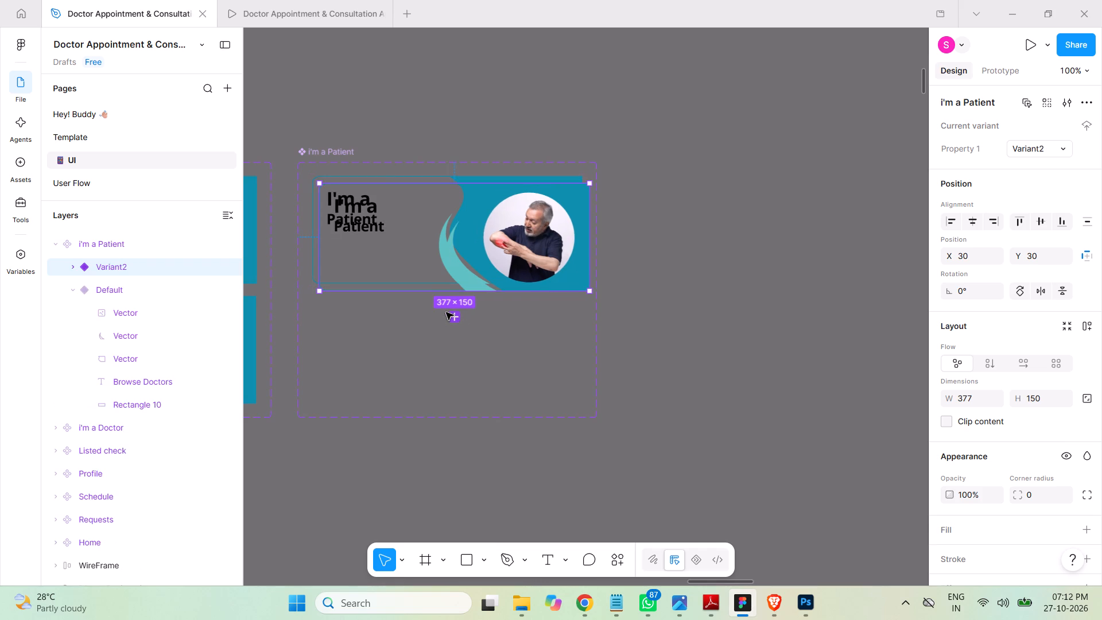
left_click_drag(515, 272, 506, 339)
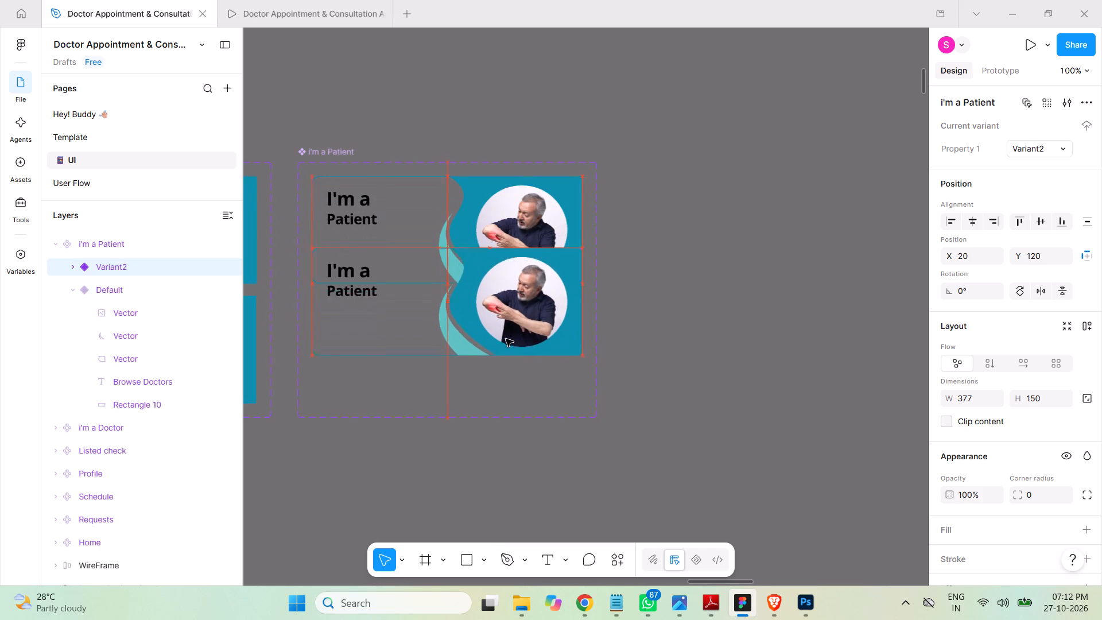
left_click_drag(506, 339, 507, 386)
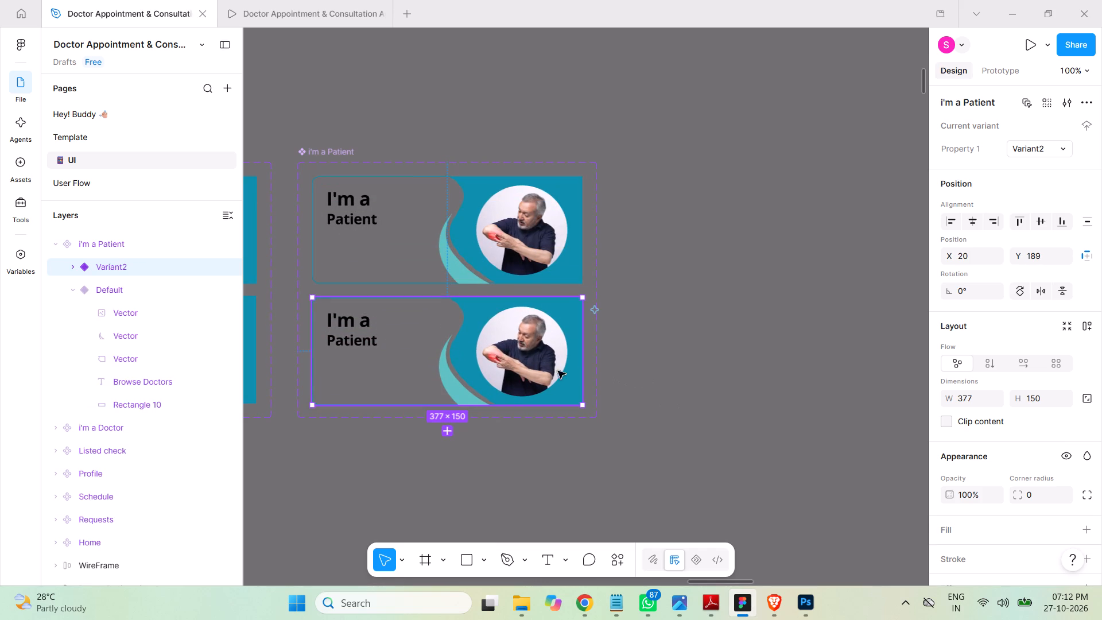
Enlarge and reposition the image crop in the Patient Variant2 card so the man fills more of the circle.
left_click(74, 288)
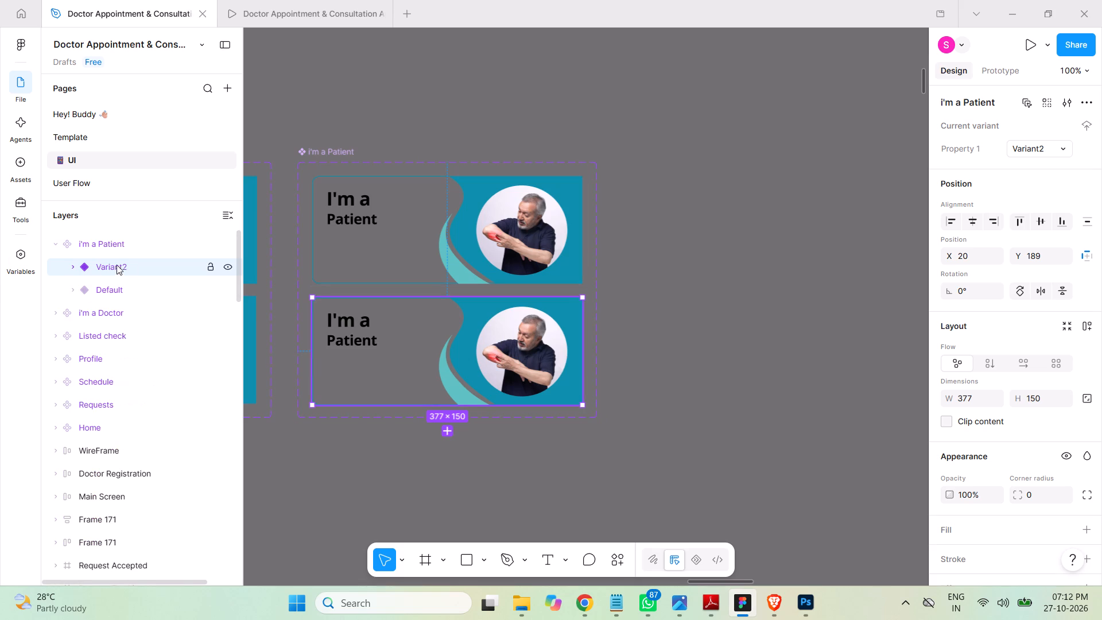
left_click(73, 266)
left_click(122, 288)
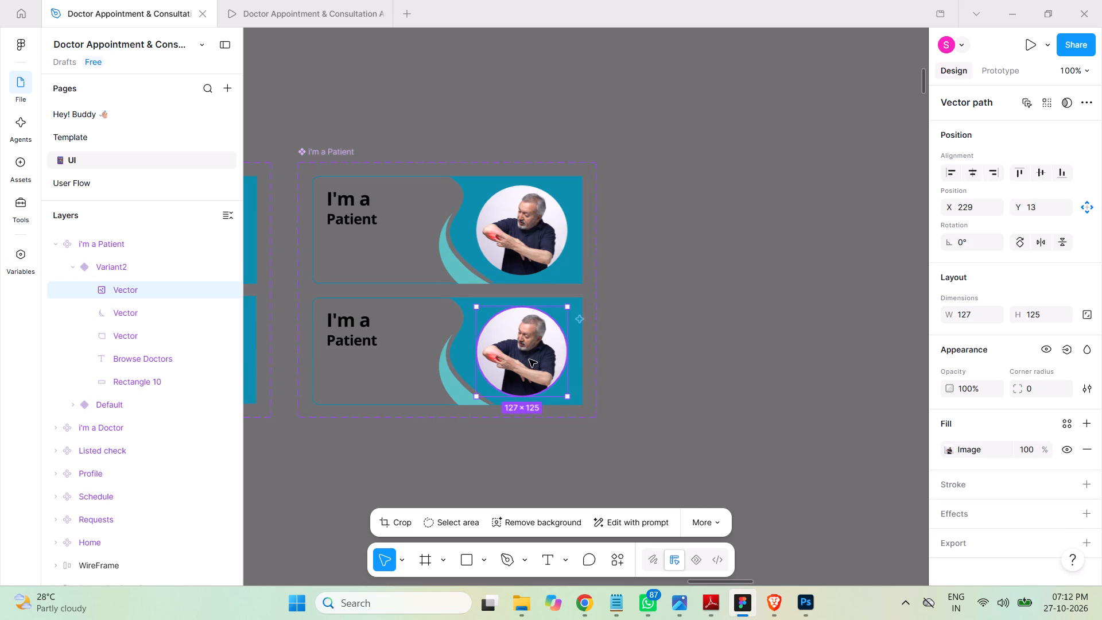
left_click_drag(529, 359, 530, 368)
key("ctrl+z")
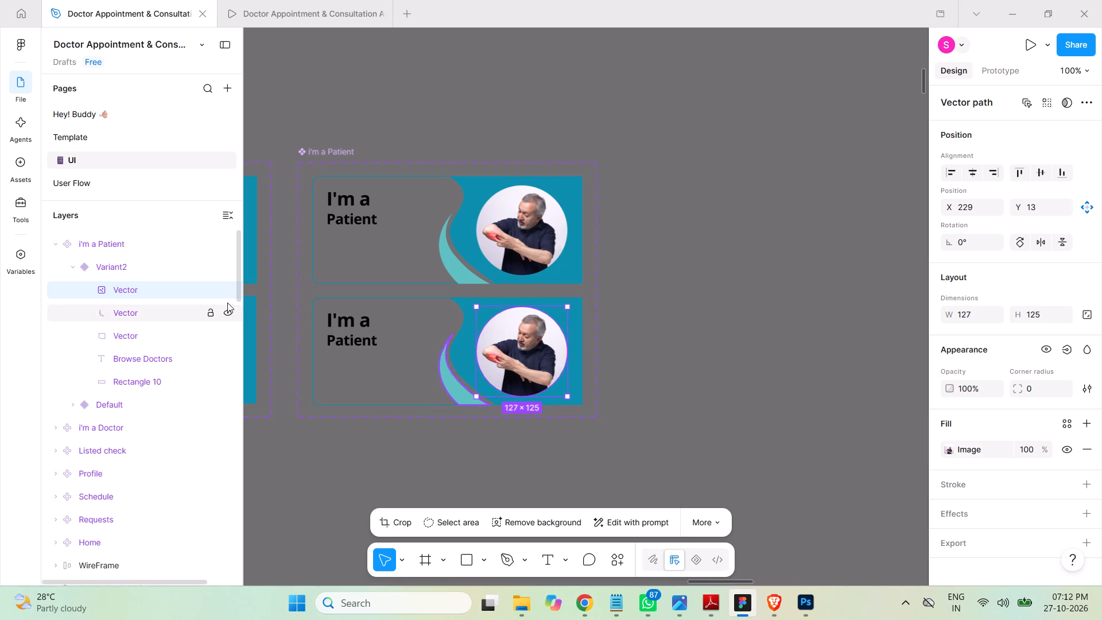
left_click(102, 290)
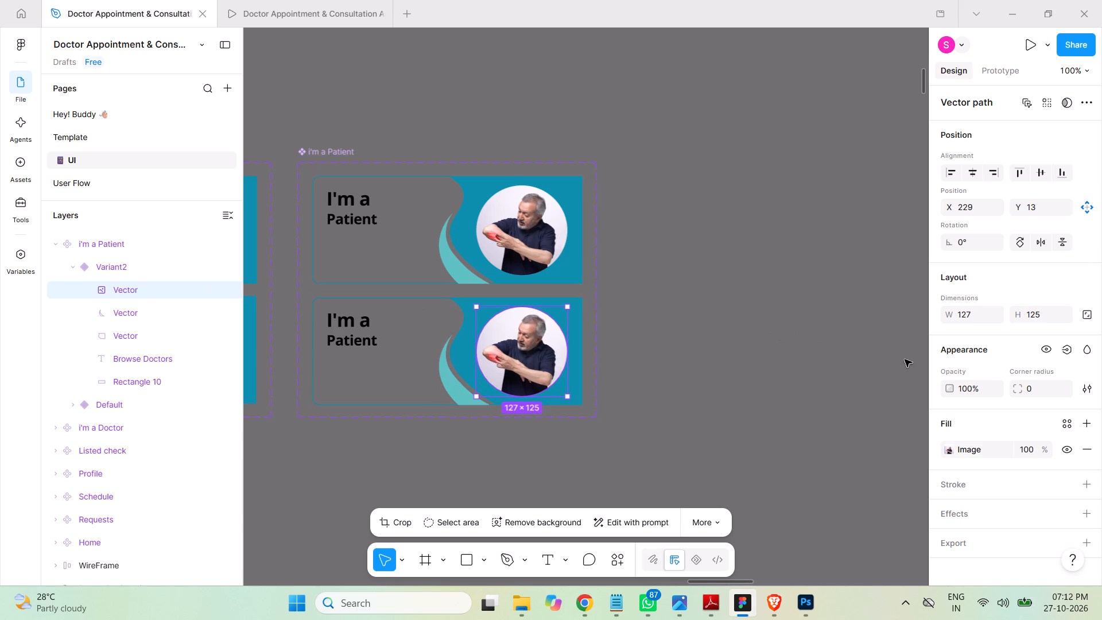
left_click(960, 451)
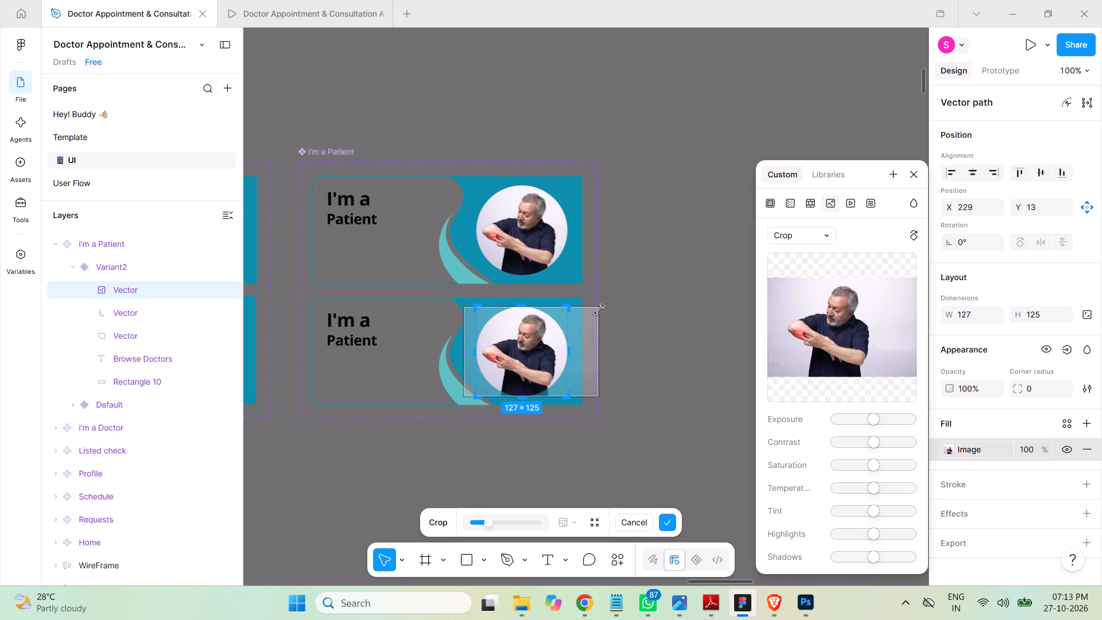
left_click_drag(599, 309, 610, 301)
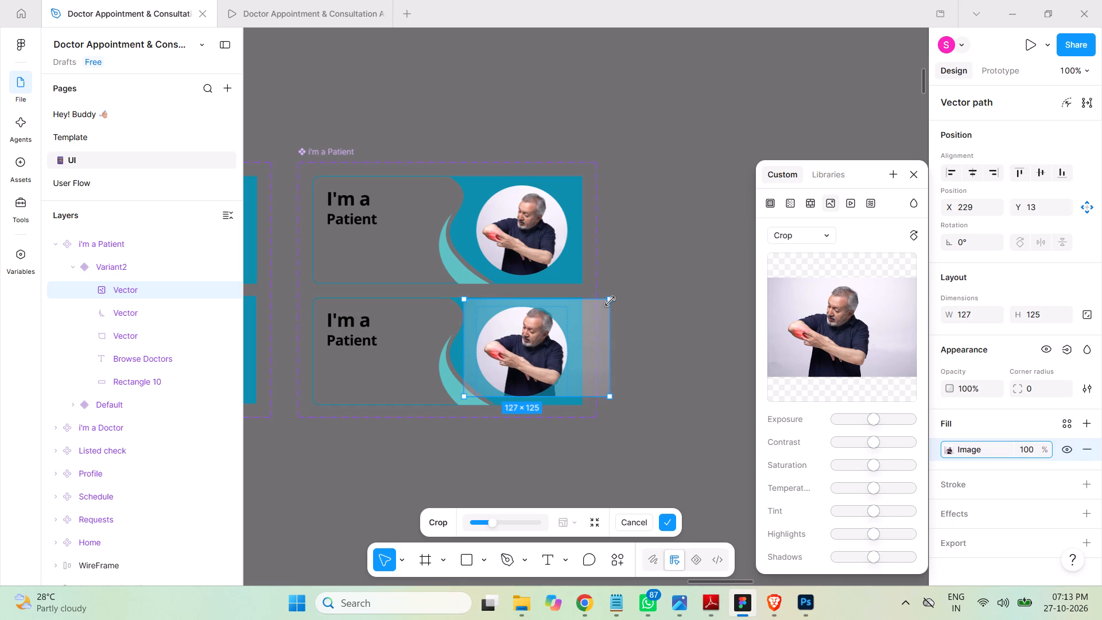
left_click_drag(610, 301, 626, 299)
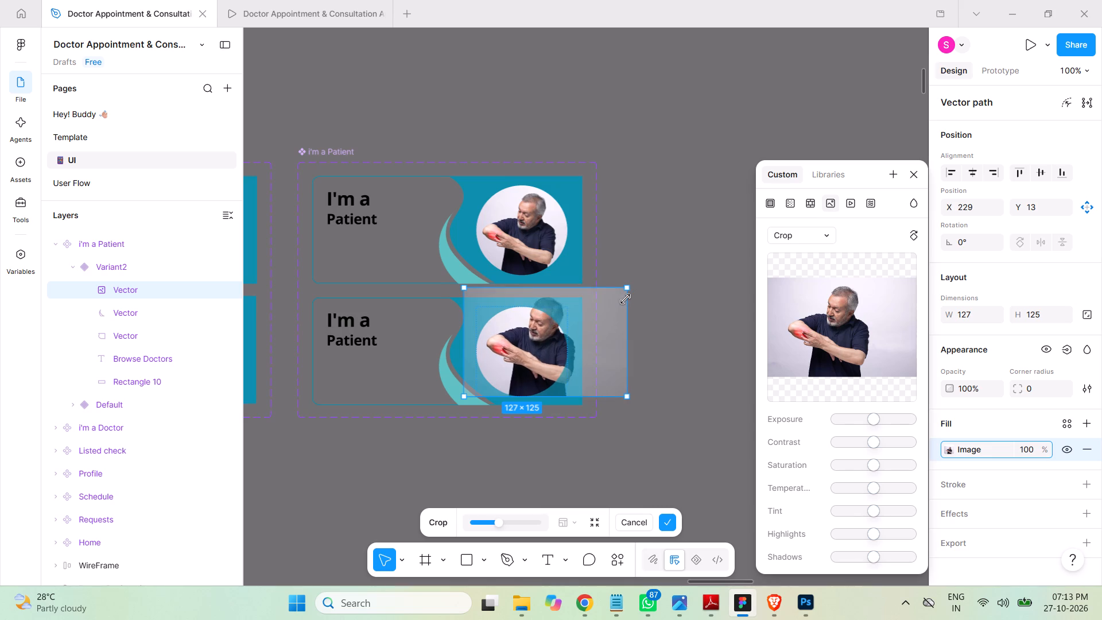
left_click_drag(626, 299, 623, 305)
left_click_drag(606, 338, 603, 340)
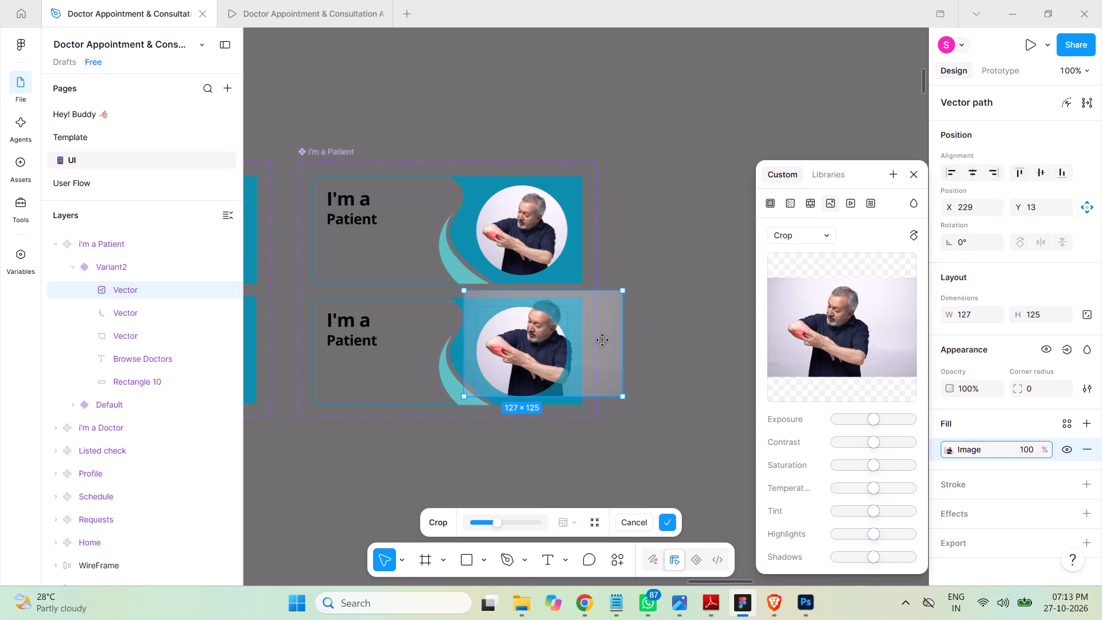
left_click_drag(603, 340, 596, 354)
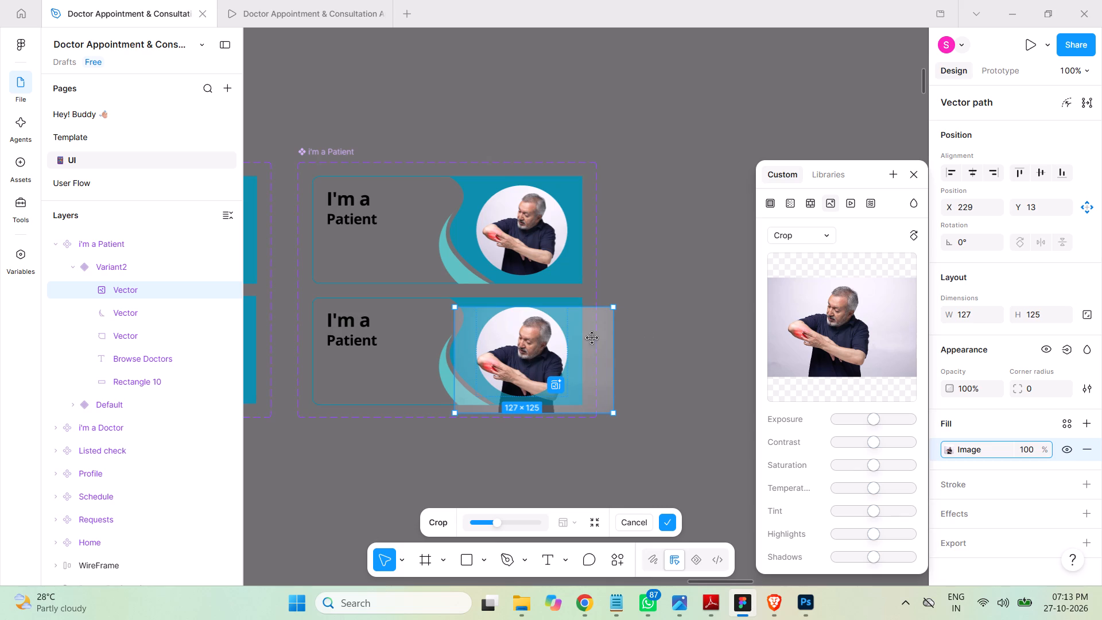
left_click(600, 356)
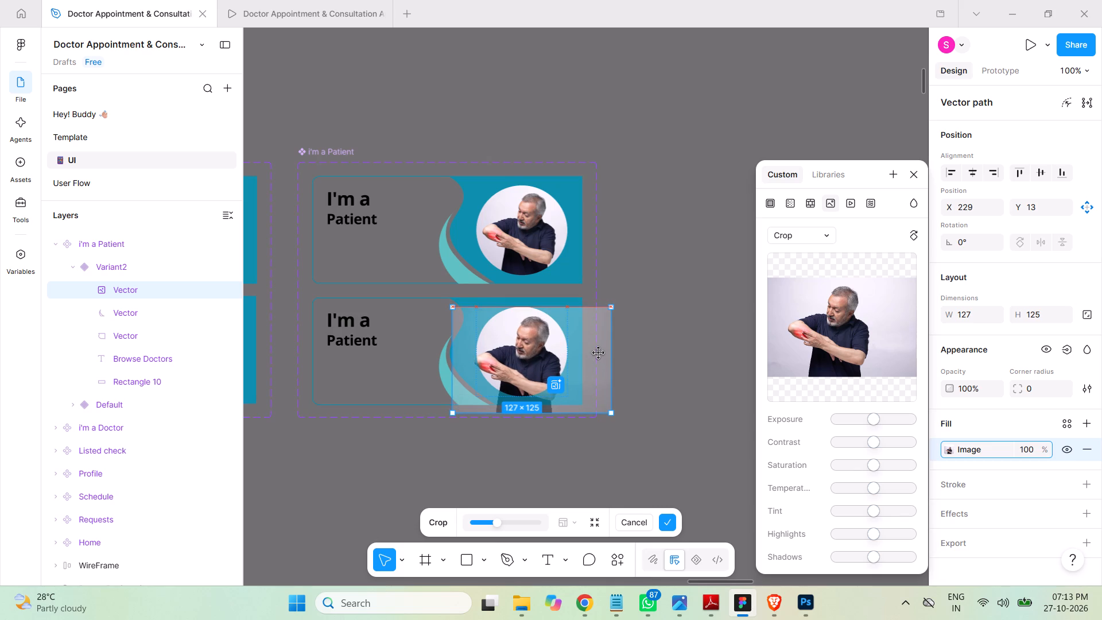
left_click(659, 346)
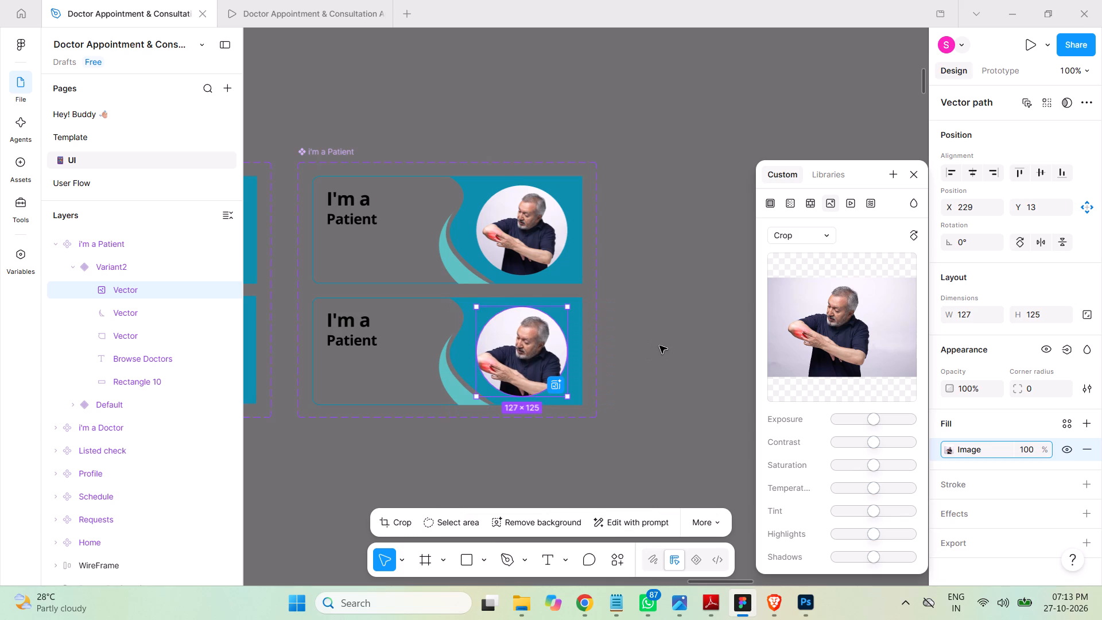
key("ctrl+s")
left_click(914, 177)
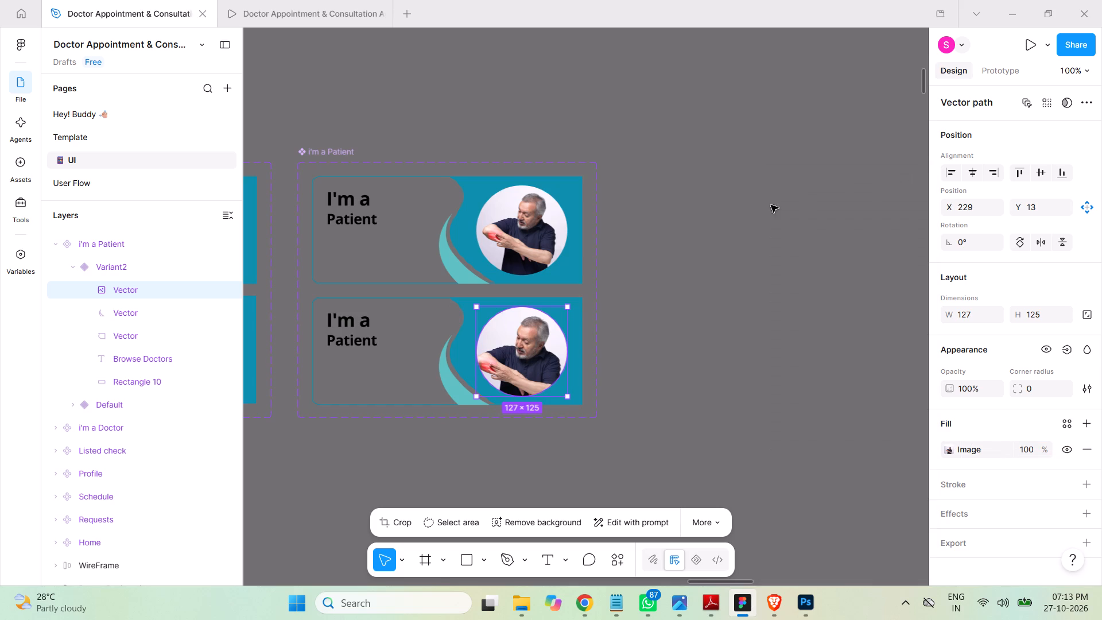
Examine the existing hover interaction on the Default card of the i'm a Patient set.
left_click(577, 242)
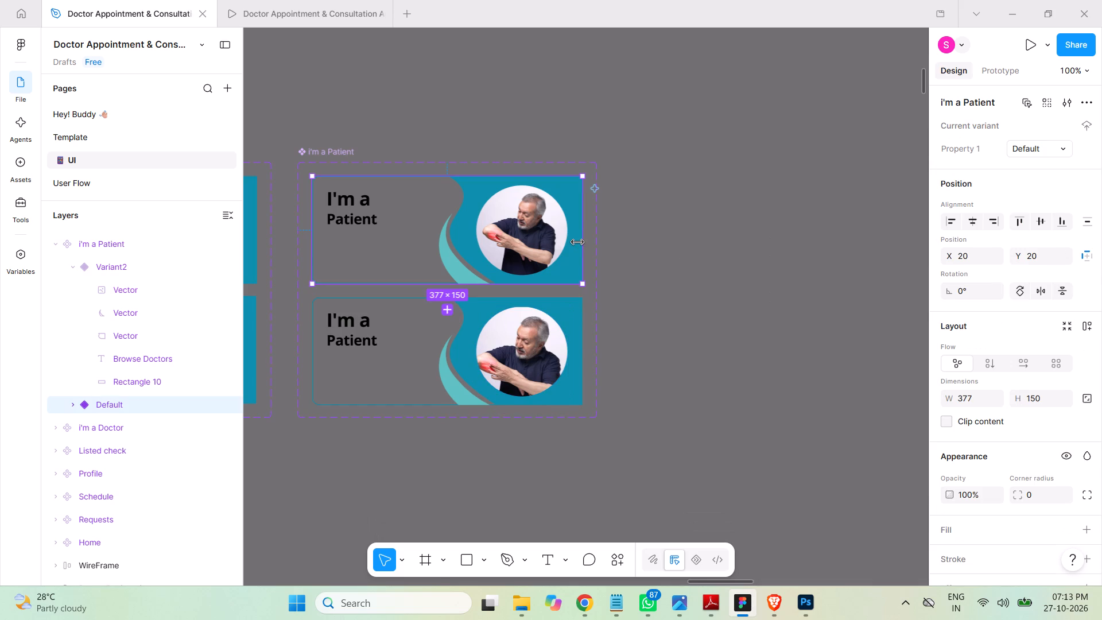
left_click(998, 71)
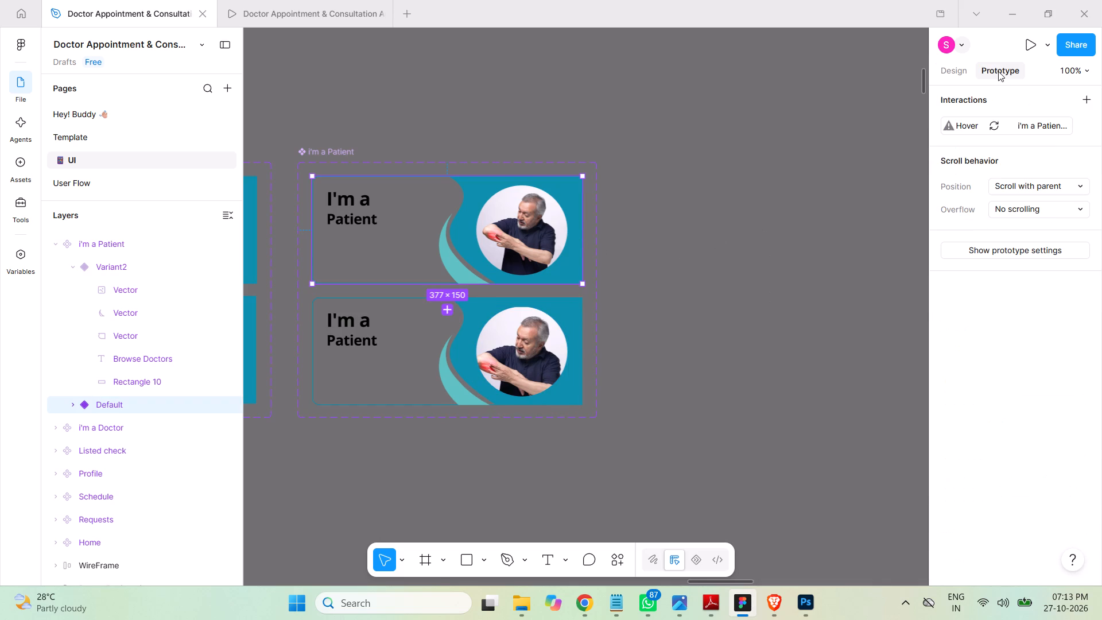
left_click(959, 126)
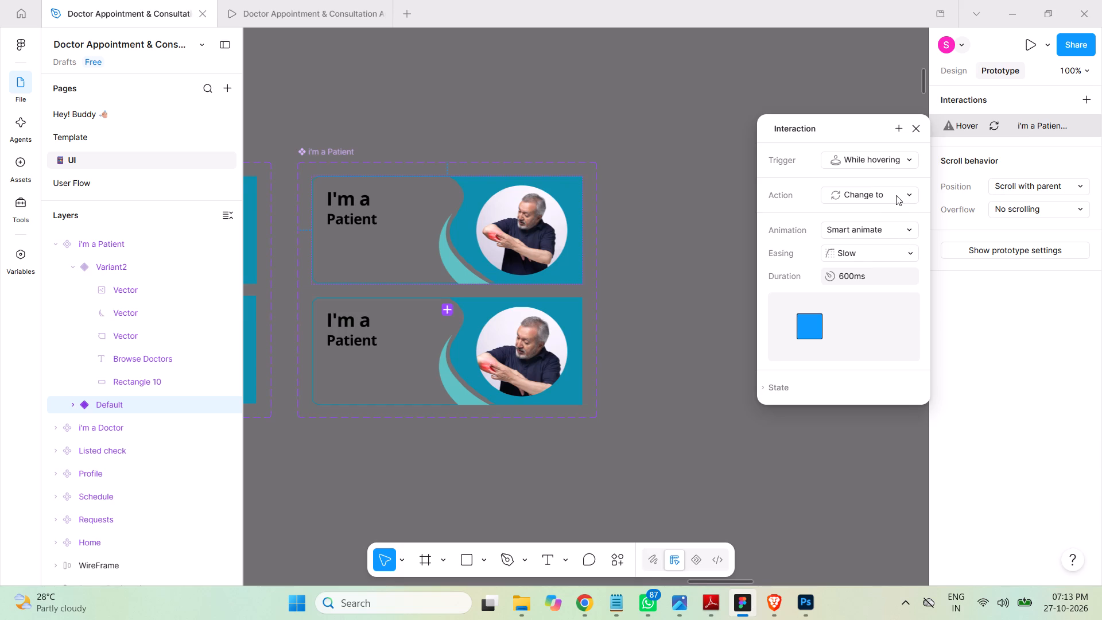
left_click(74, 266)
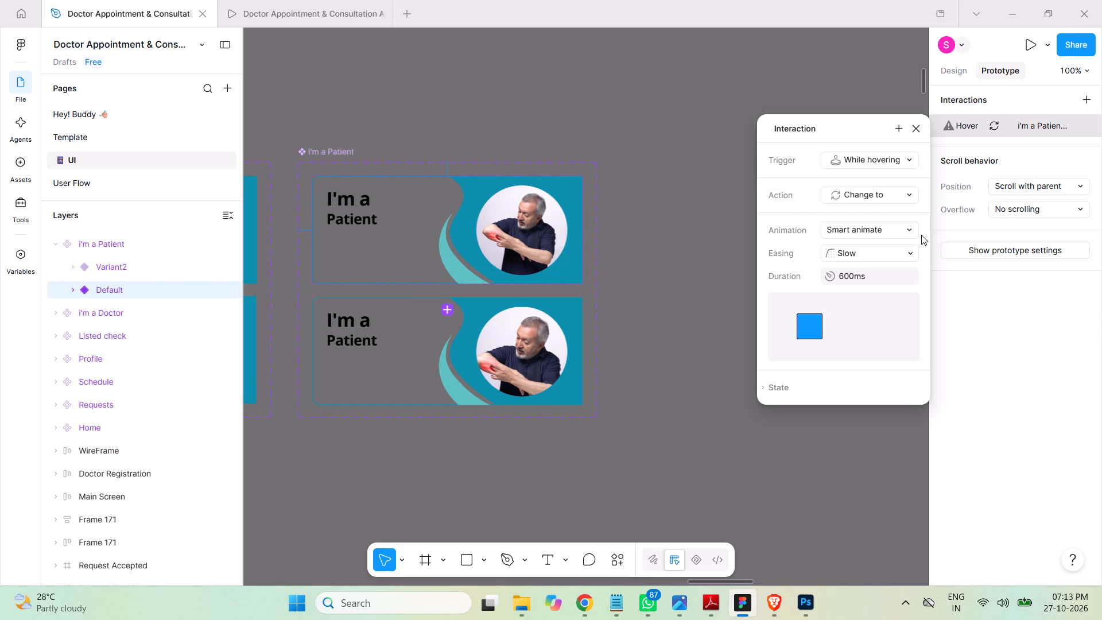
left_click(898, 194)
left_click(898, 194)
left_click(994, 126)
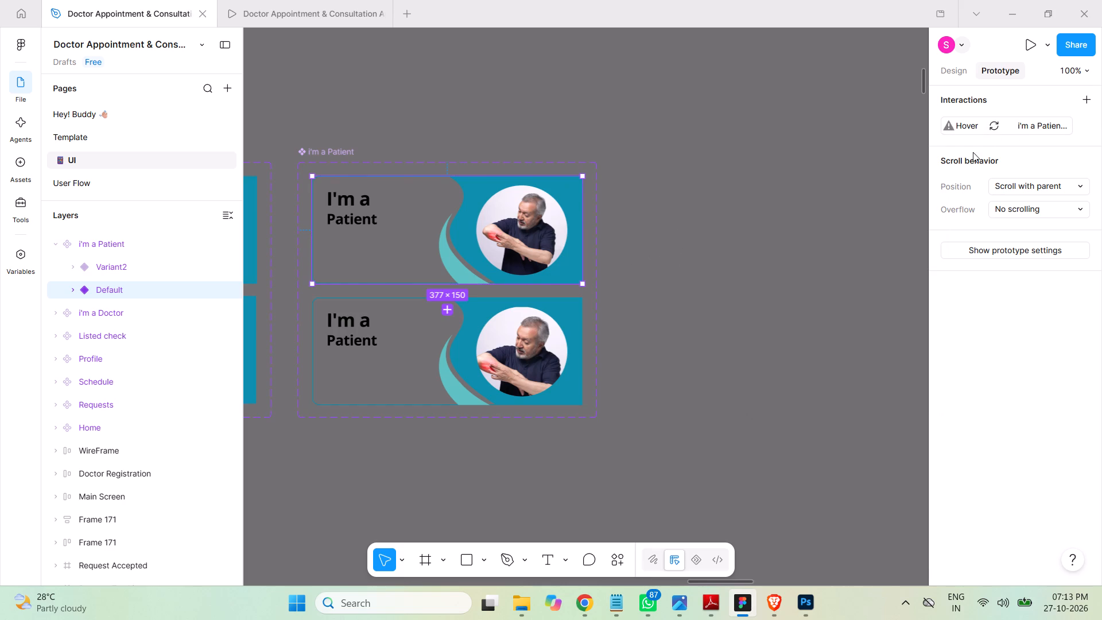
left_click(995, 125)
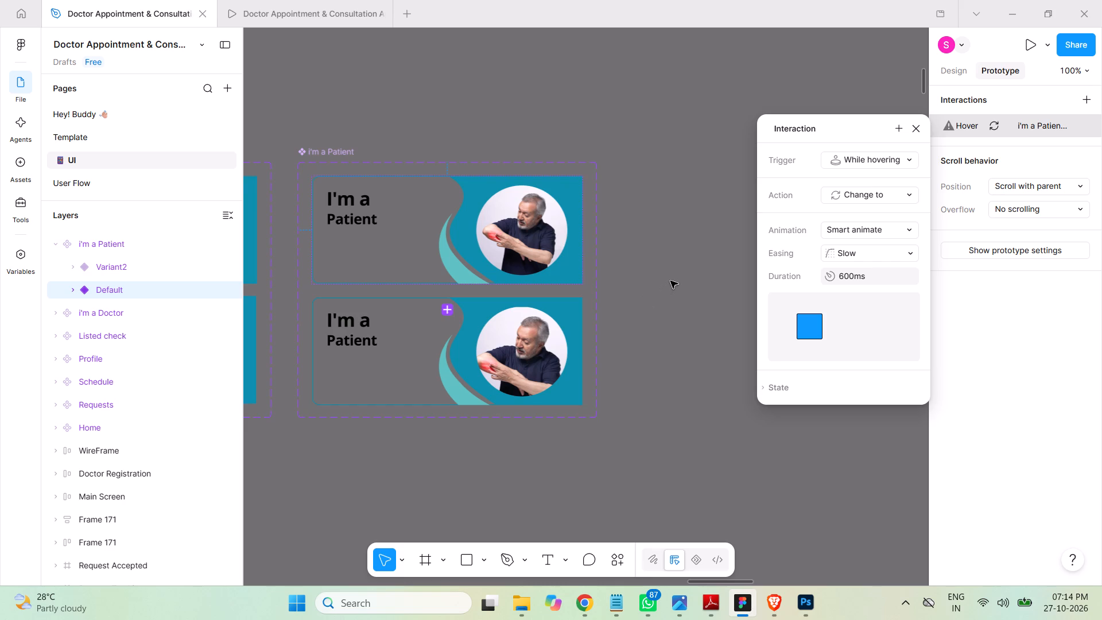
left_click(669, 244)
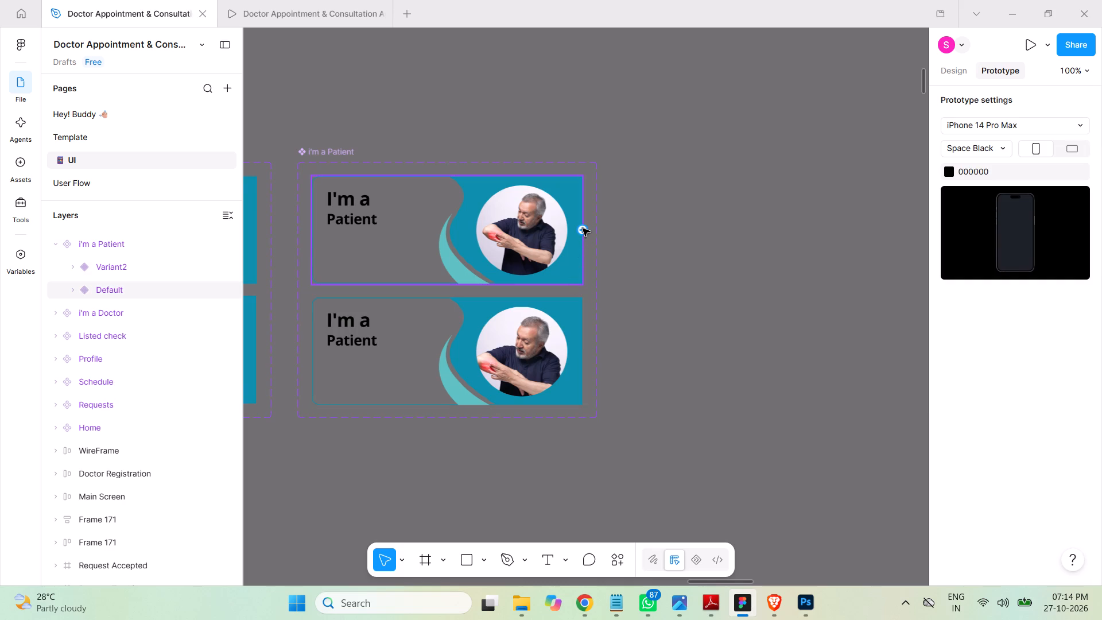
Reset the Default Patient card's interaction to change to Variant2 while hovering, and save the file.
left_click(576, 236)
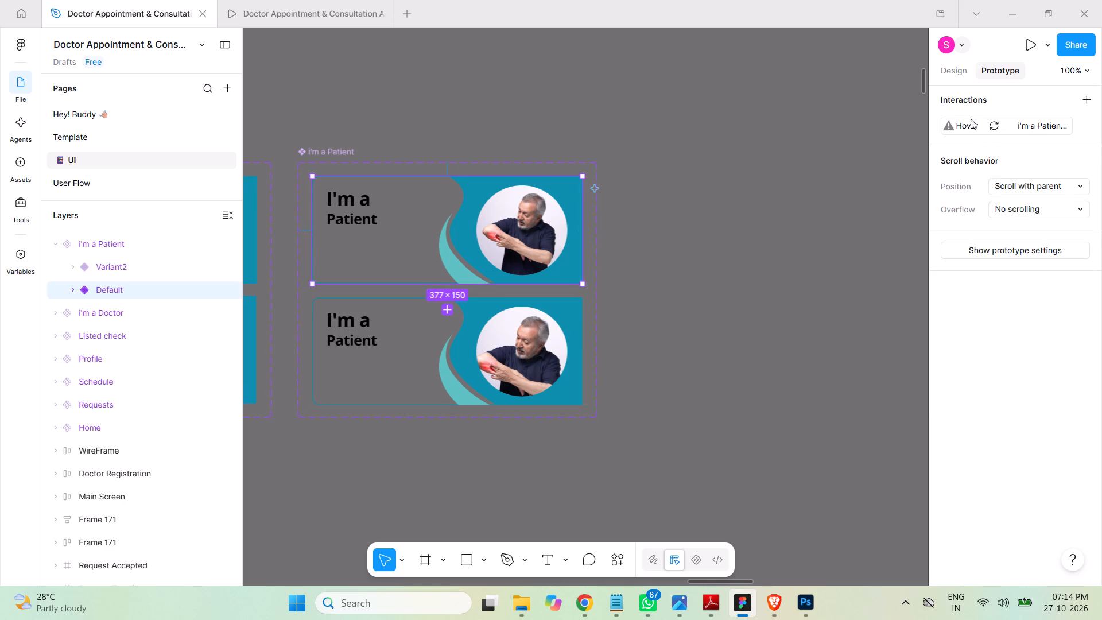
left_click(956, 124)
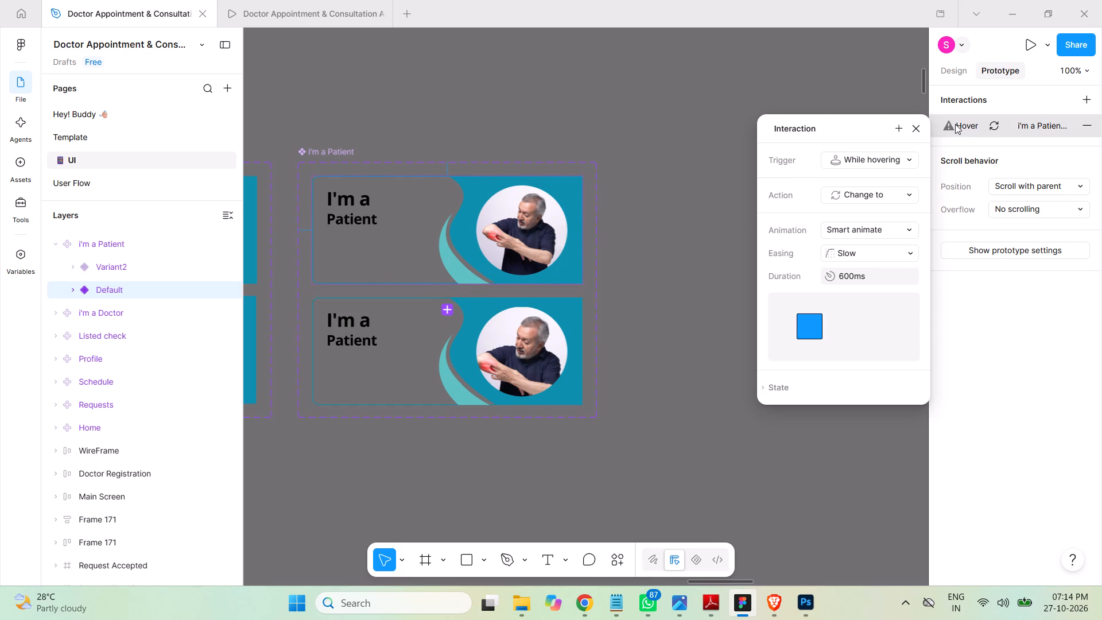
left_click(899, 161)
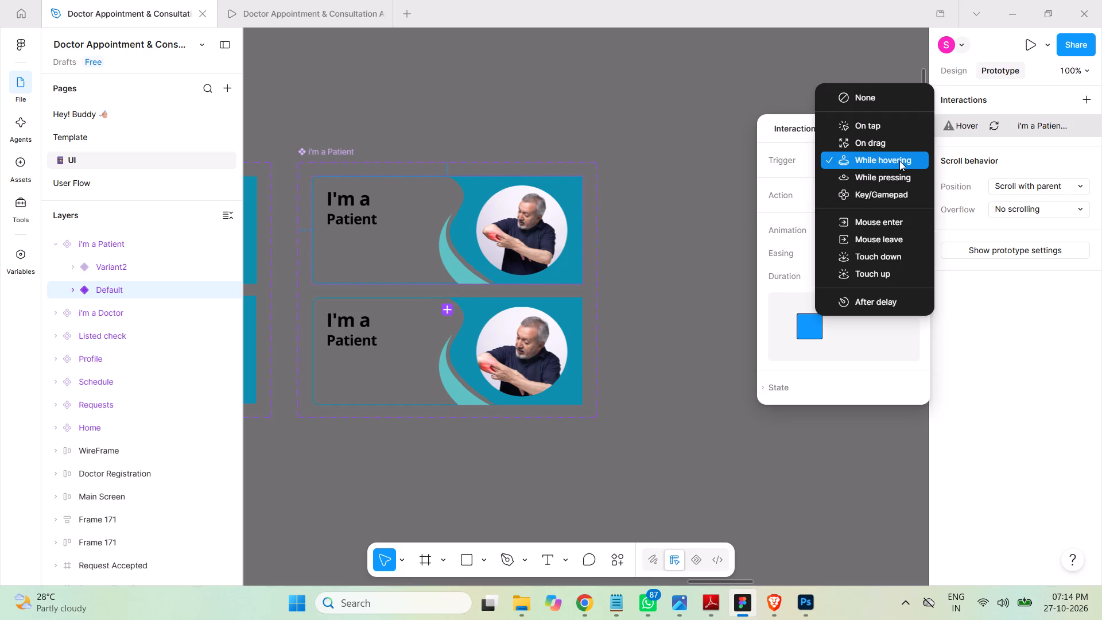
left_click(884, 128)
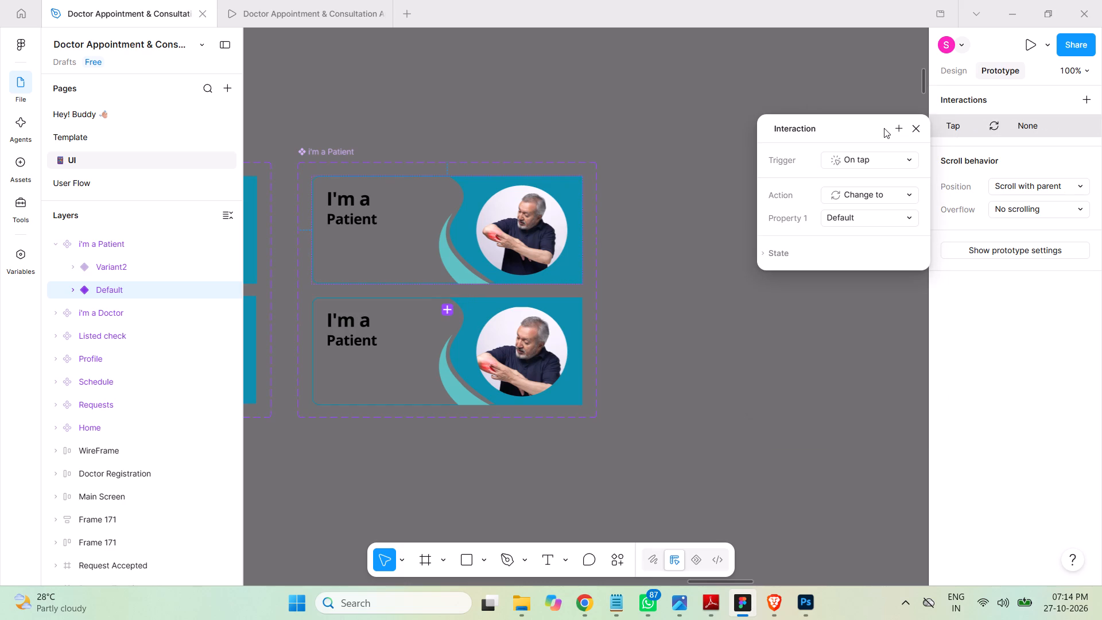
left_click(892, 159)
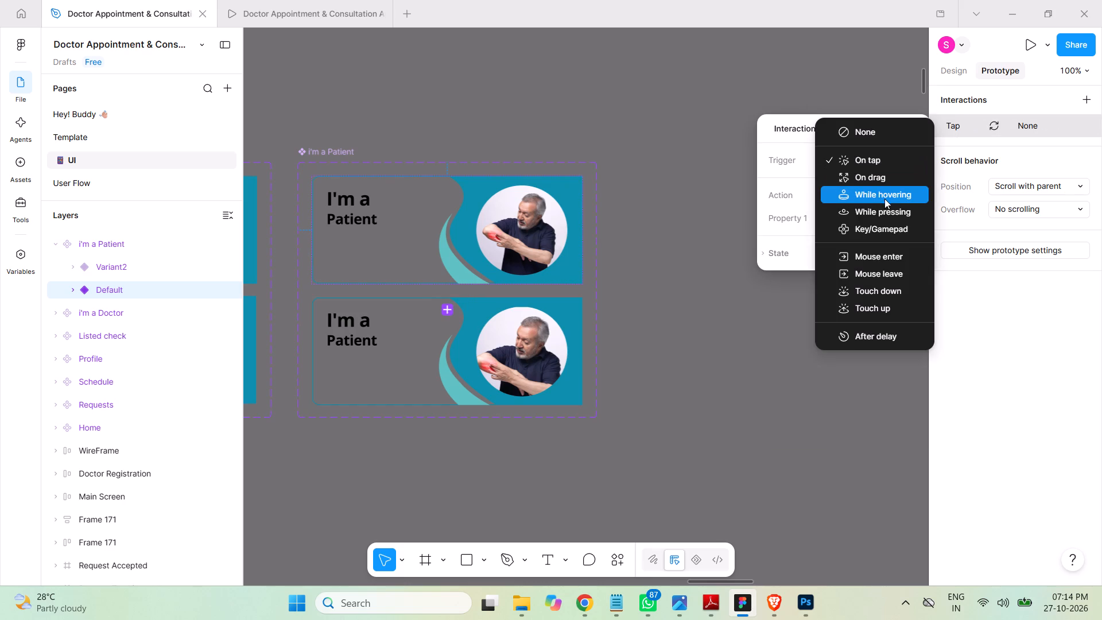
left_click(884, 196)
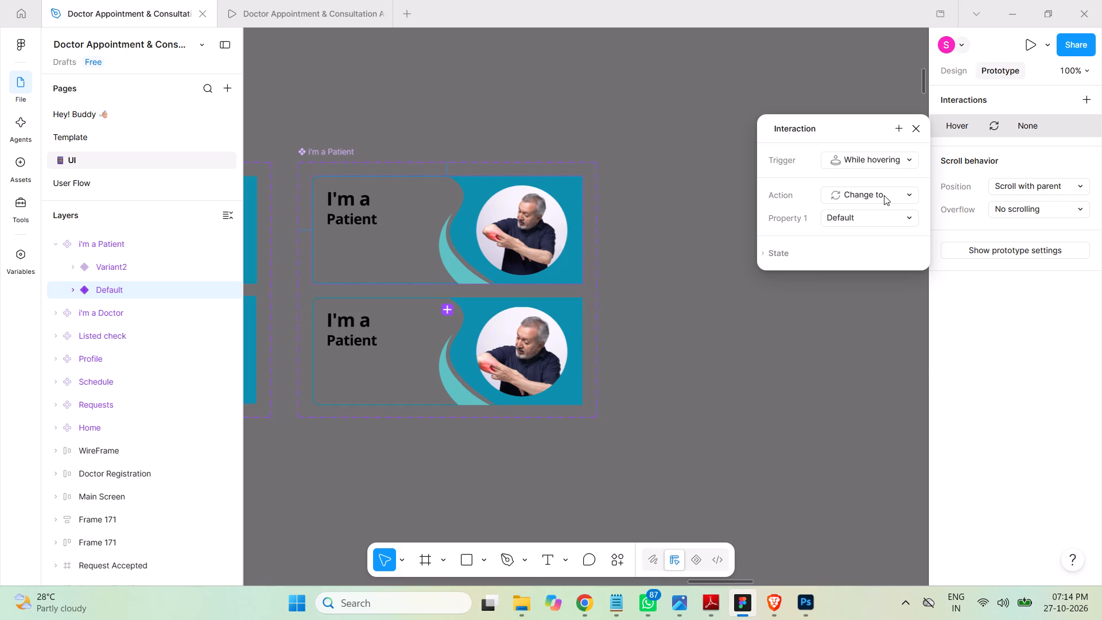
left_click(875, 218)
left_click(868, 237)
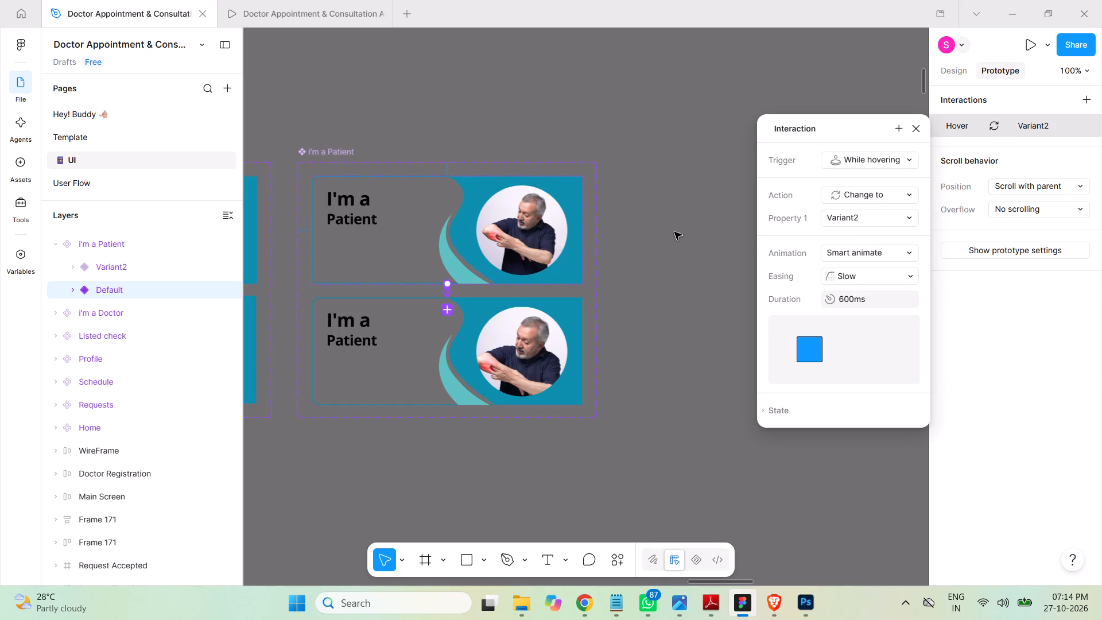
left_click(673, 214)
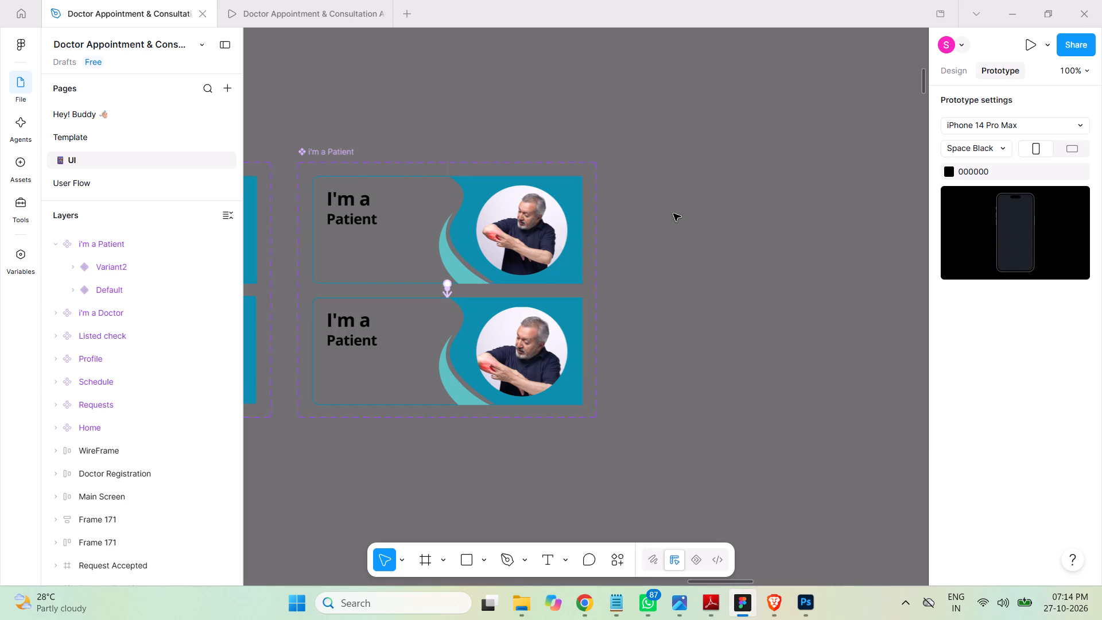
key("ctrl+s")
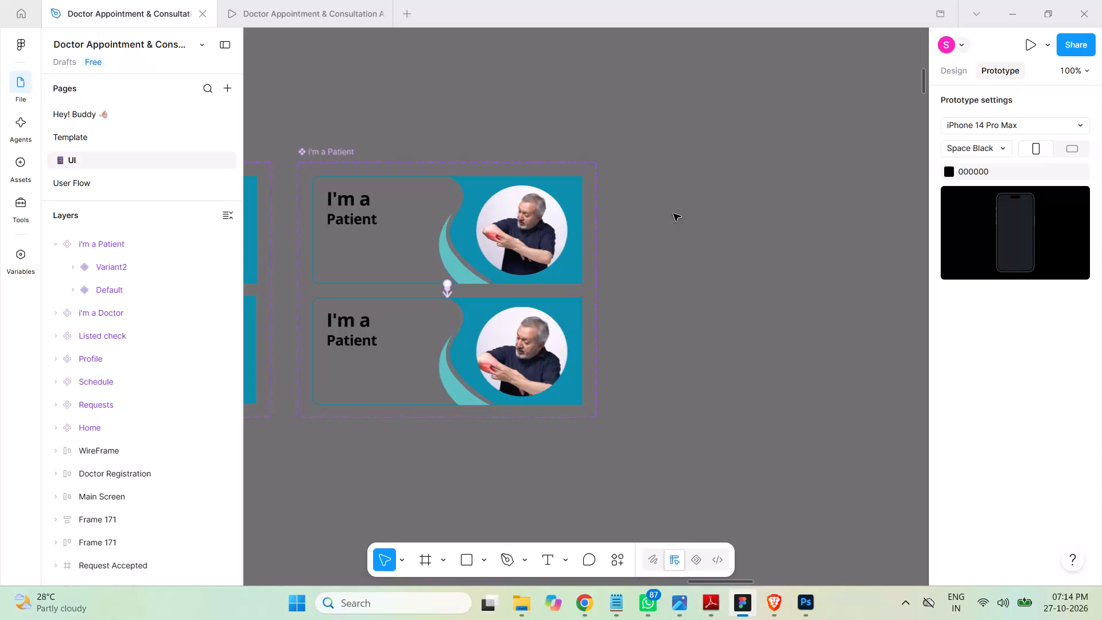
Duplicate the i'm a Patient component set and place the copy directly to its right in the same row.
key("ctrl+minus")
key("ctrl+minus")
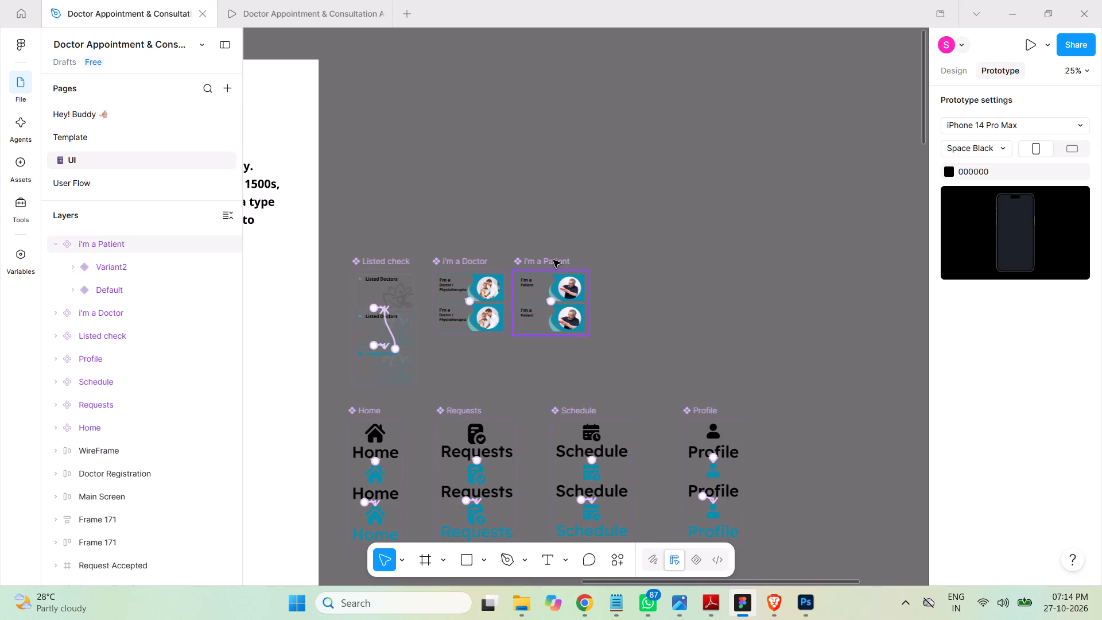
left_click(553, 260)
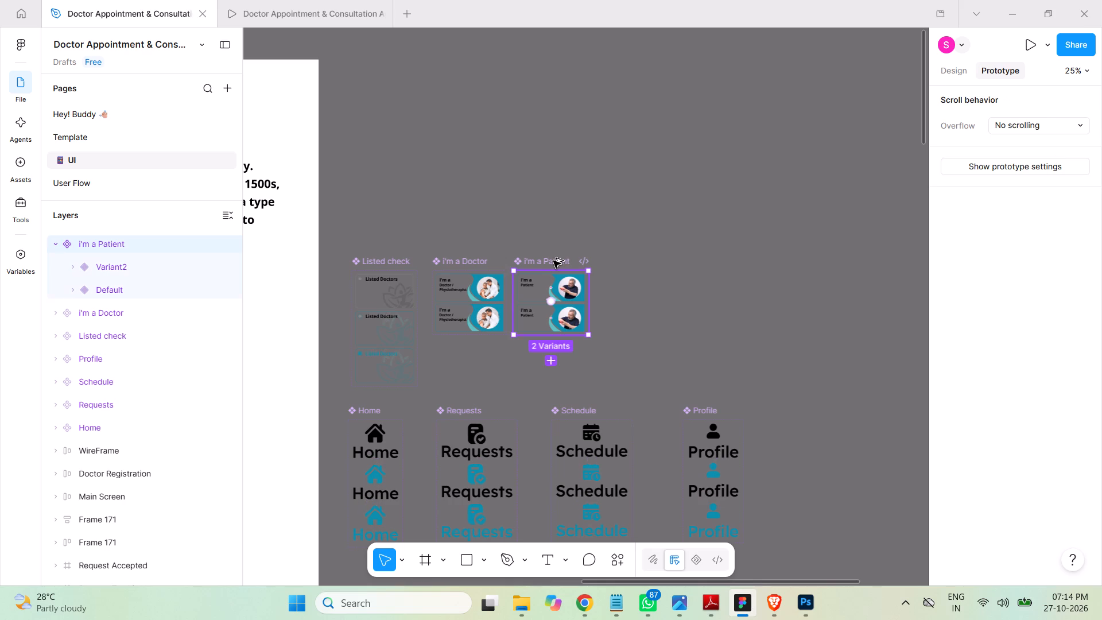
left_click_drag(553, 261, 636, 265, "alt")
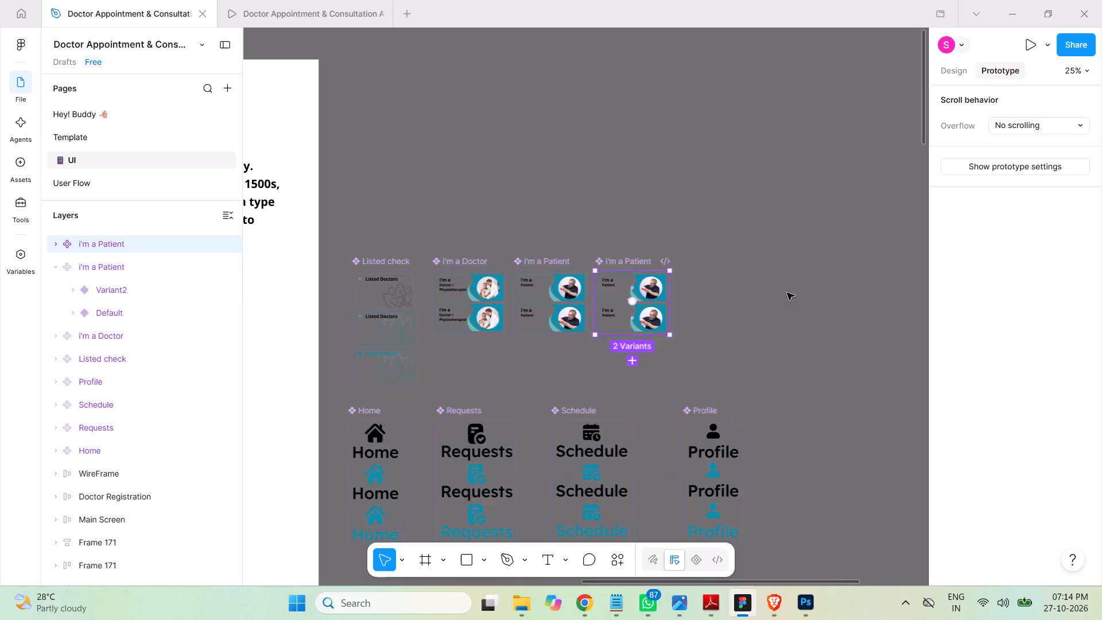
left_click(55, 270)
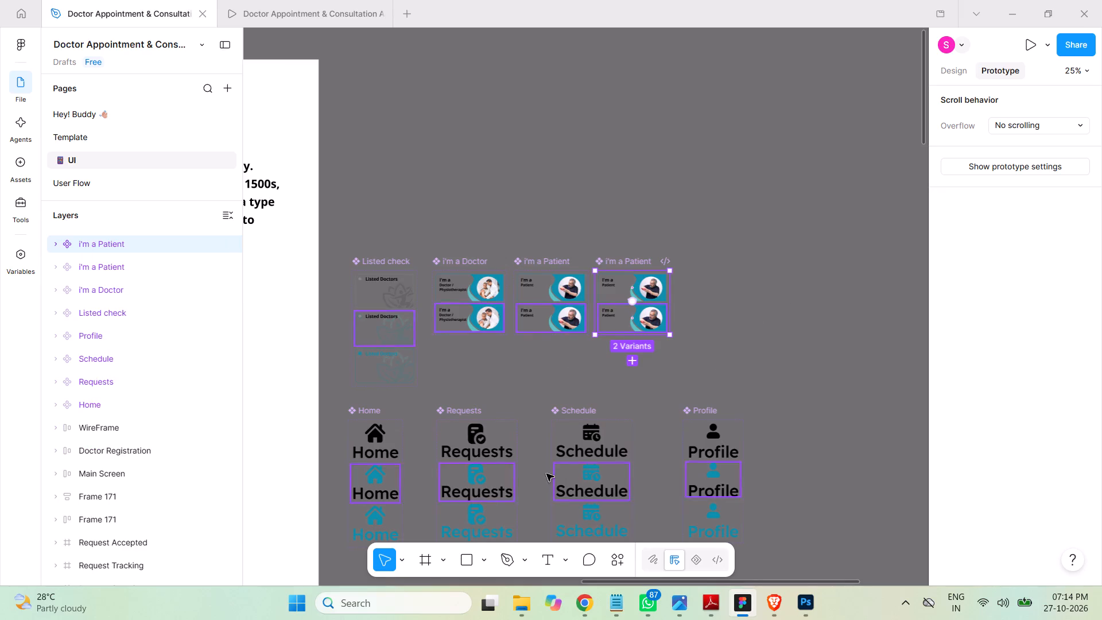
Copy "an Admin" from the Notepad role list and rename the duplicated Patient component set to "i'm an Admin".
left_click(620, 601)
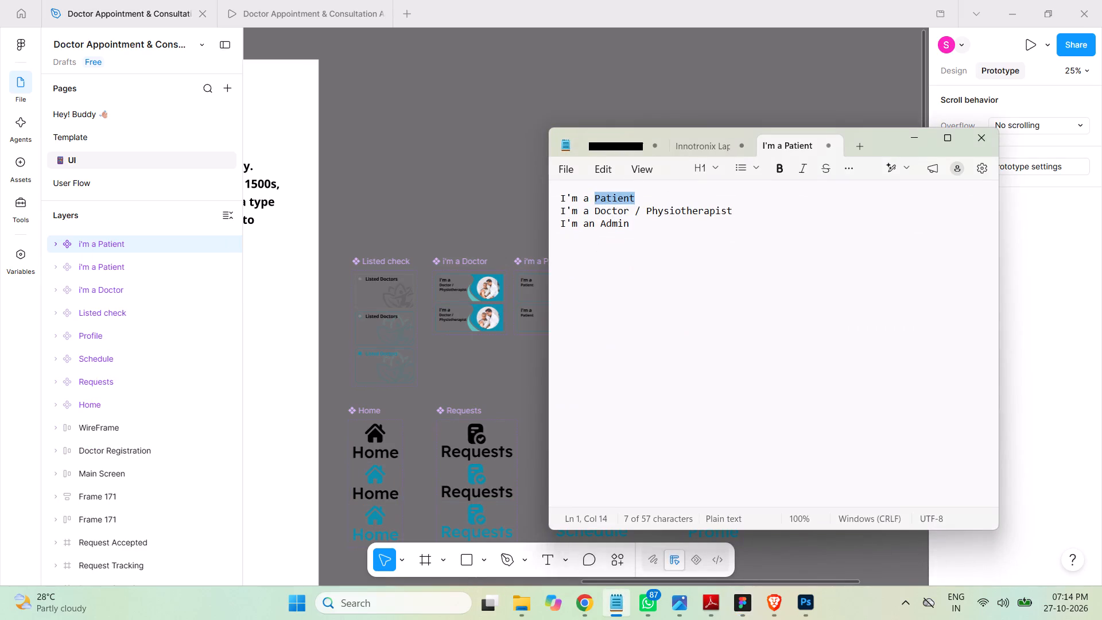
left_click_drag(633, 224, 584, 223)
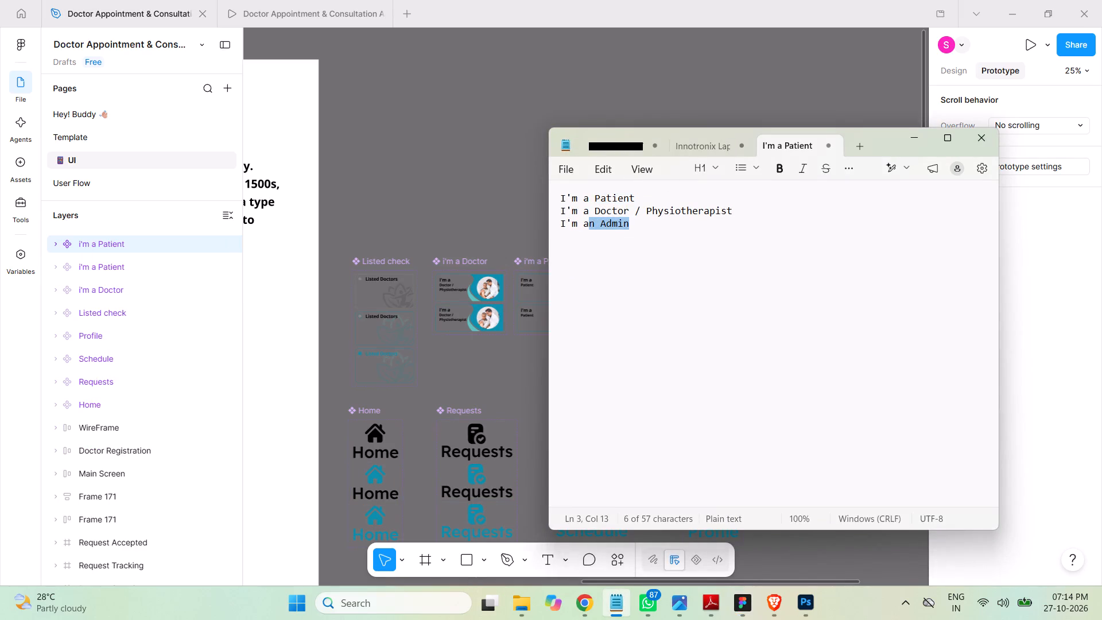
left_click_drag(584, 223, 583, 223)
key("ctrl+c")
left_click(489, 222)
left_click(637, 262)
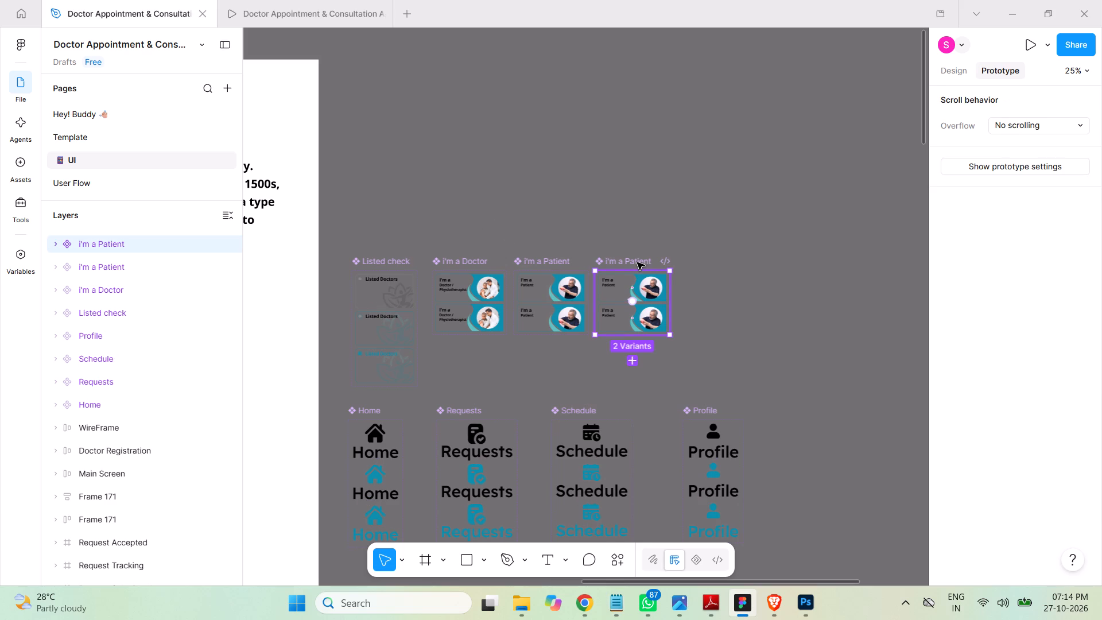
left_click(955, 70)
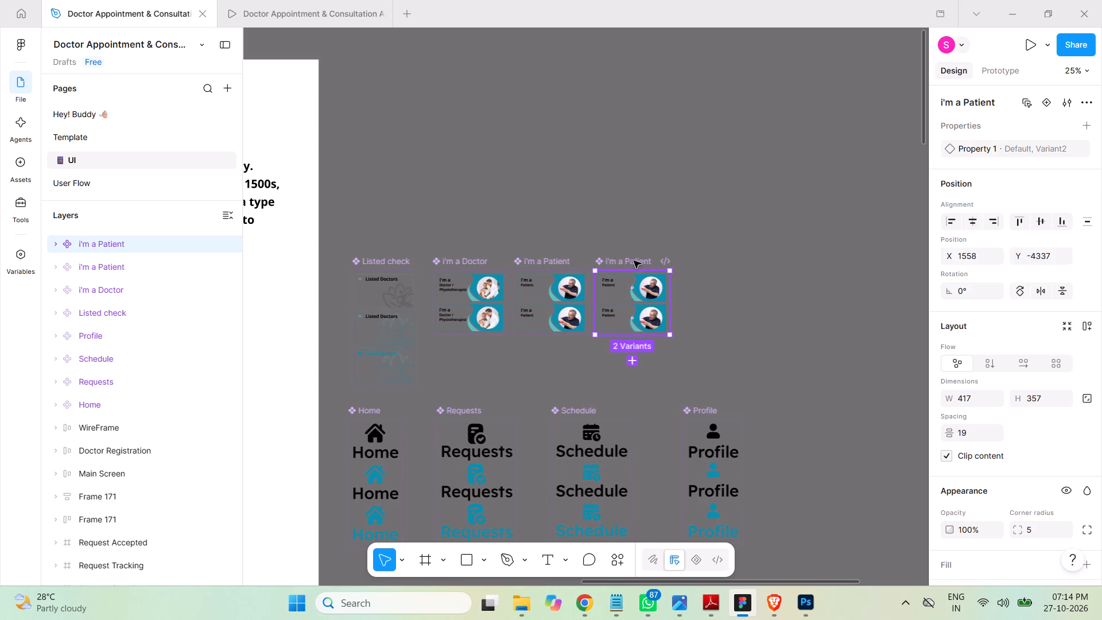
double_click(633, 263)
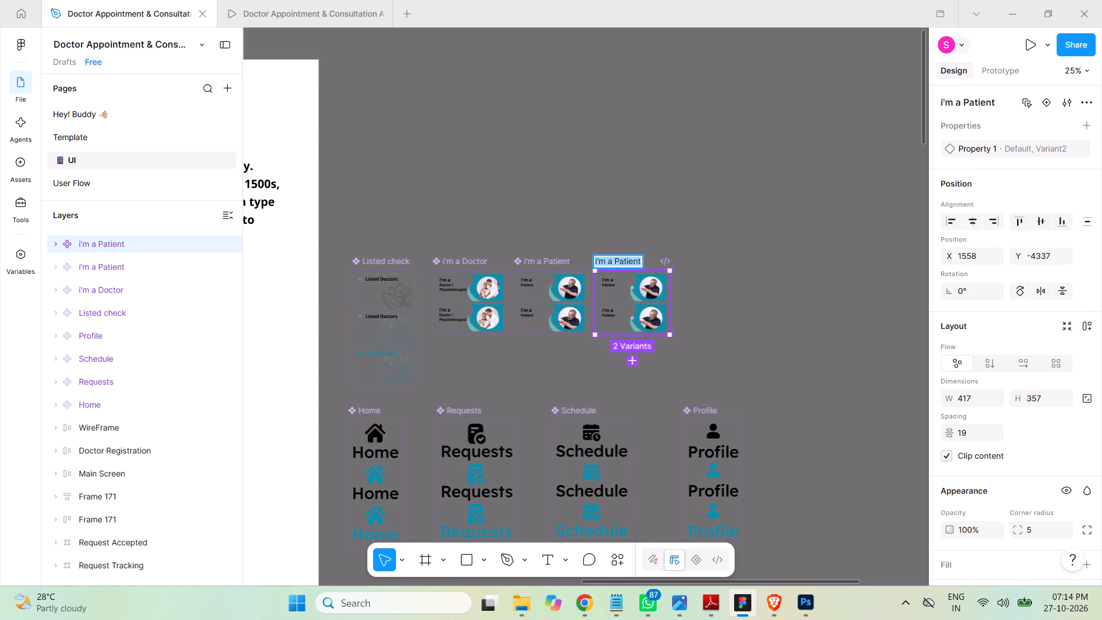
left_click(608, 259)
left_click_drag(608, 259, 655, 262)
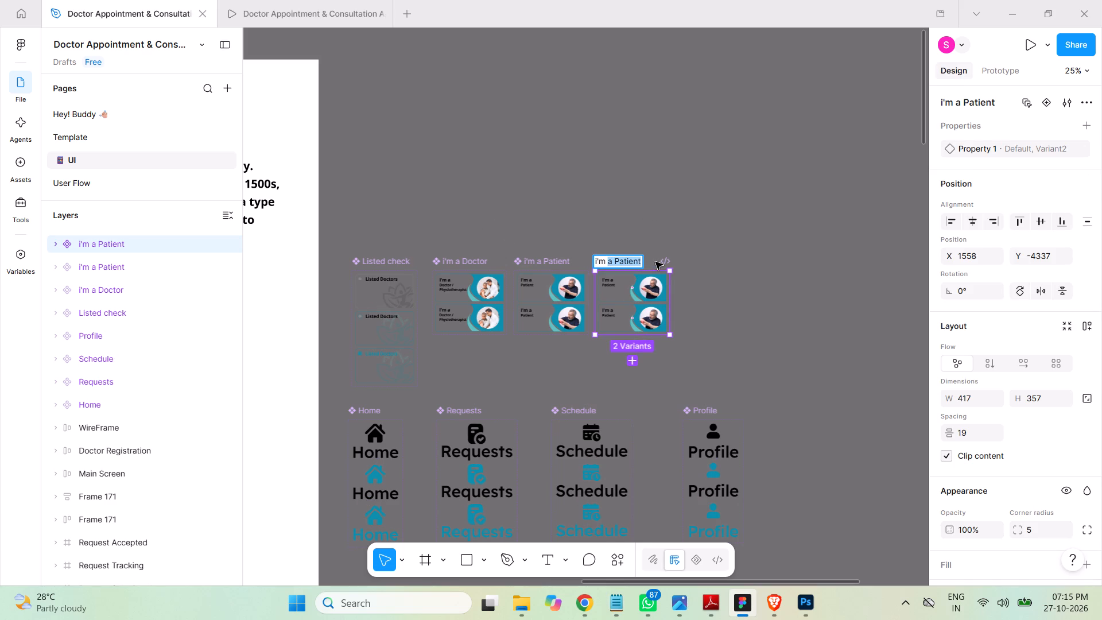
key("ctrl+v")
left_click(728, 282)
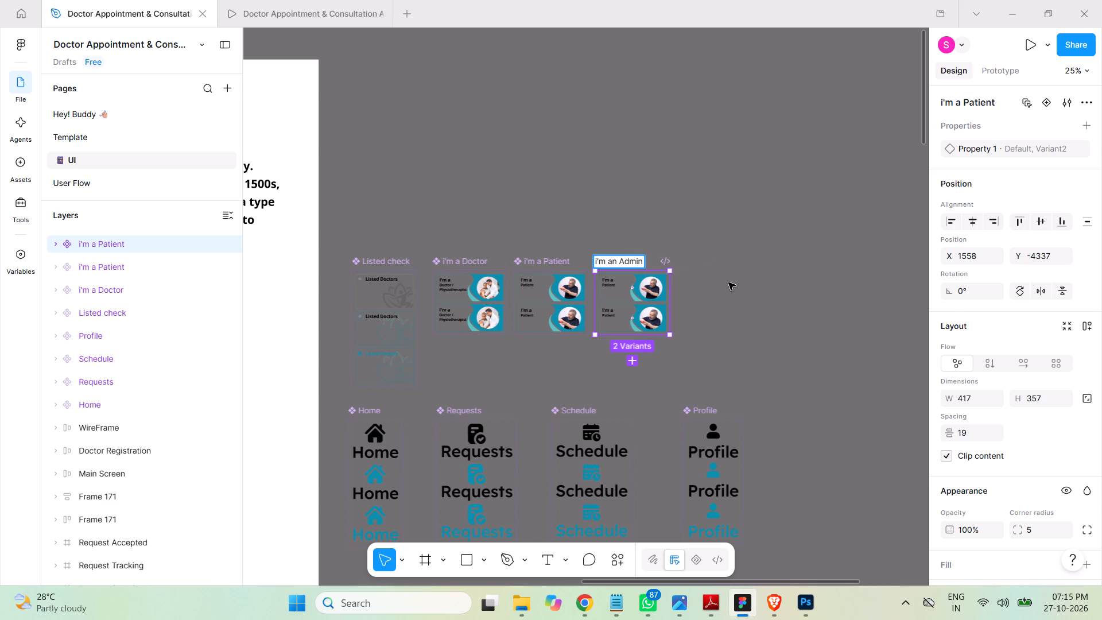
Delete the Variant2 card from the i'm an Admin component set.
key("z")
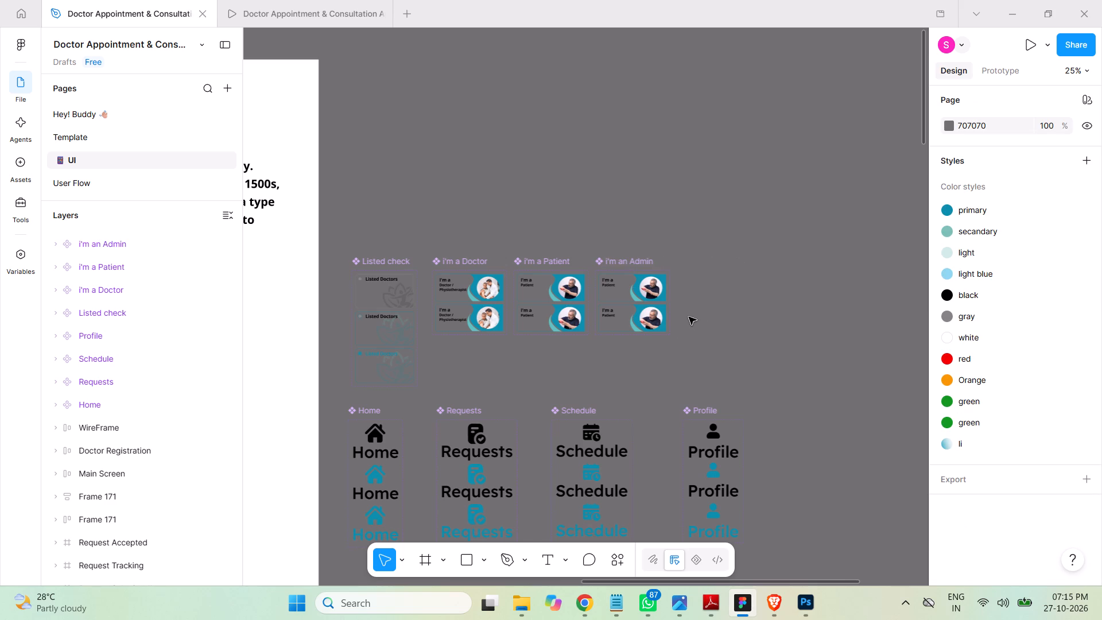
key("z")
key("z")
key("z")
key("z")
key("z")
key("z")
key("z")
key("z")
key("z")
key("z")
key("z")
key("z")
key("z")
key("z")
key("z")
key("z")
key("z")
key("z")
key("z")
key("z")
left_click(638, 302)
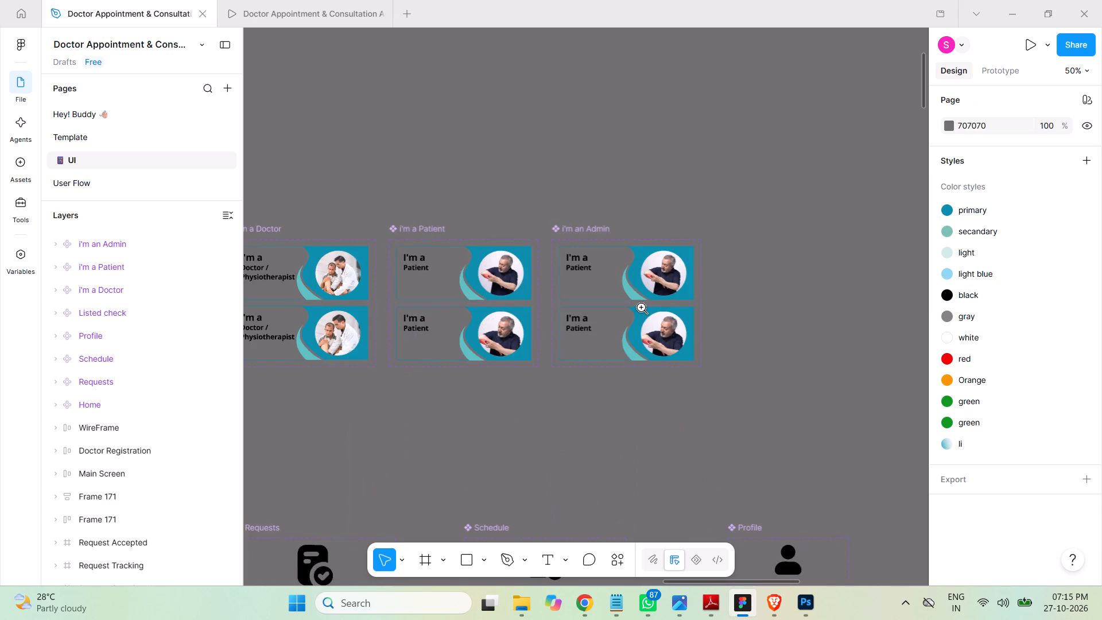
left_click(642, 310)
left_click(651, 301)
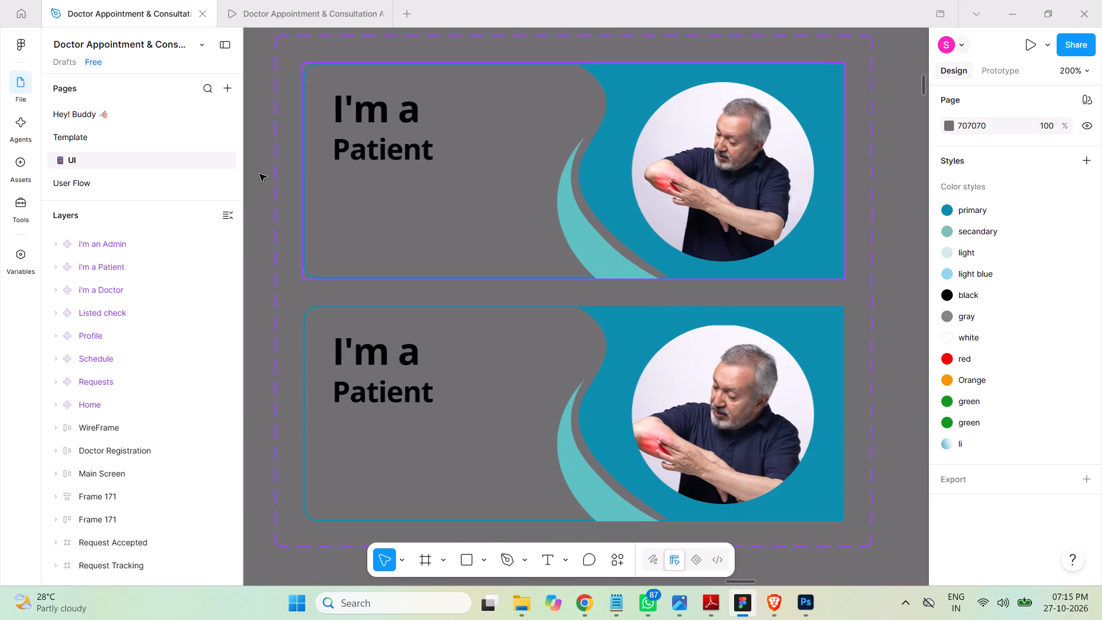
scroll(606, 186, "up", 3)
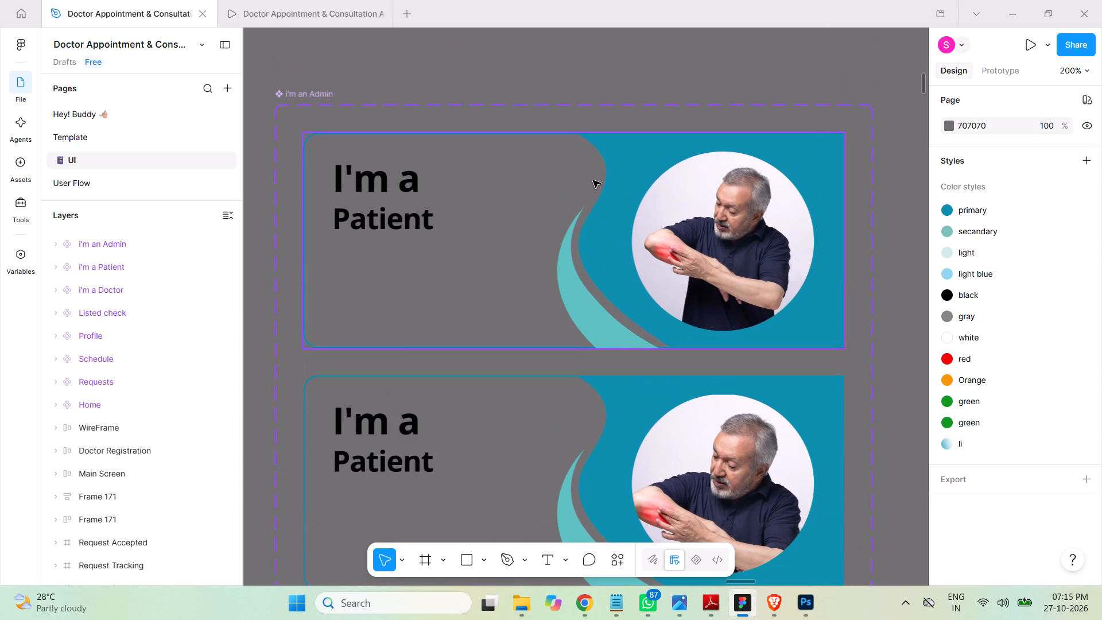
scroll(593, 180, "up", 1)
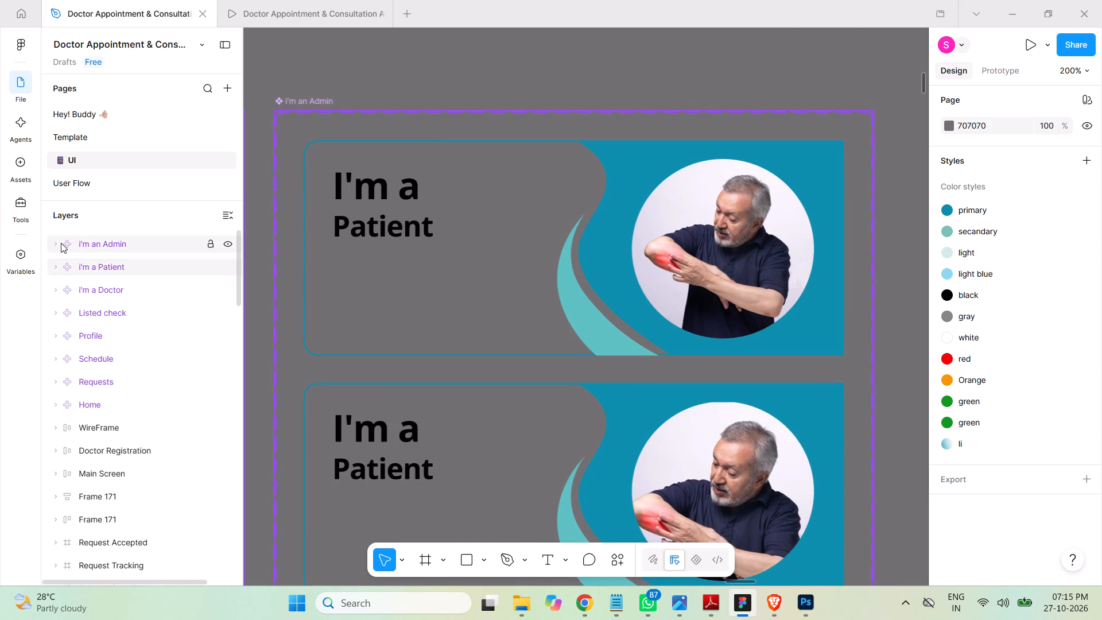
left_click(56, 243)
left_click(641, 417)
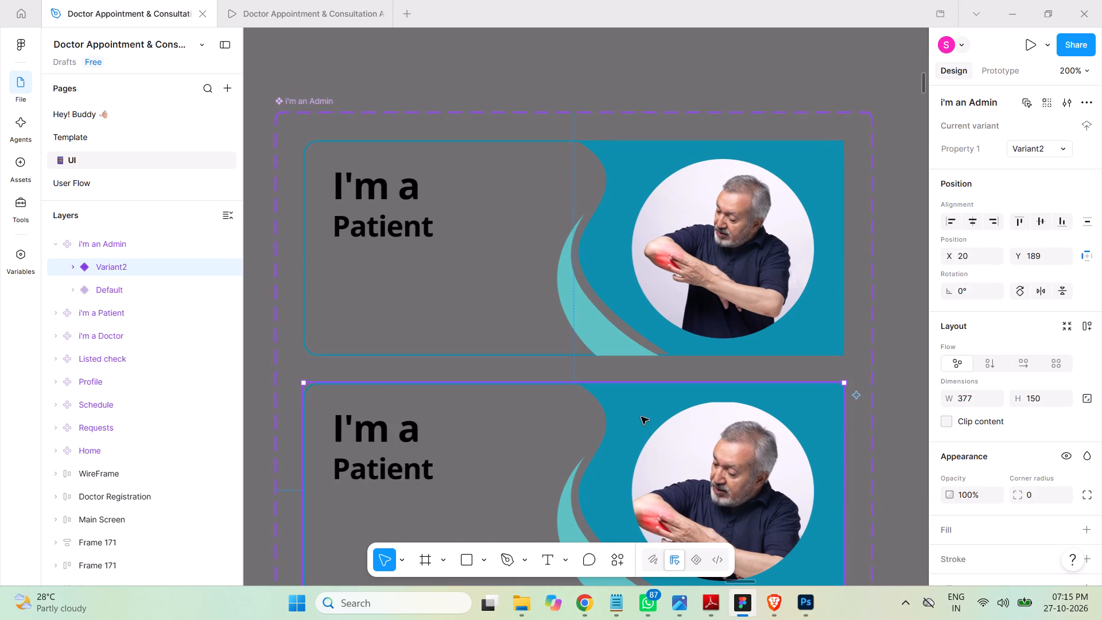
key("Delete")
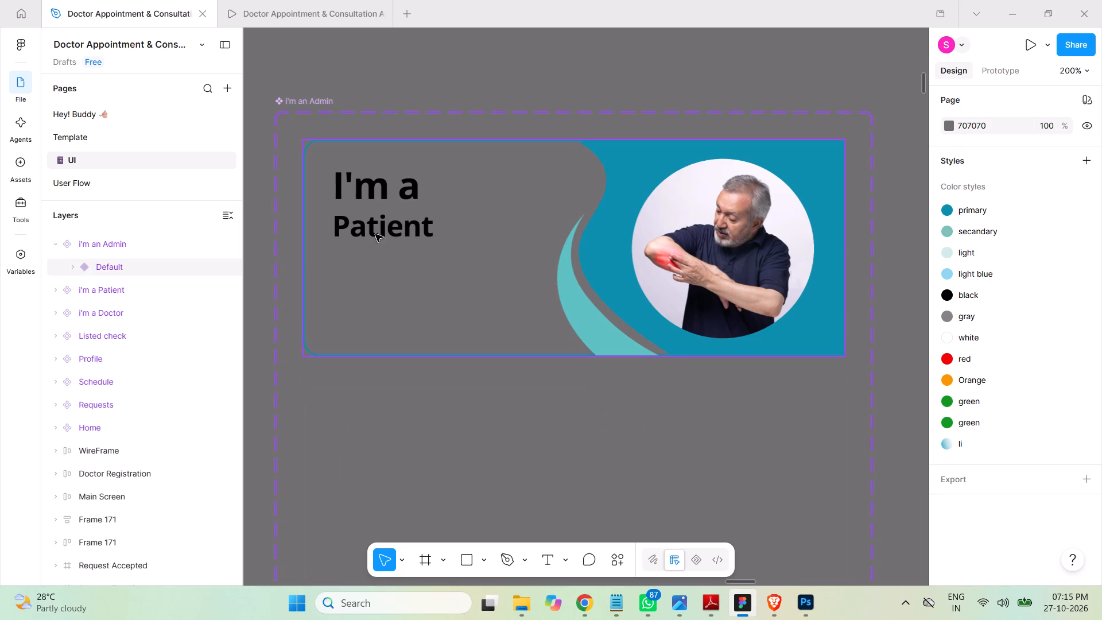
Change the Default Admin card's text to "I'm an" on the first line and "Admin" on the second.
left_click(72, 266)
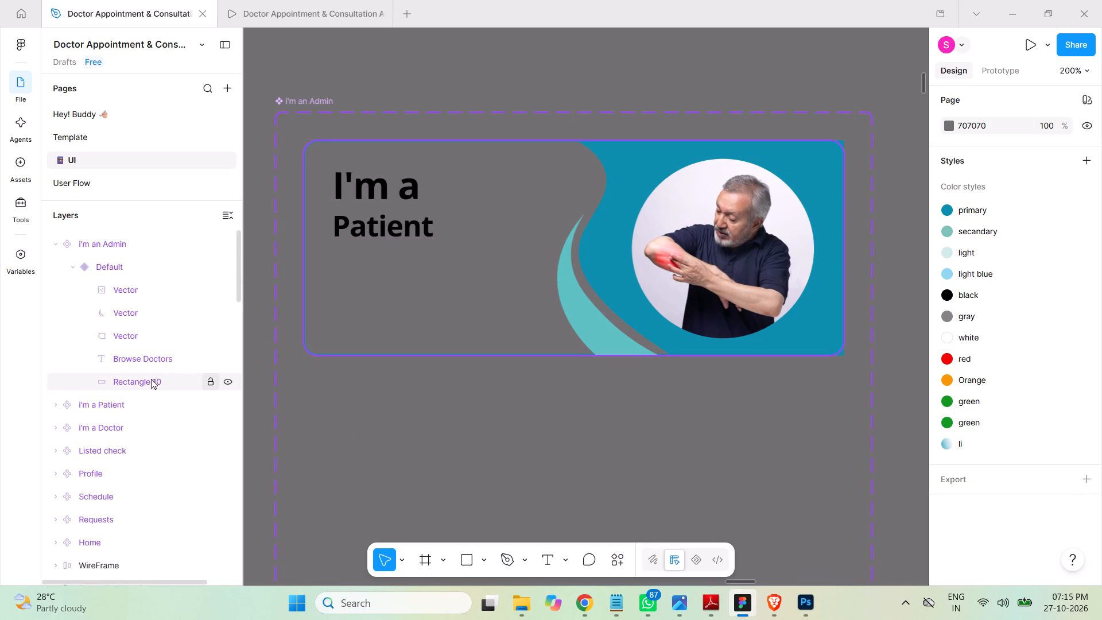
left_click(137, 362)
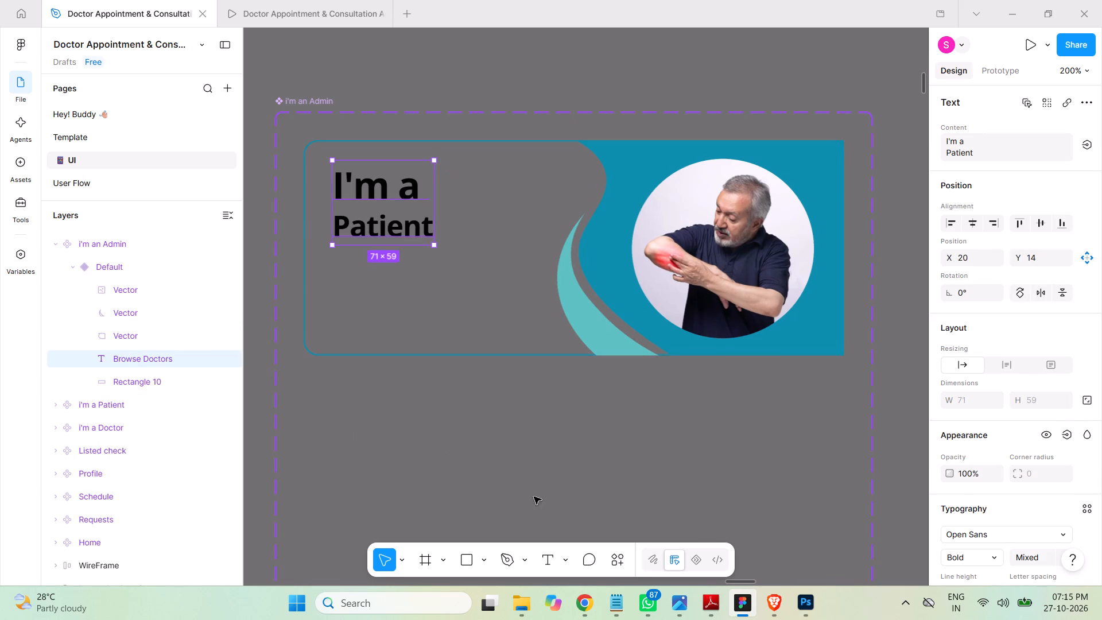
left_click(550, 561)
left_click_drag(337, 226, 440, 231)
key("ctrl+v")
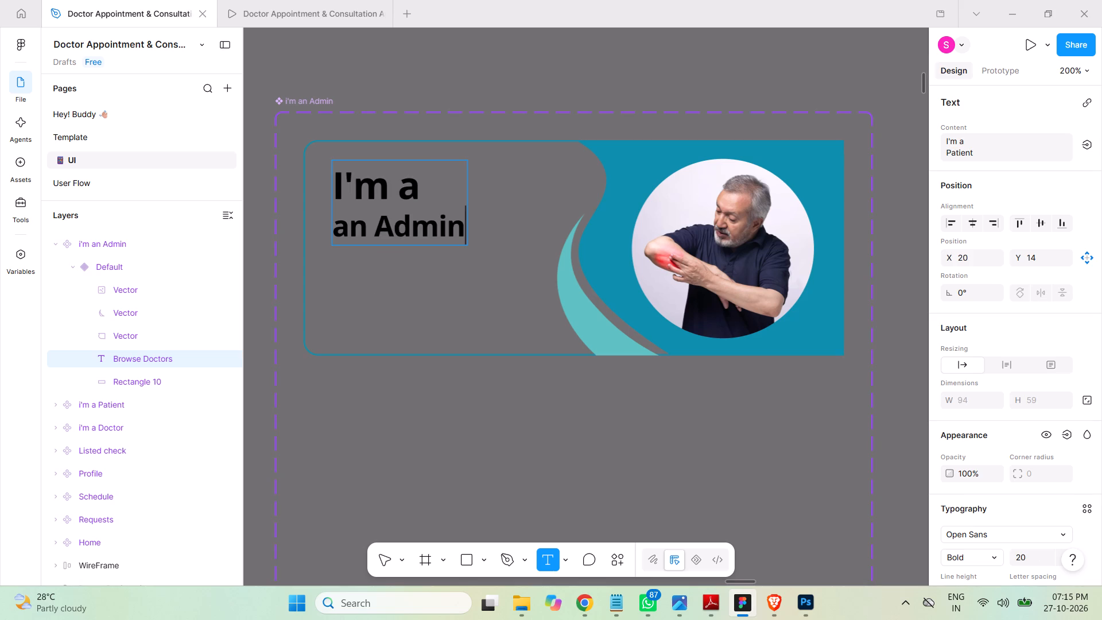
left_click_drag(373, 227, 291, 224)
key("BackSpace")
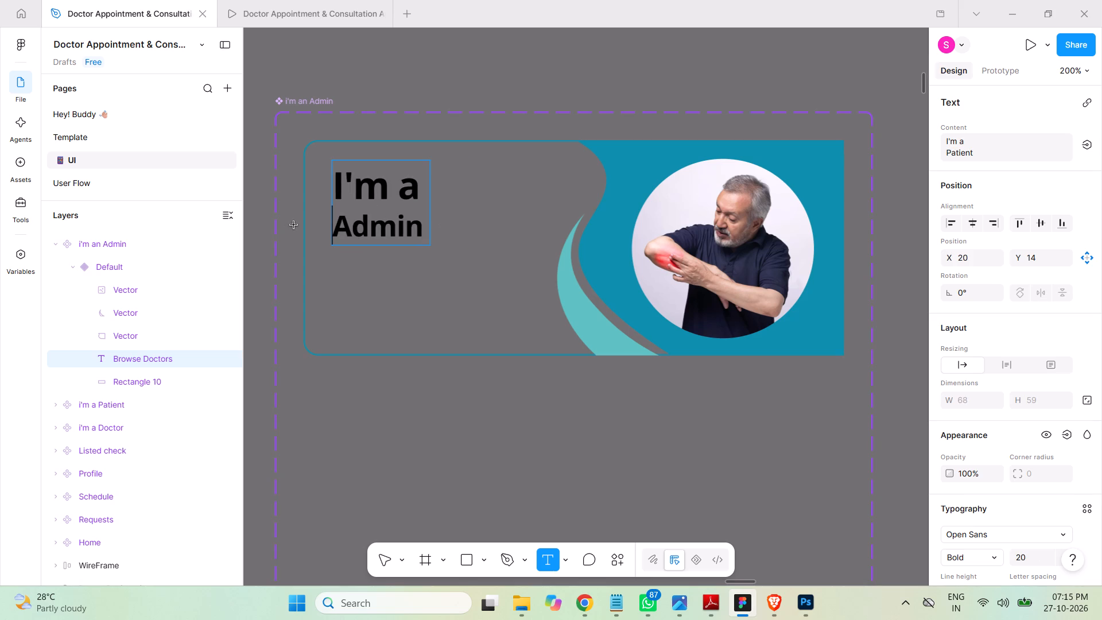
left_click(418, 189)
key("n")
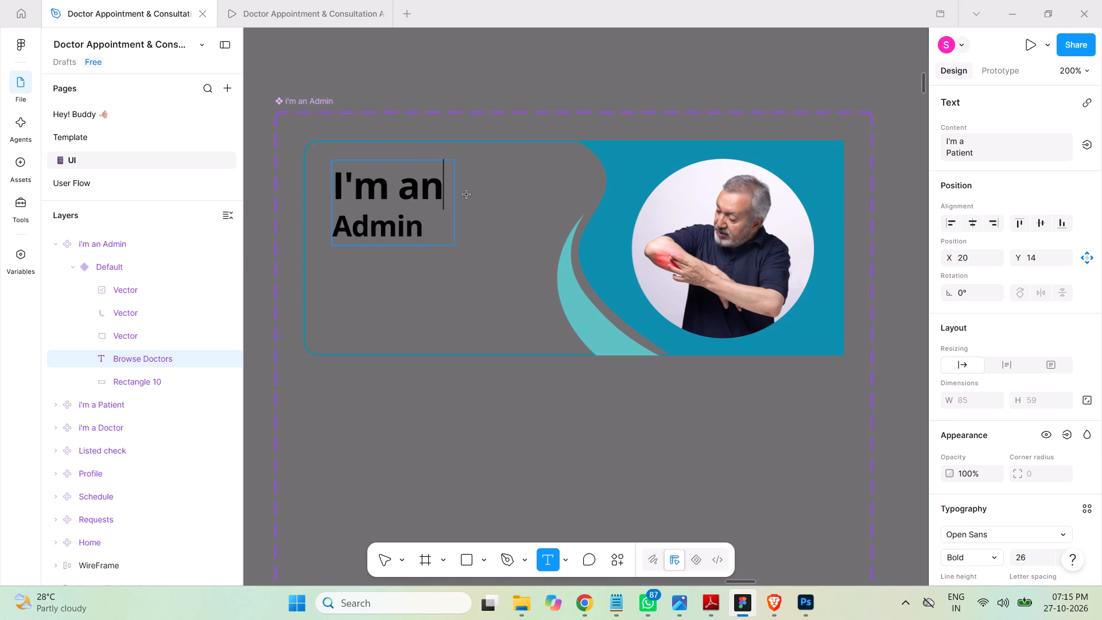
Replace the circular photo's image fill in the Default Admin card with steptodown.com769010.jpg, the man at an office laptop.
left_click(130, 292)
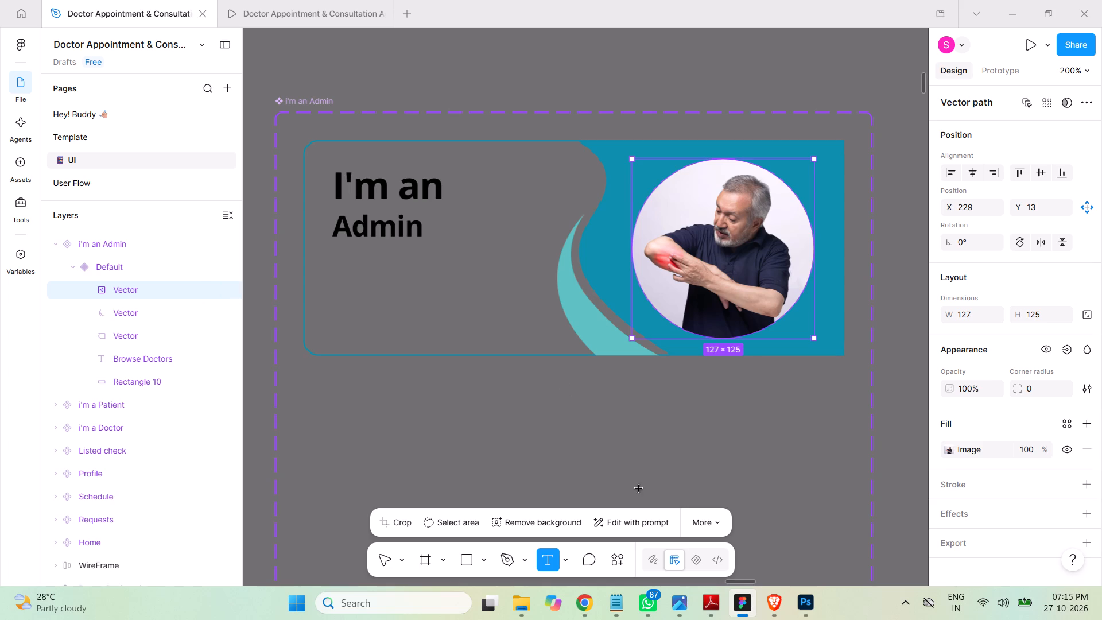
left_click(965, 449)
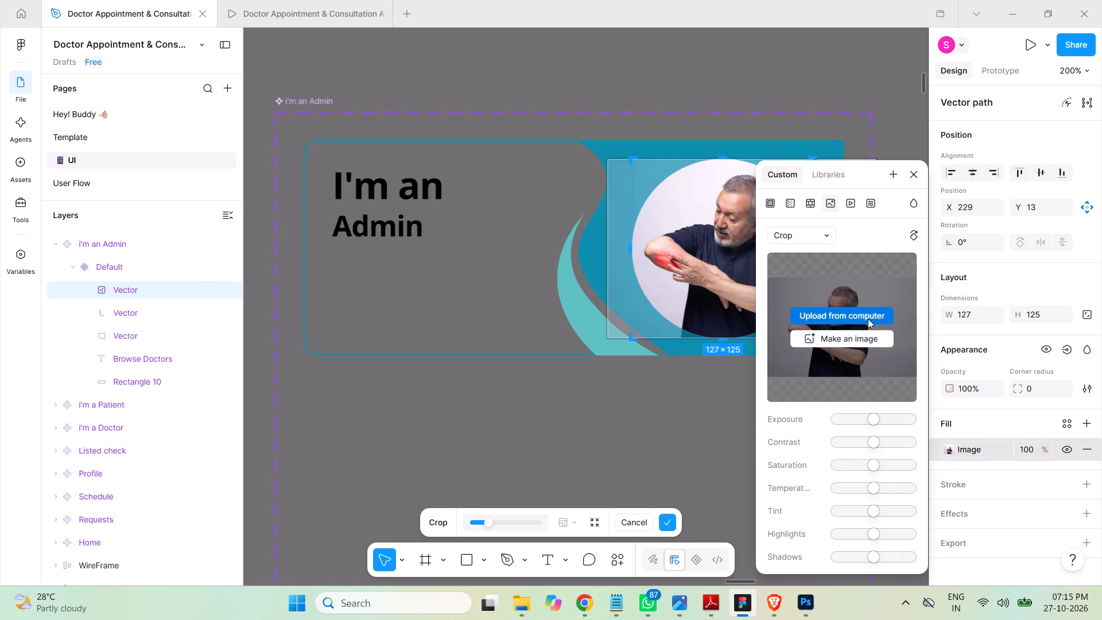
left_click(857, 315)
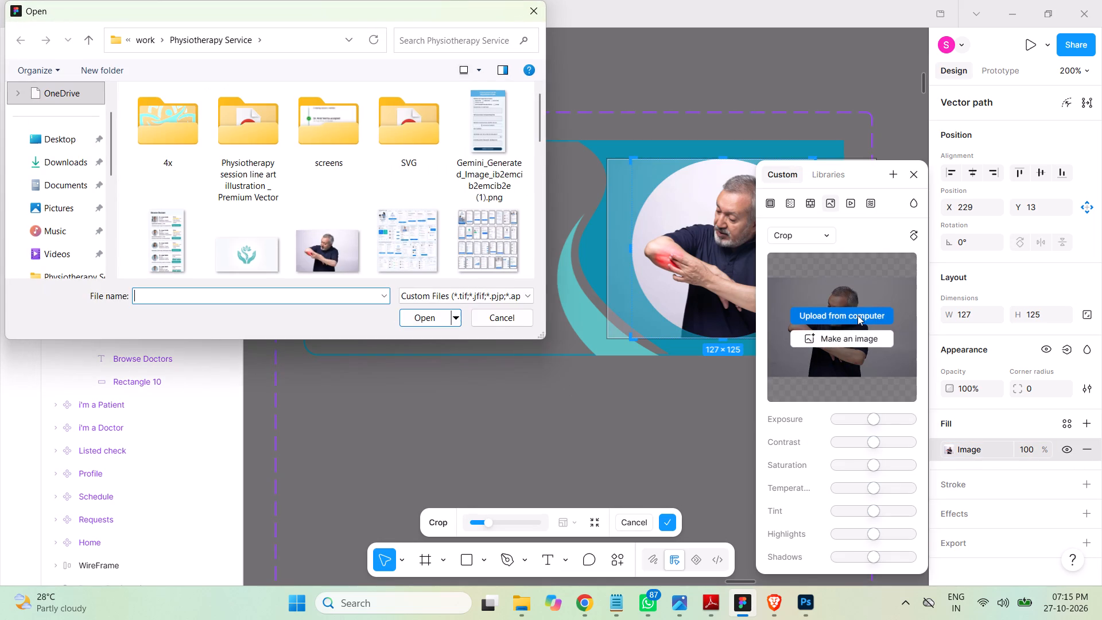
left_click_drag(541, 119, 538, 133)
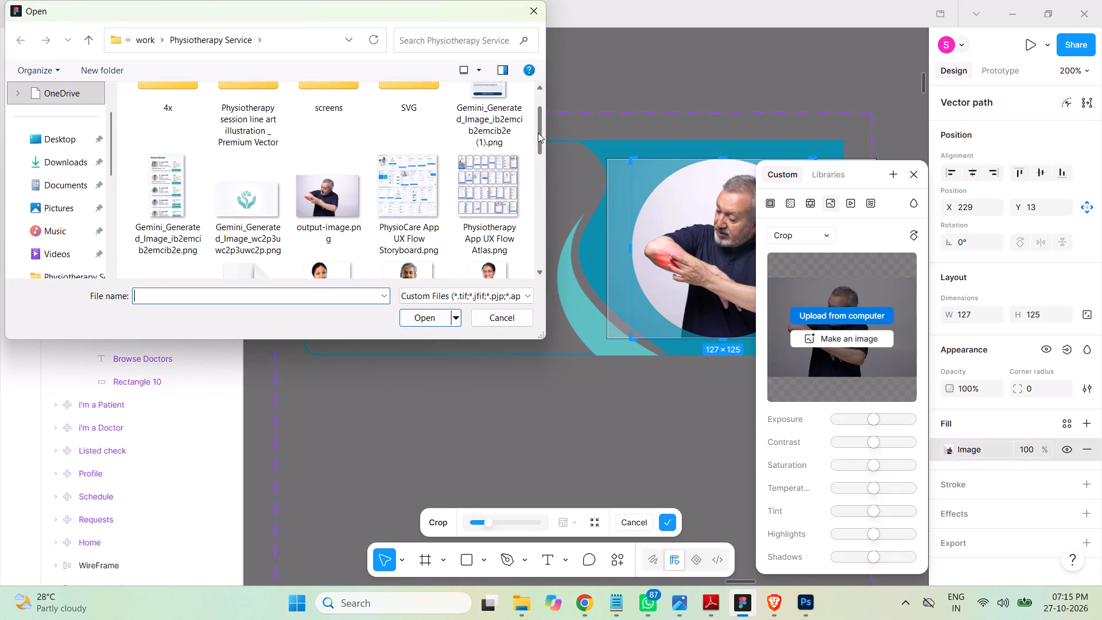
left_click_drag(538, 133, 540, 222)
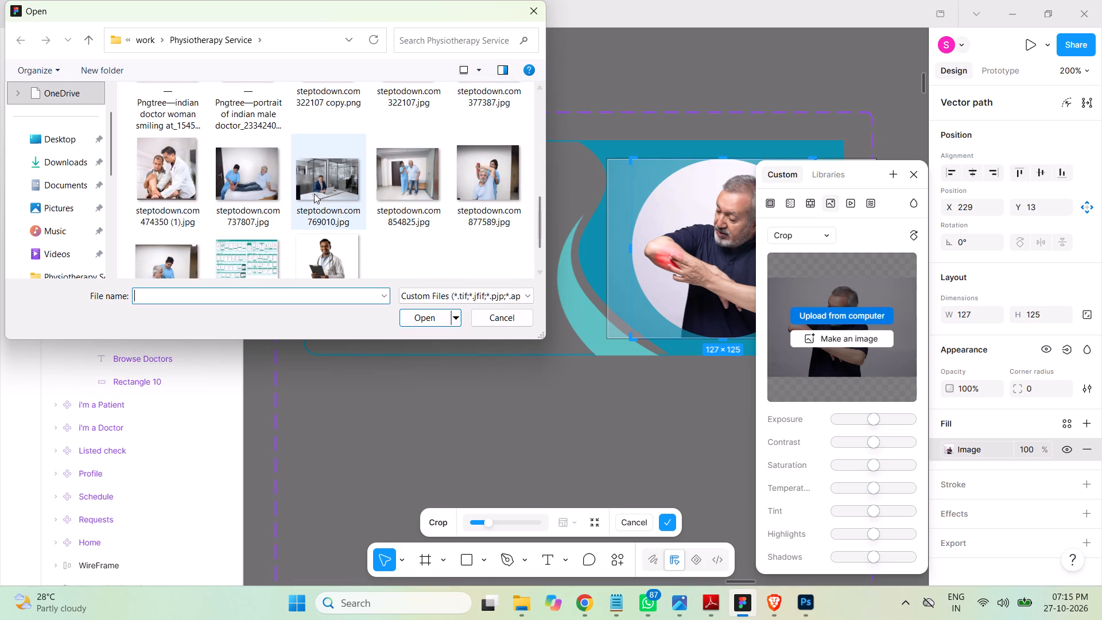
left_click(317, 190)
left_click(425, 316)
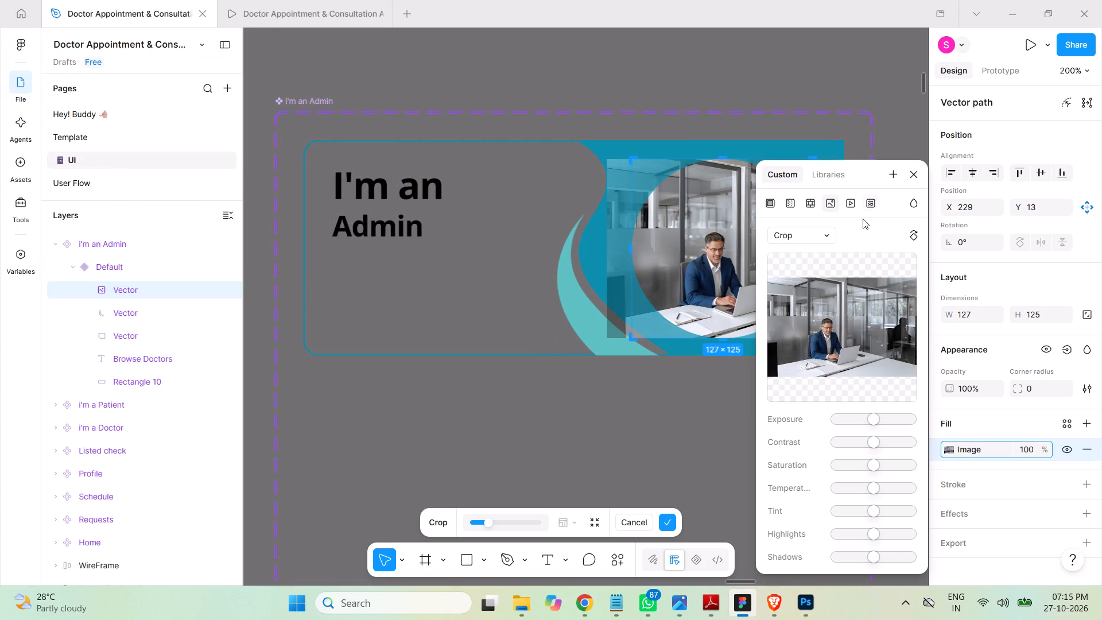
left_click(916, 177)
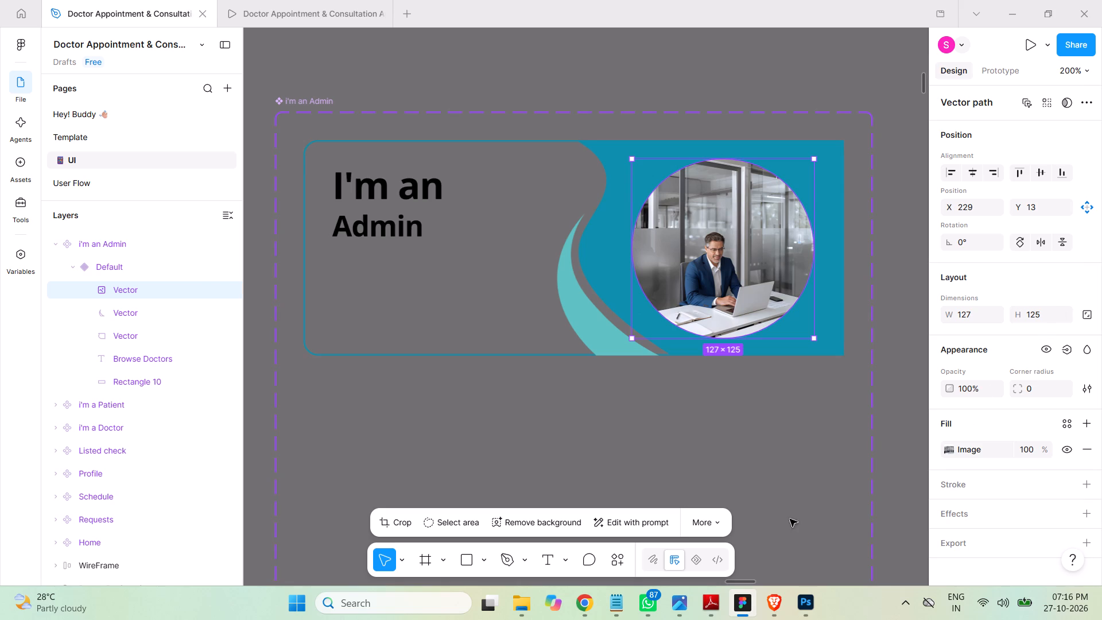
Enlarge and reposition the image crop in the Default Admin card's circular photo so the seated man fills the circle.
left_click_drag(743, 582, 759, 582)
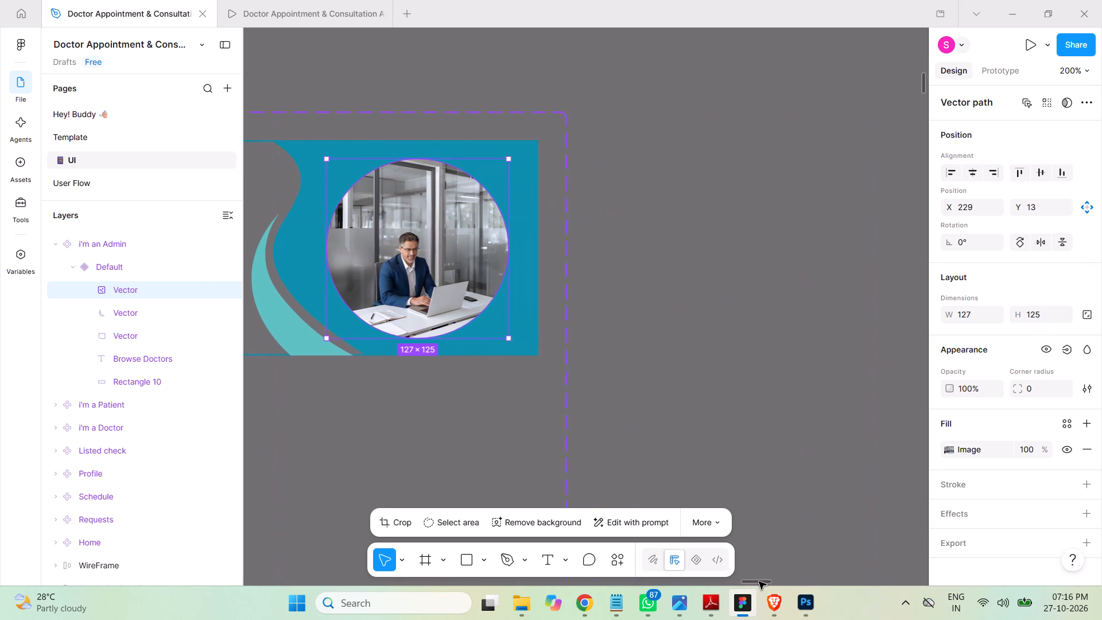
left_click_drag(759, 582, 755, 582)
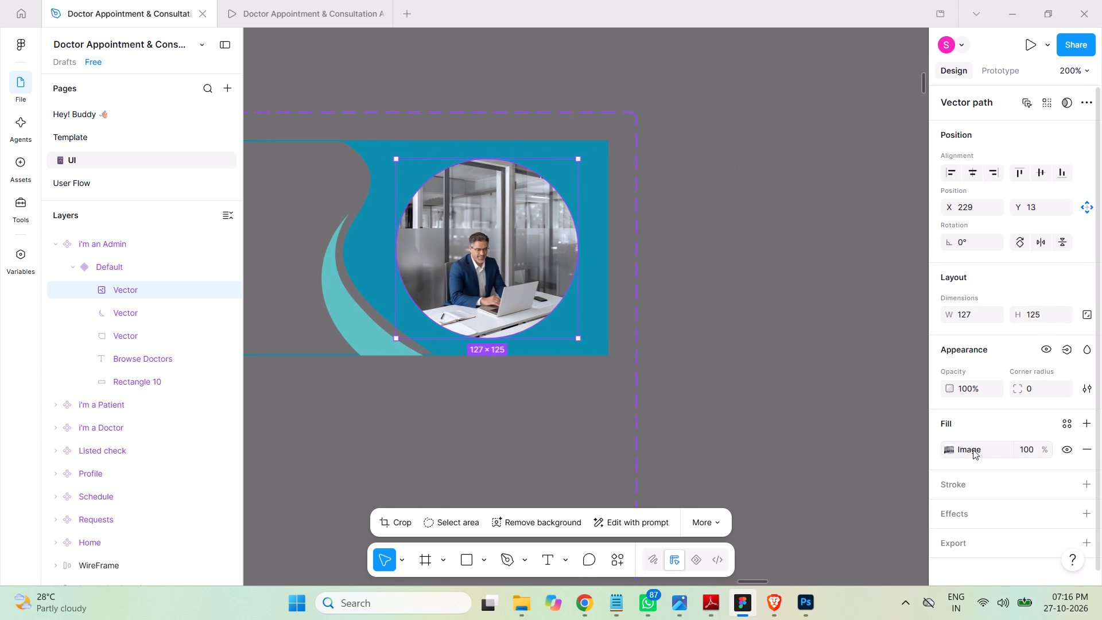
left_click(973, 449)
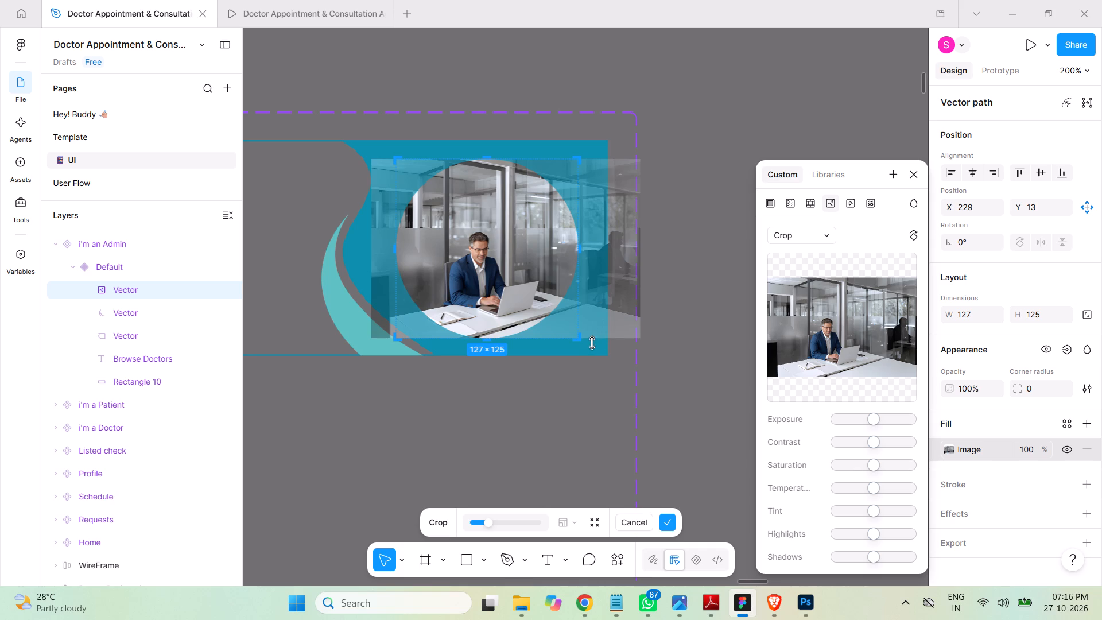
left_click(377, 312)
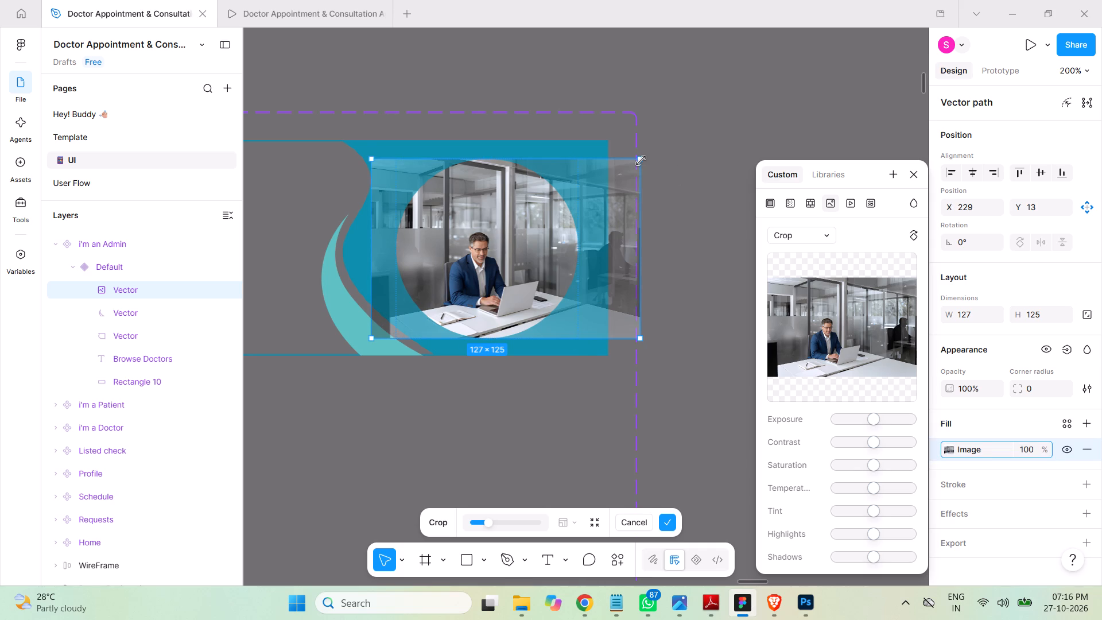
left_click_drag(641, 161, 732, 121, "shift")
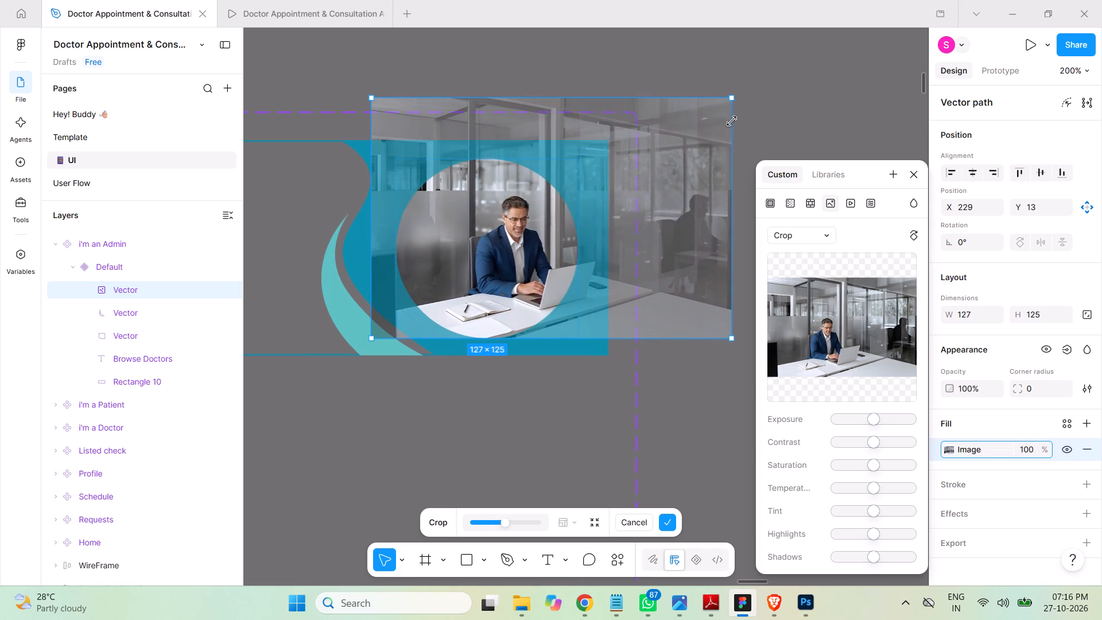
left_click_drag(732, 121, 724, 128, "shift")
left_click_drag(688, 254, 681, 255)
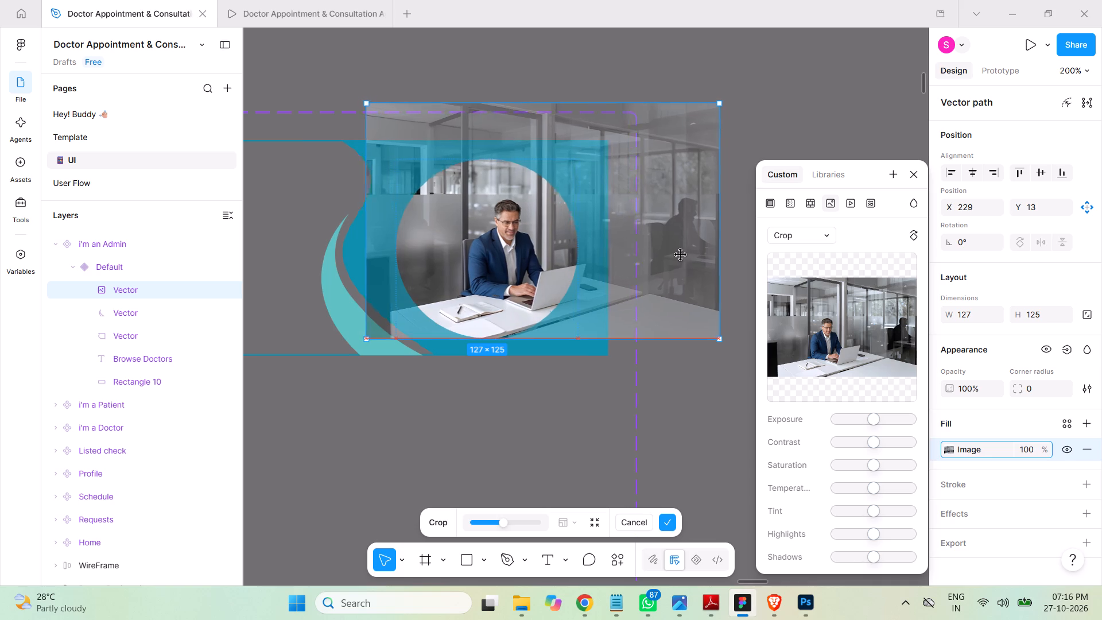
left_click_drag(681, 255, 649, 257)
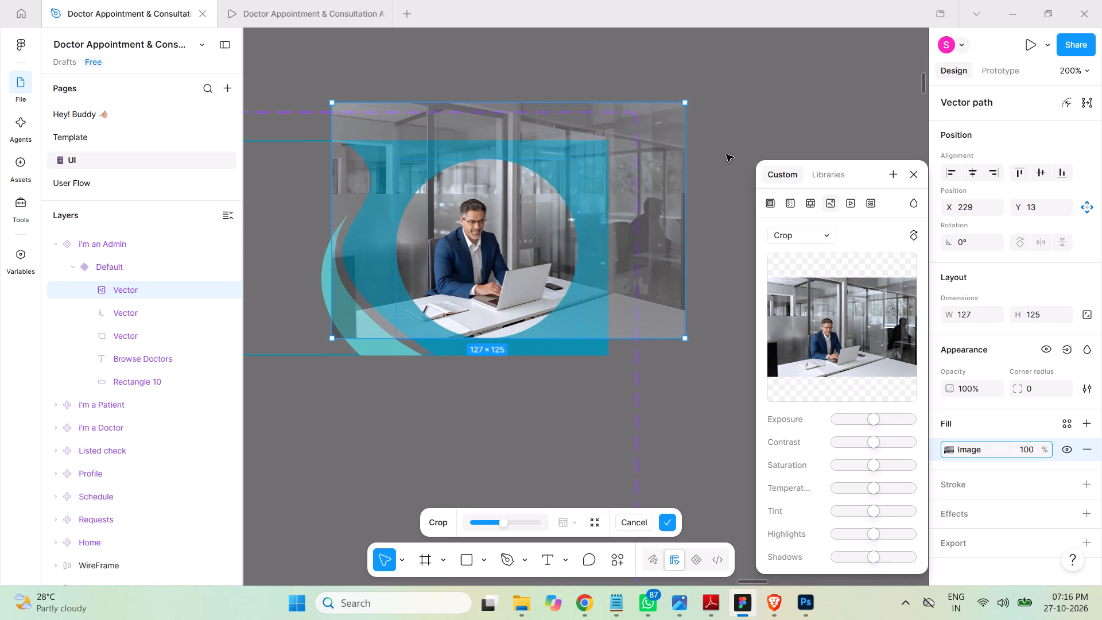
left_click(726, 154)
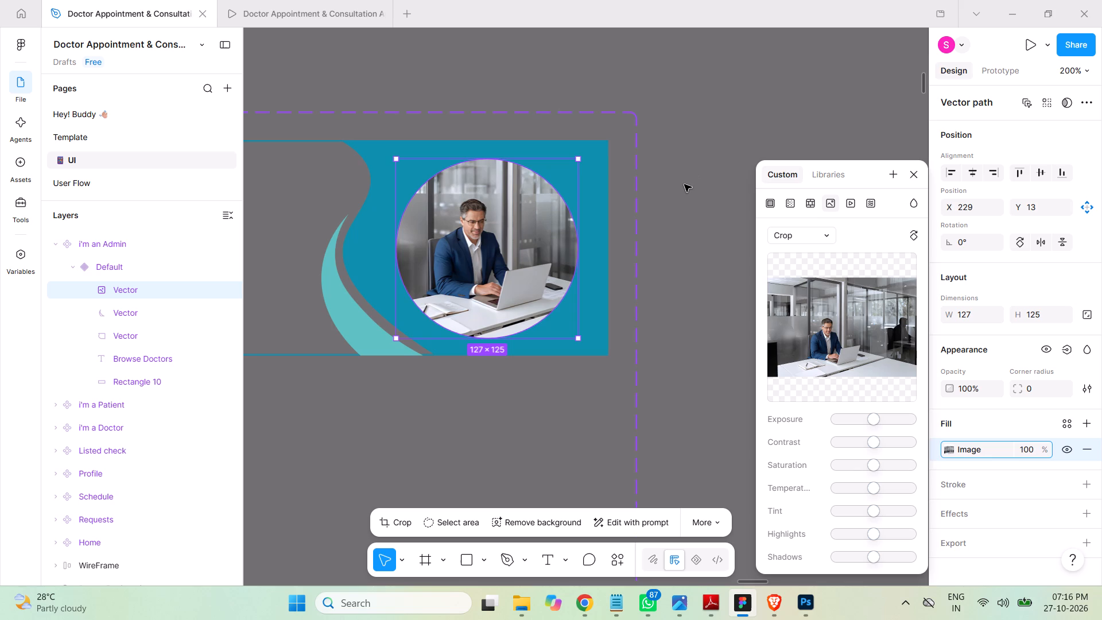
key("ctrl+minus")
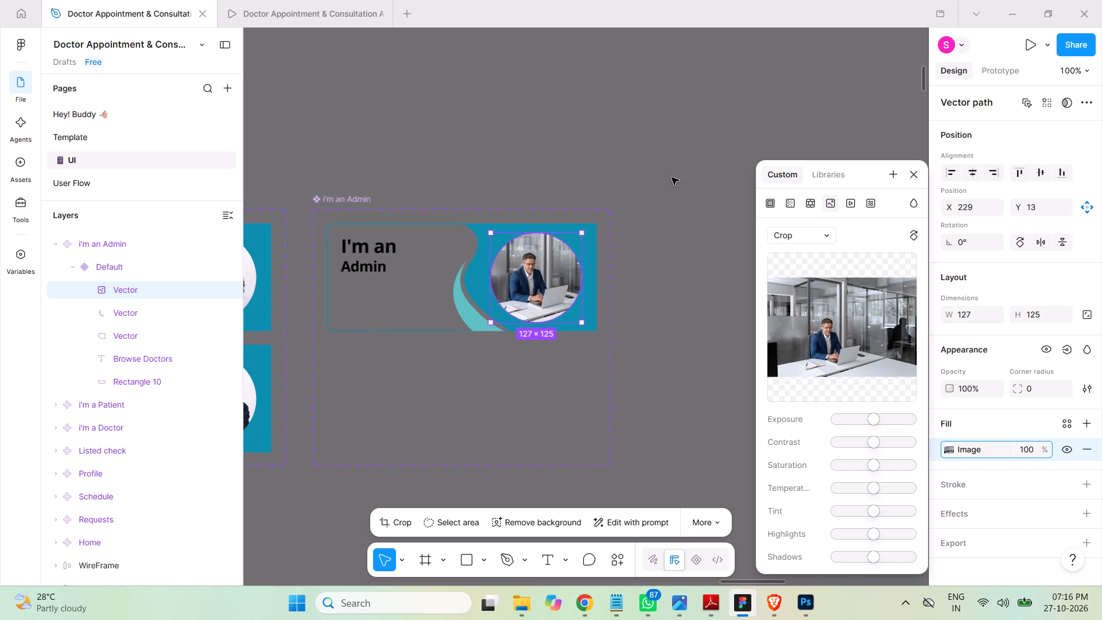
left_click(661, 210)
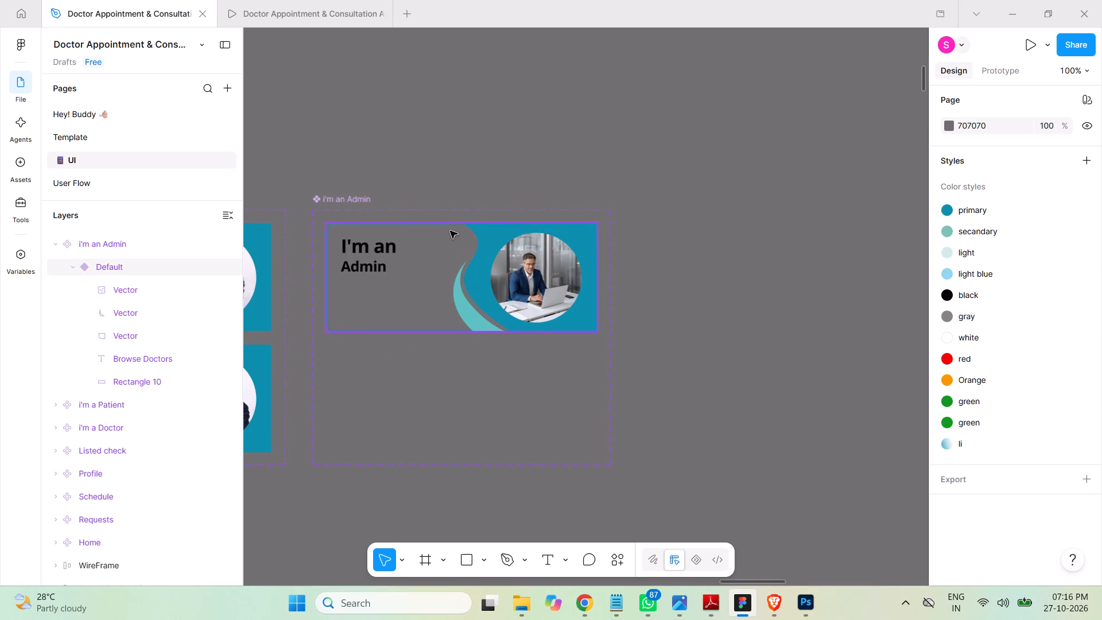
Add a second variant to the i'm an Admin component set and place it directly below the Default card.
left_click(453, 225)
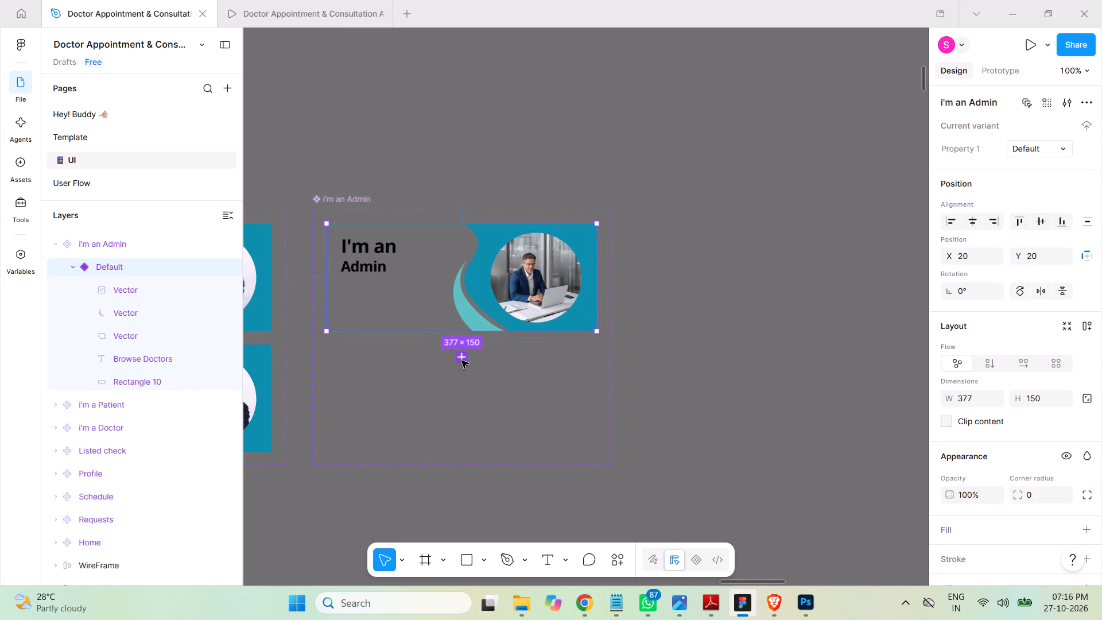
left_click(461, 360)
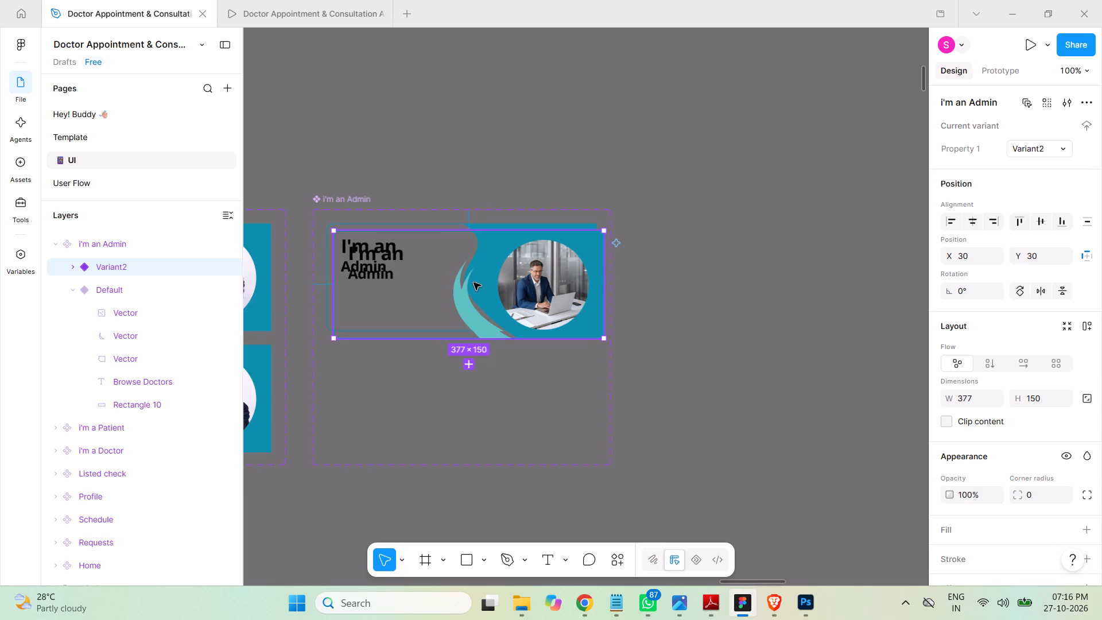
left_click_drag(484, 286, 474, 395)
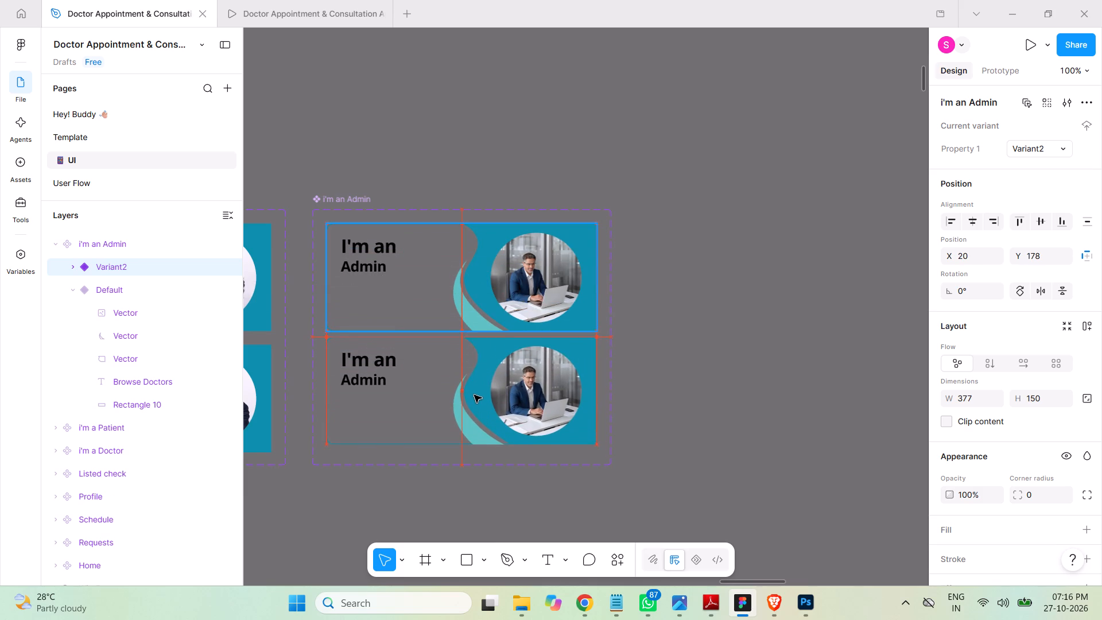
left_click_drag(474, 395, 474, 398)
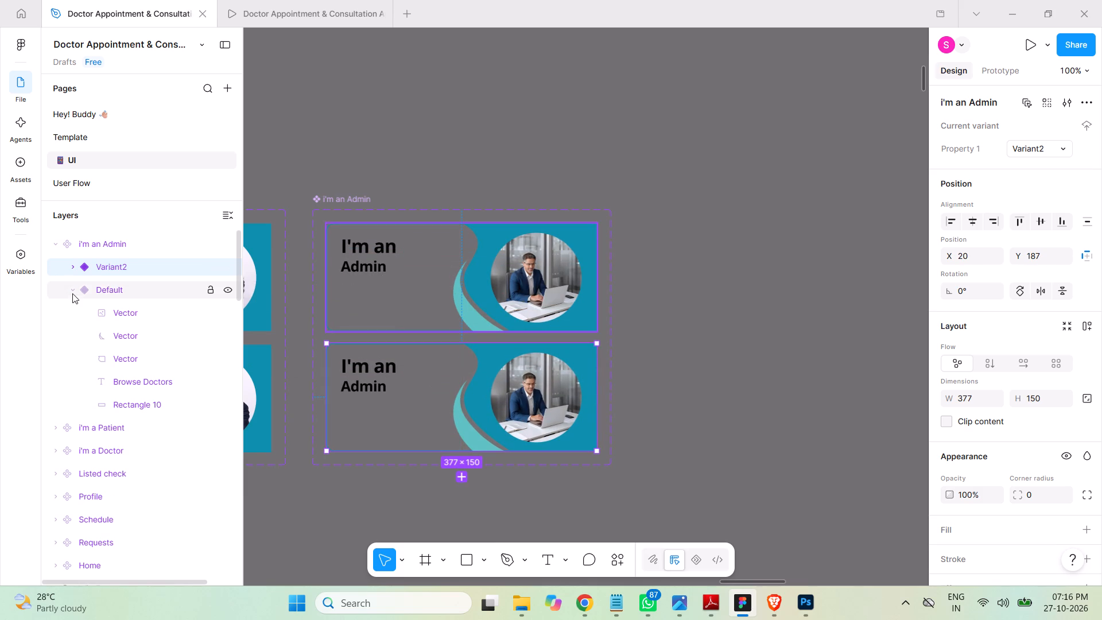
Enlarge the image crop in the Variant2 Admin card's circular photo and recentre the man for the zoomed hover state.
left_click(72, 292)
left_click(71, 266)
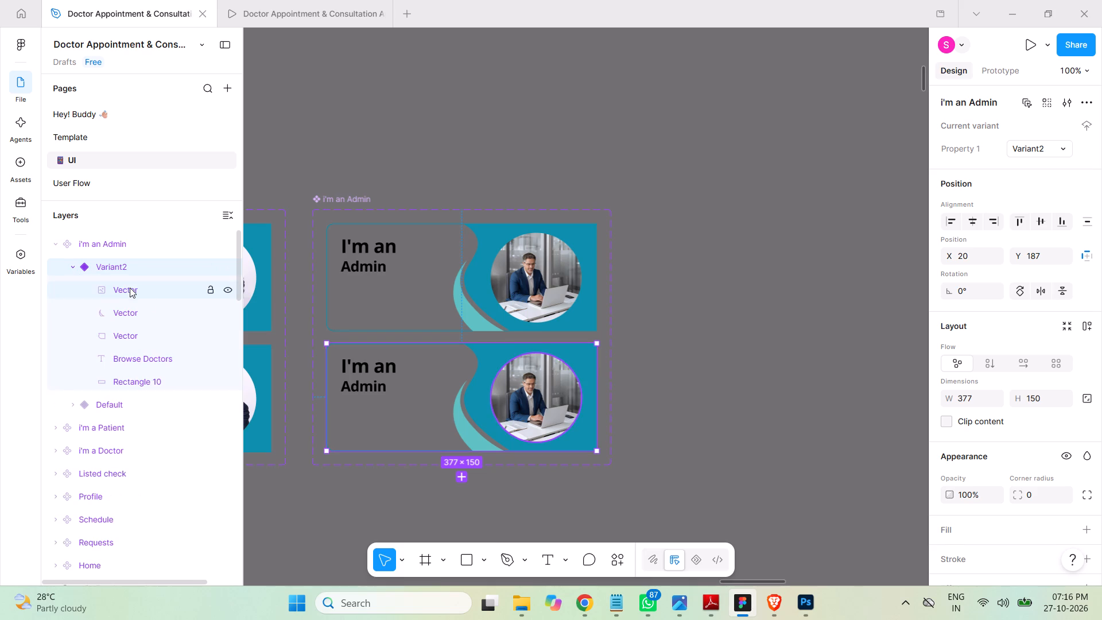
left_click(123, 288)
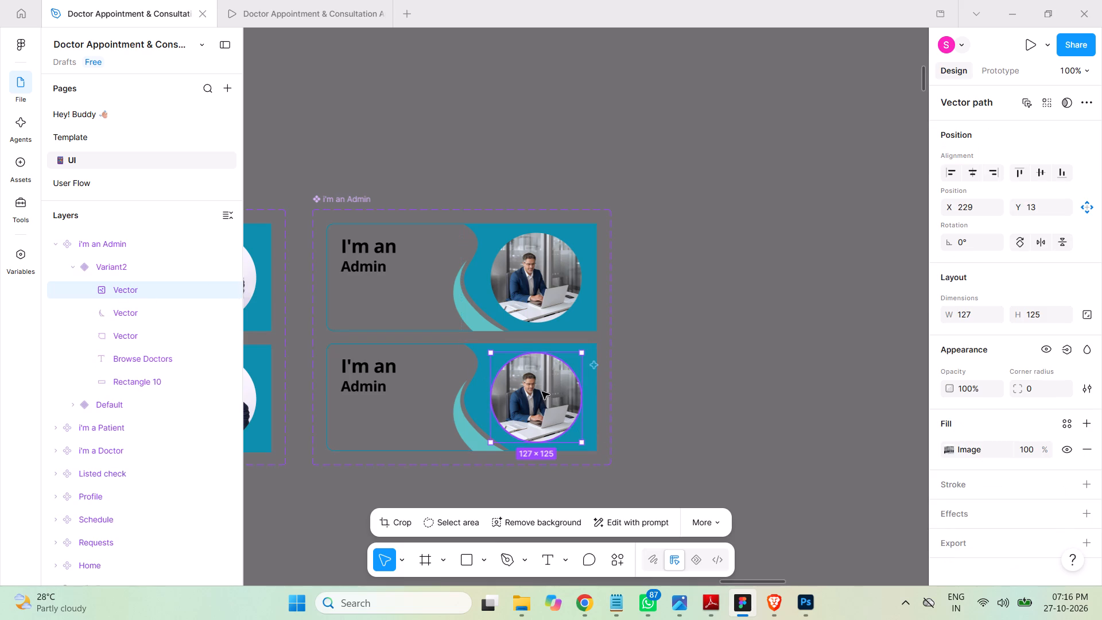
left_click(969, 449)
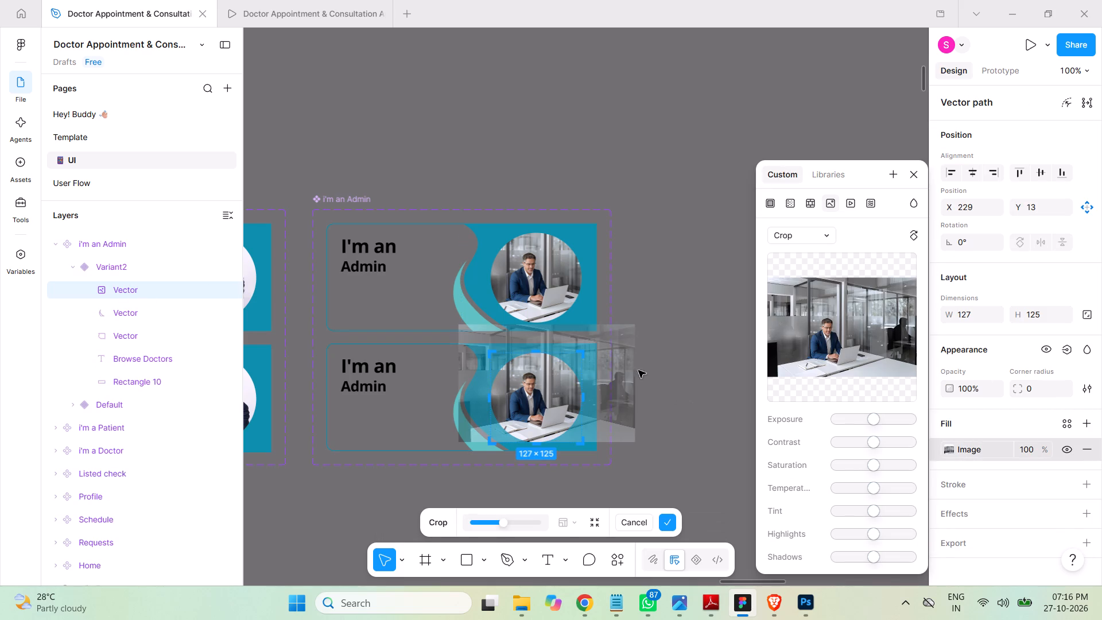
left_click(616, 362)
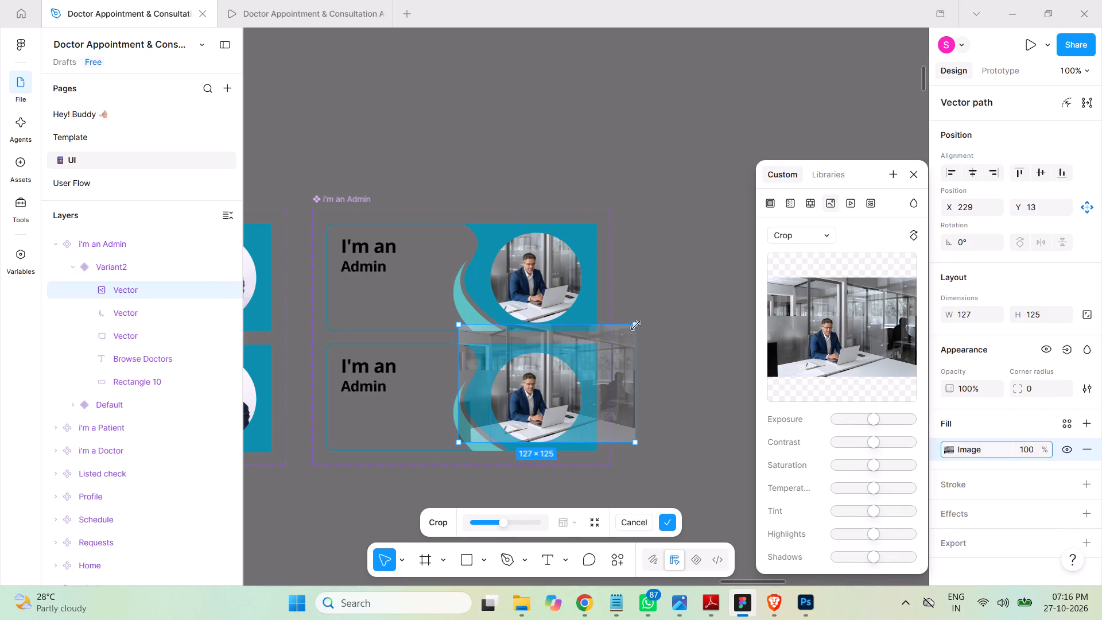
left_click_drag(636, 324, 650, 316)
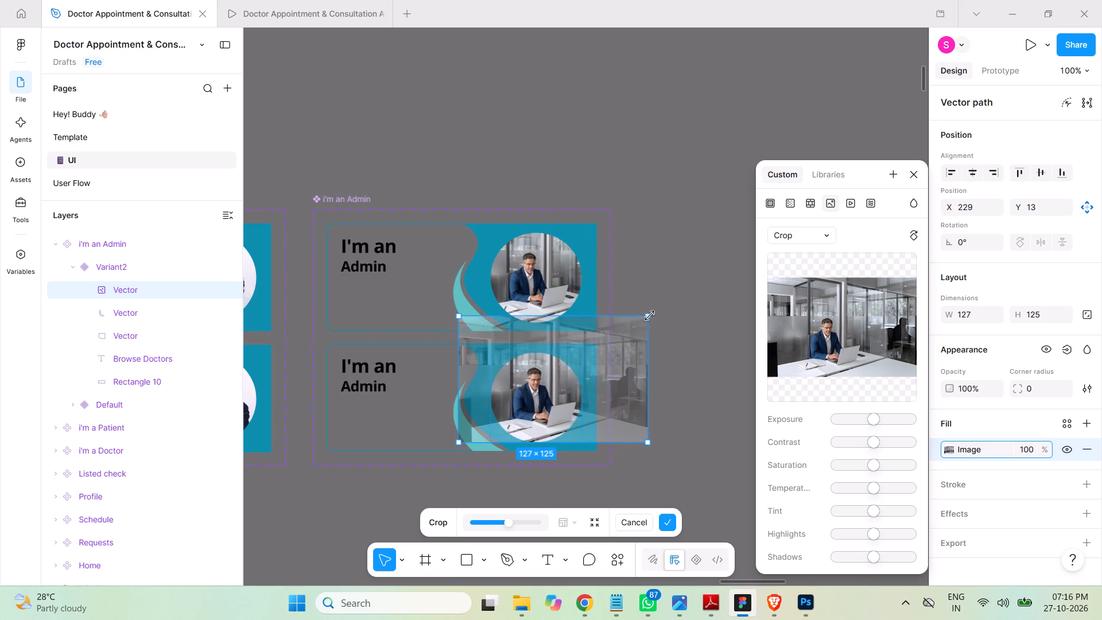
left_click_drag(650, 316, 668, 299)
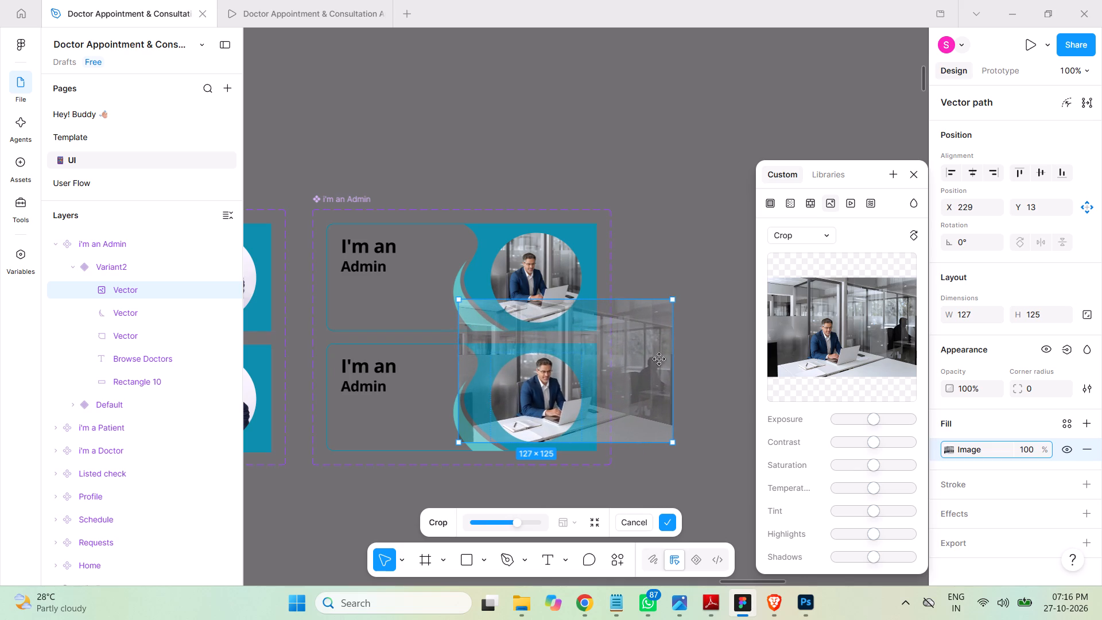
left_click_drag(657, 369, 640, 378)
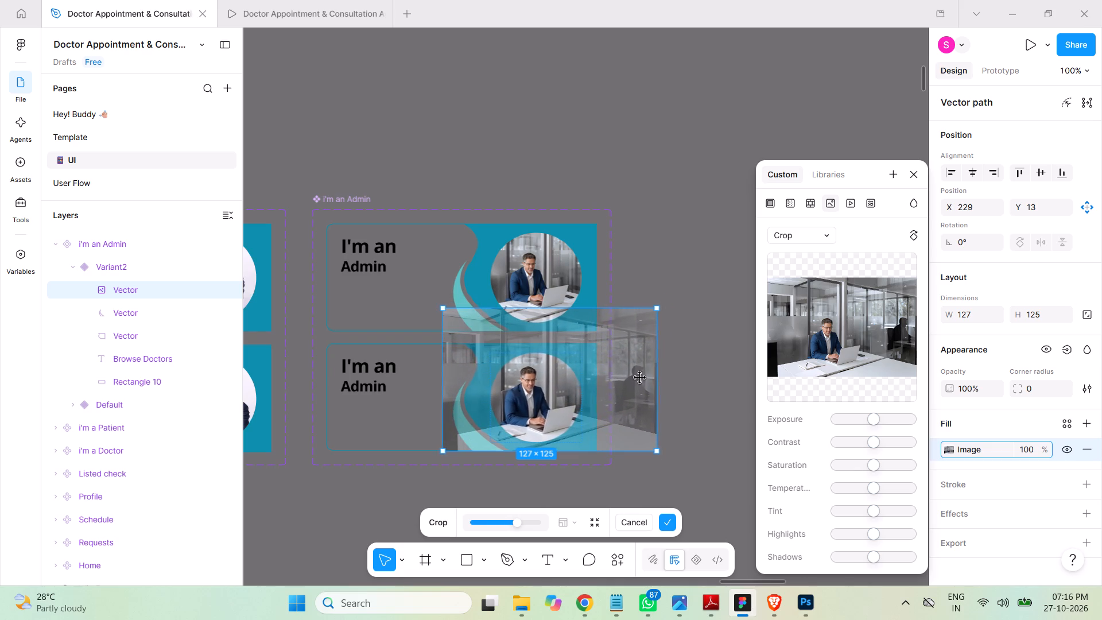
left_click_drag(640, 378, 639, 378)
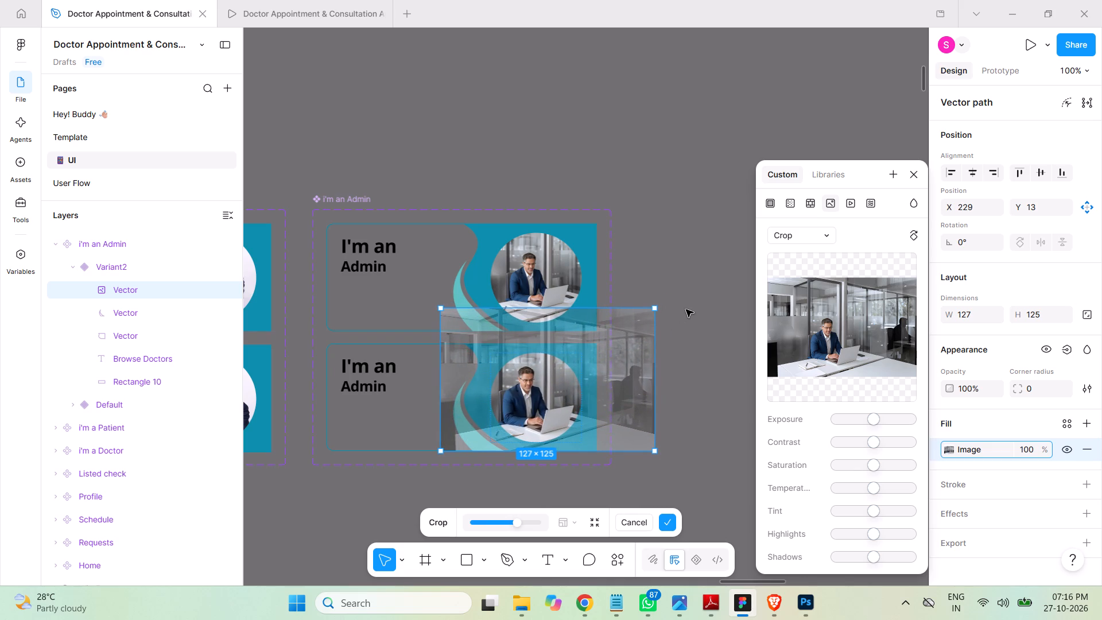
left_click(686, 309)
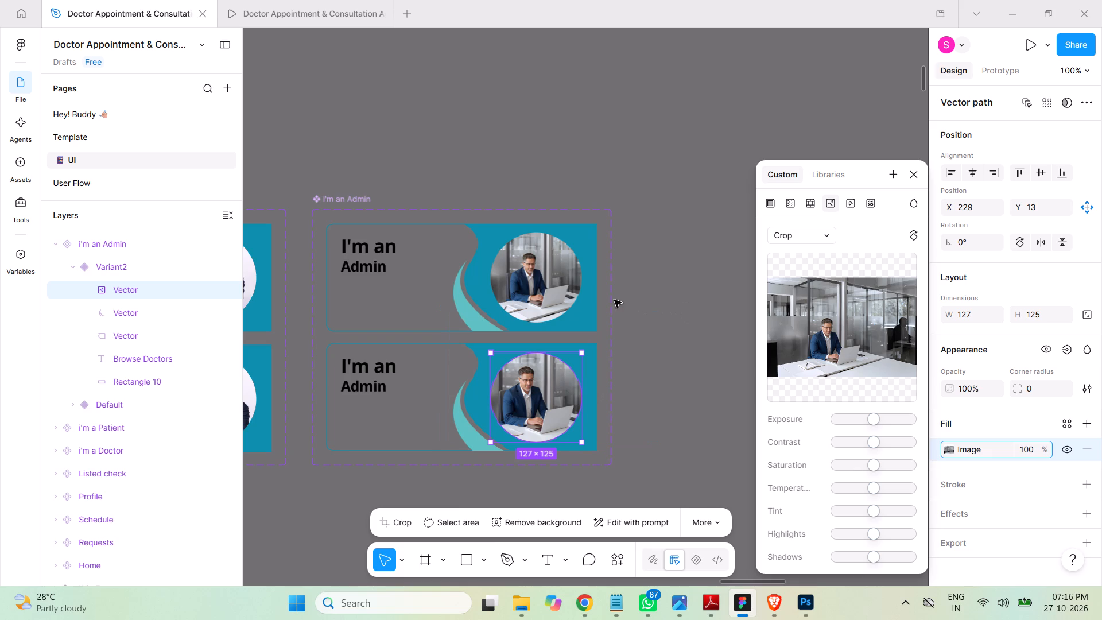
Set the Default Admin card's interaction to While hovering, Change to, with Property 1 set to Variant2.
left_click(593, 290)
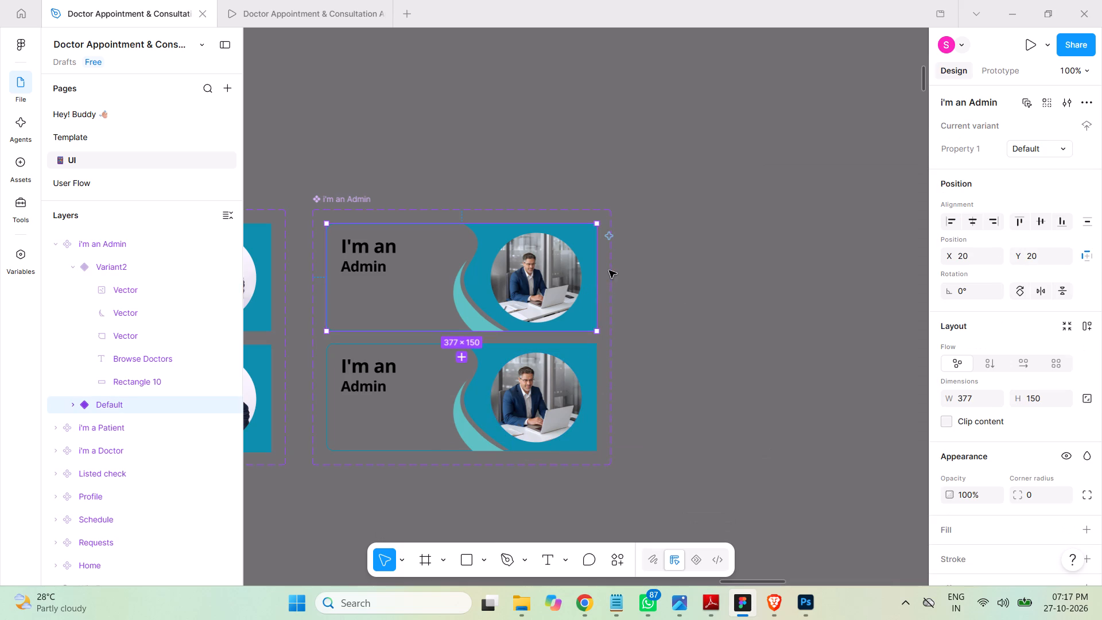
left_click(990, 71)
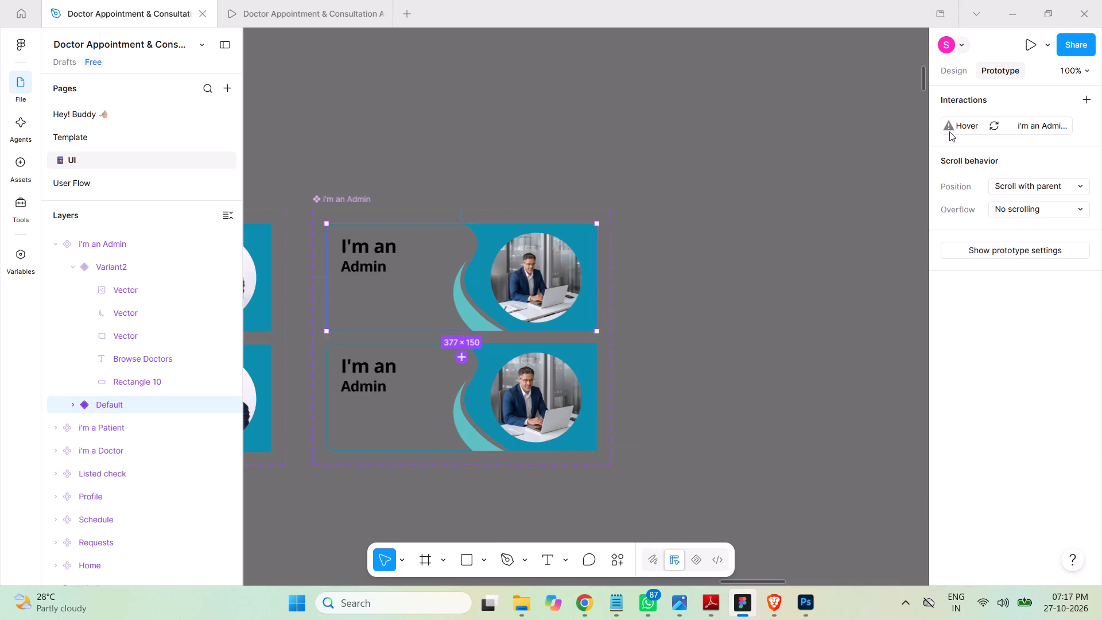
left_click(957, 126)
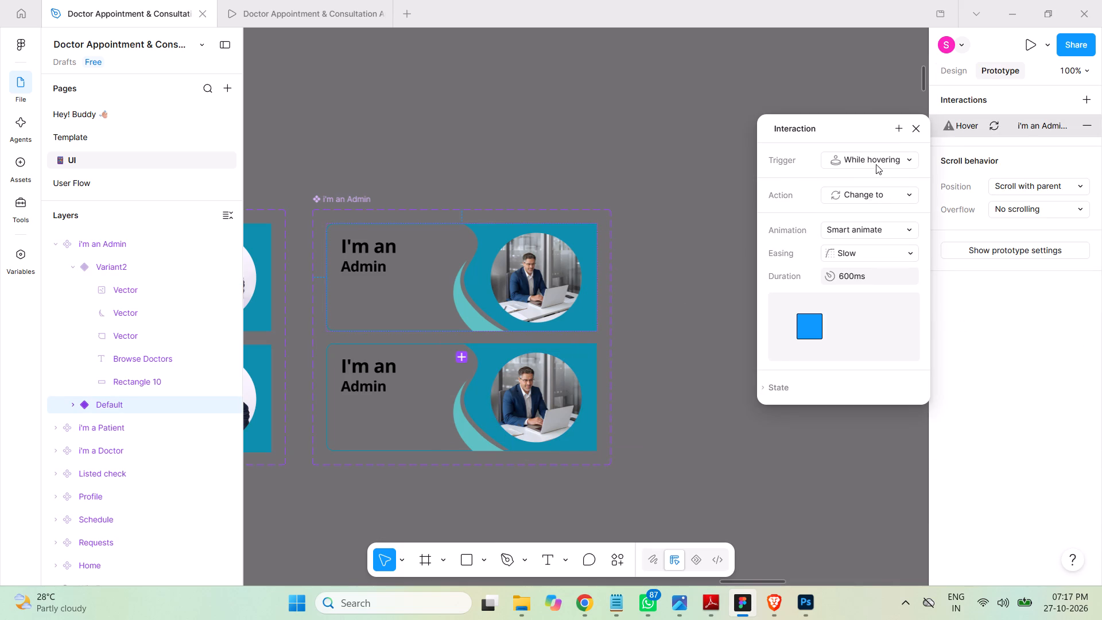
left_click(876, 164)
left_click(872, 121)
left_click(867, 161)
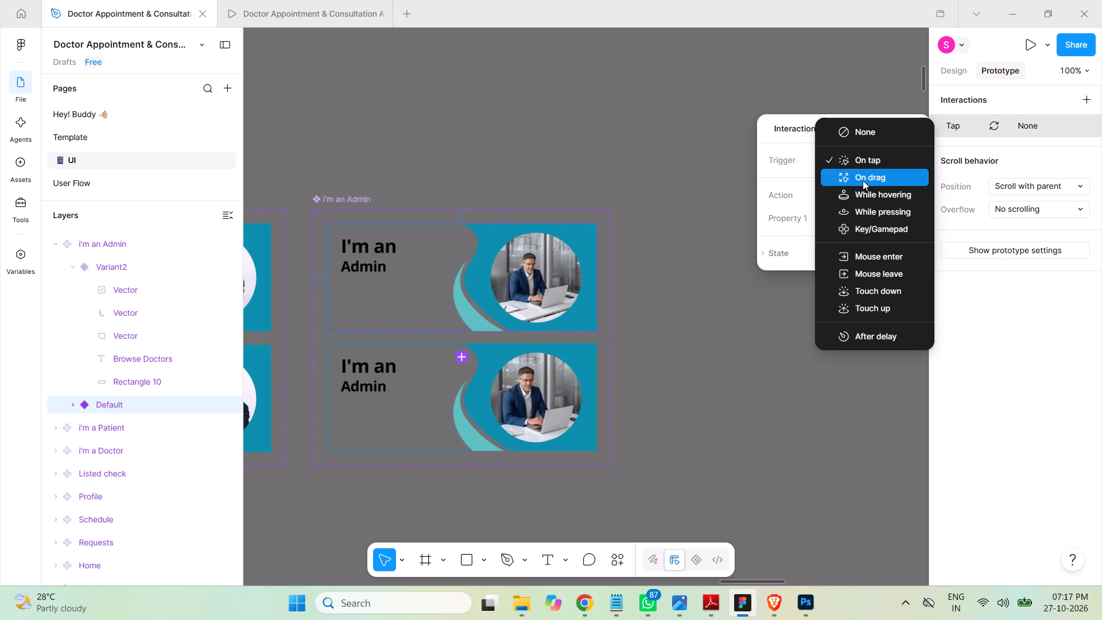
left_click(876, 194)
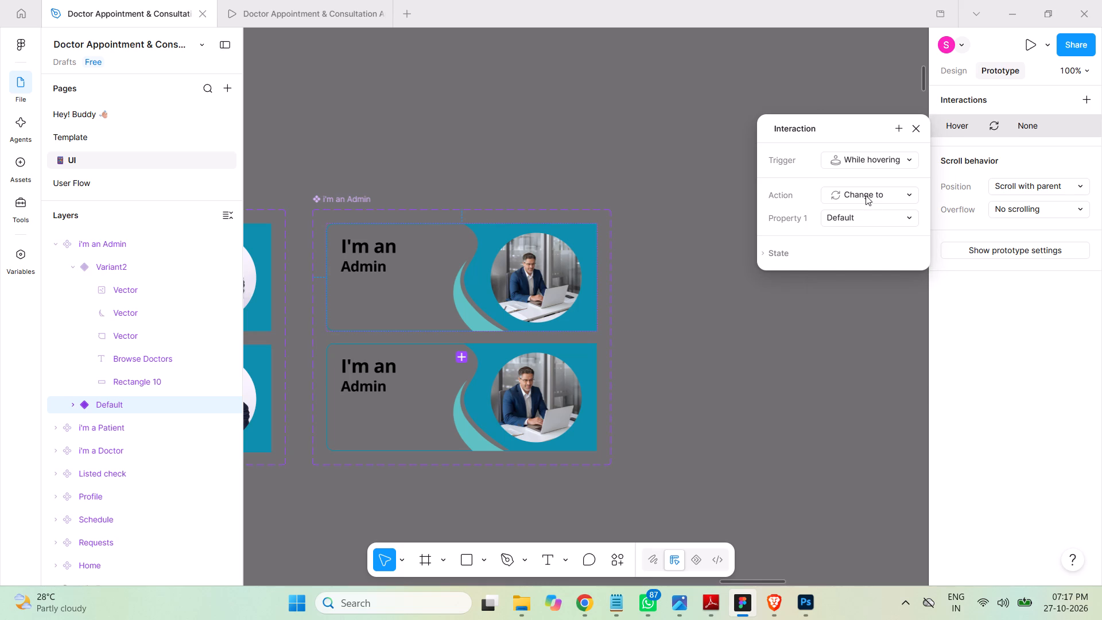
left_click(866, 195)
left_click(866, 196)
left_click(859, 217)
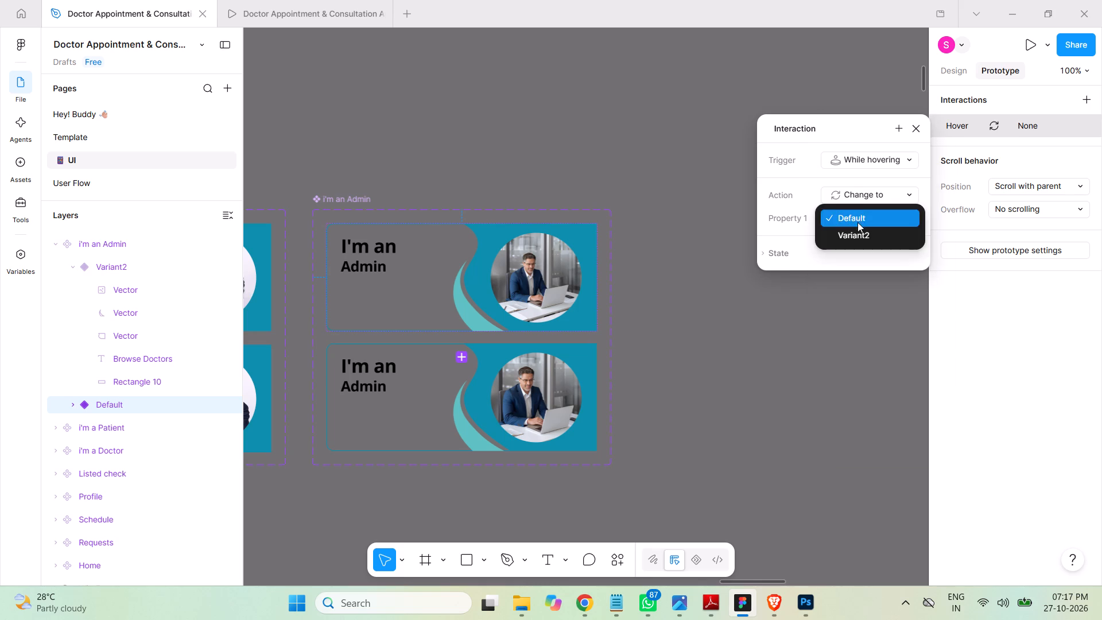
left_click(859, 235)
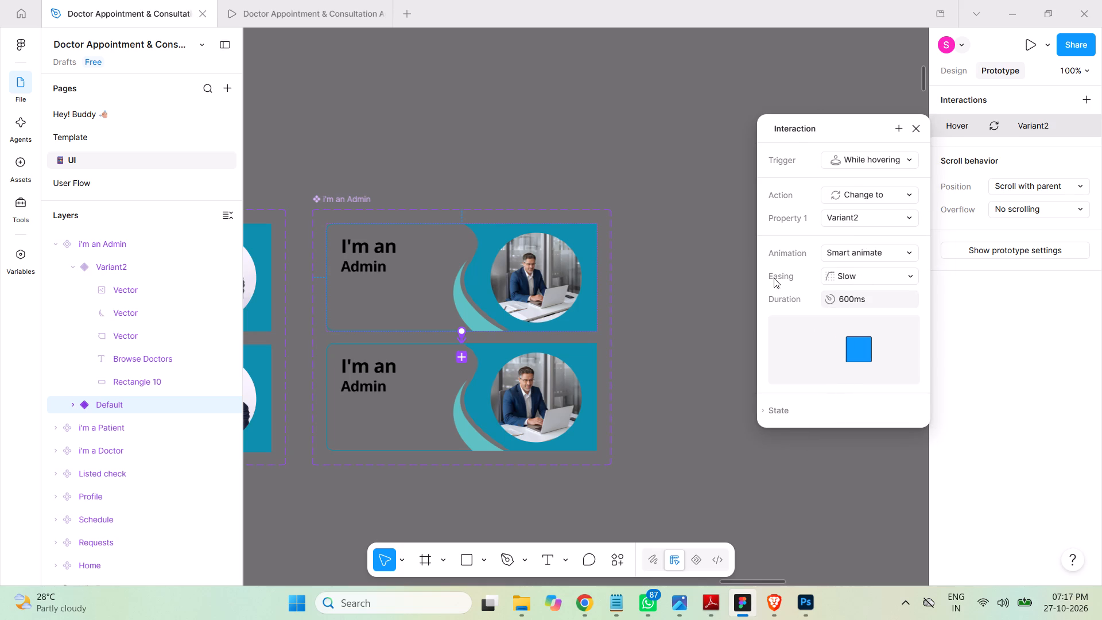
left_click(721, 200)
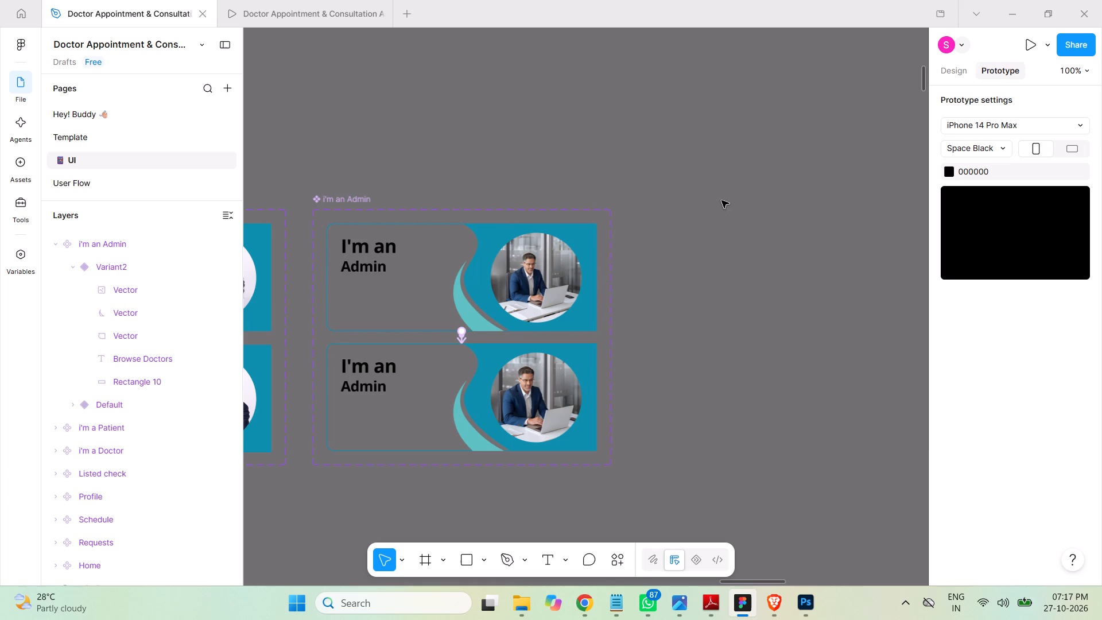
Save the file and collapse the expanded i'm an Admin component set in the layer tree.
key("ctrl+s")
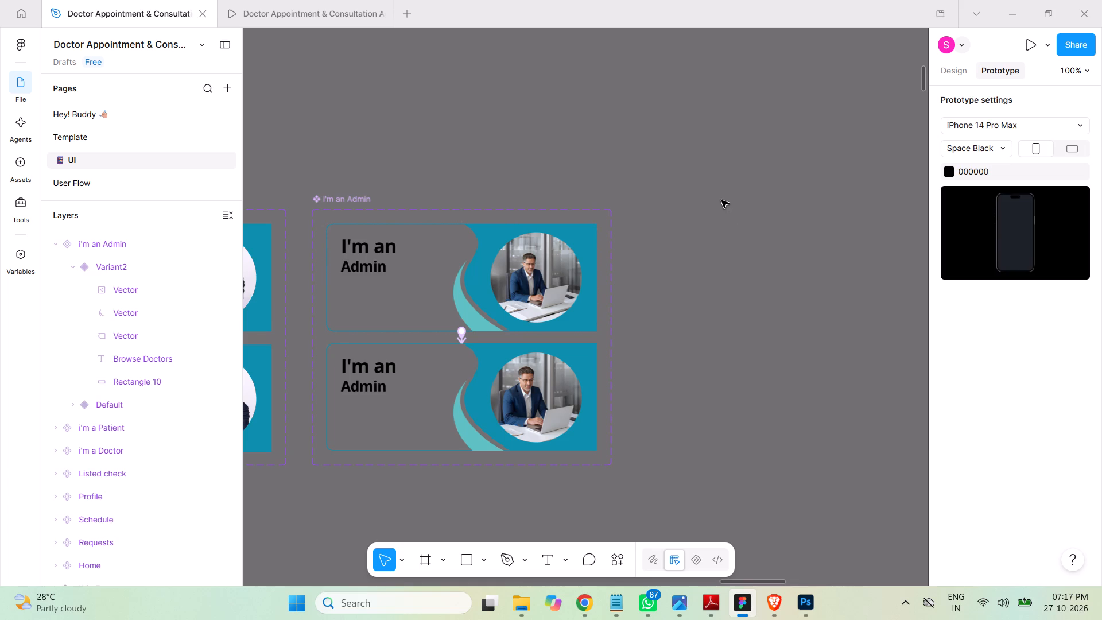
left_click(69, 266)
left_click(58, 247)
left_click(680, 216)
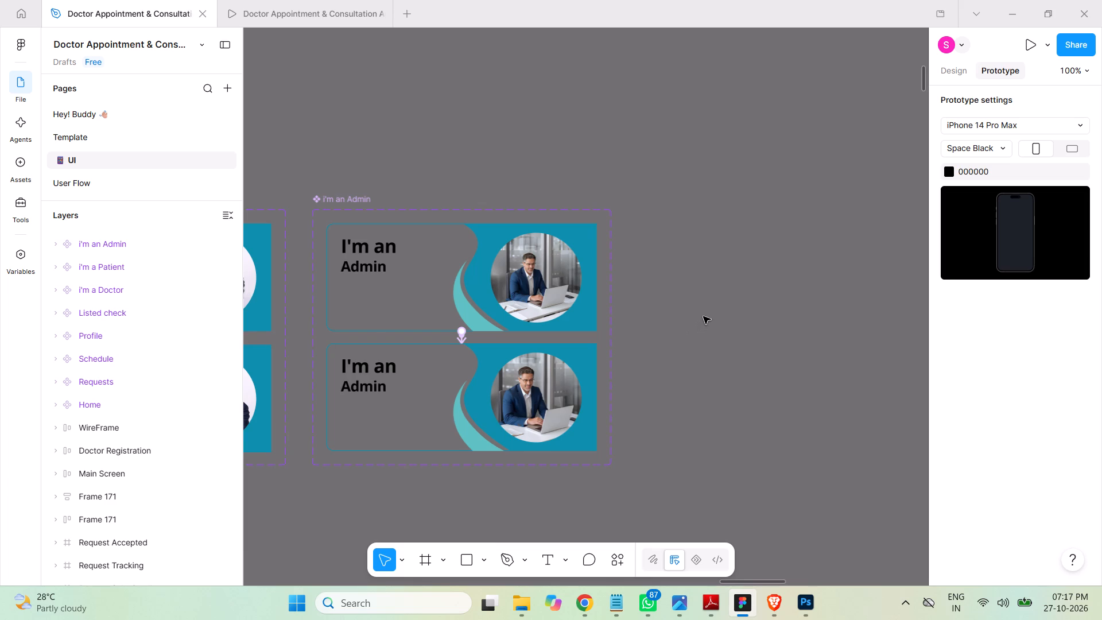
key("ctrl+minus")
key("ctrl+minus")
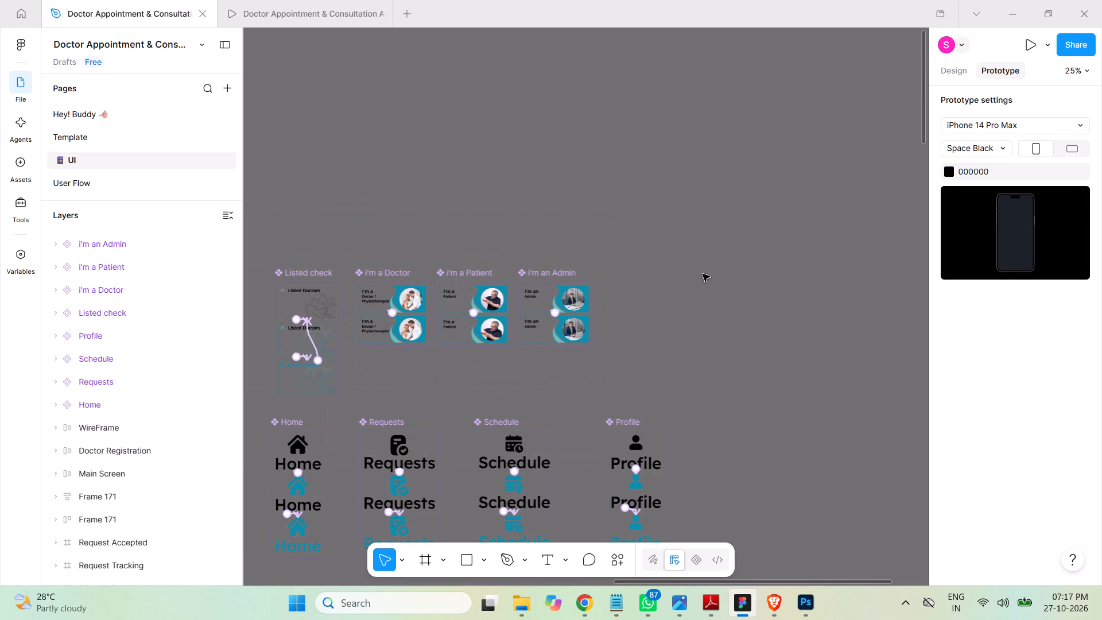
left_click(954, 72)
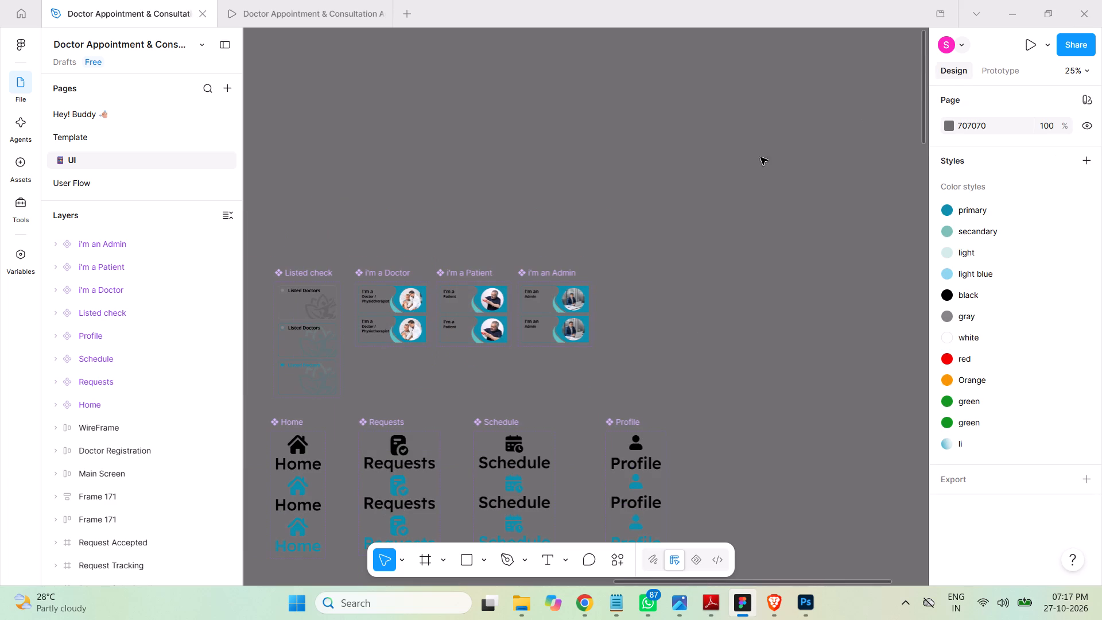
Place the Doctor / Physiotherapist card asset, listed as Browse Doctors, in the Login screen without role buttons, at about X 30, Y 533.
left_click(707, 205)
key("space")
key("space")
key("space")
key("space")
key("space")
key("space")
key("space")
key("space")
key("space")
key("space")
key("space")
key("space")
key("space")
key("space")
key("space")
key("space")
key("space")
key("space")
key("space")
key("space")
left_click_drag(666, 363, 739, 99)
left_click_drag(642, 374, 770, 224)
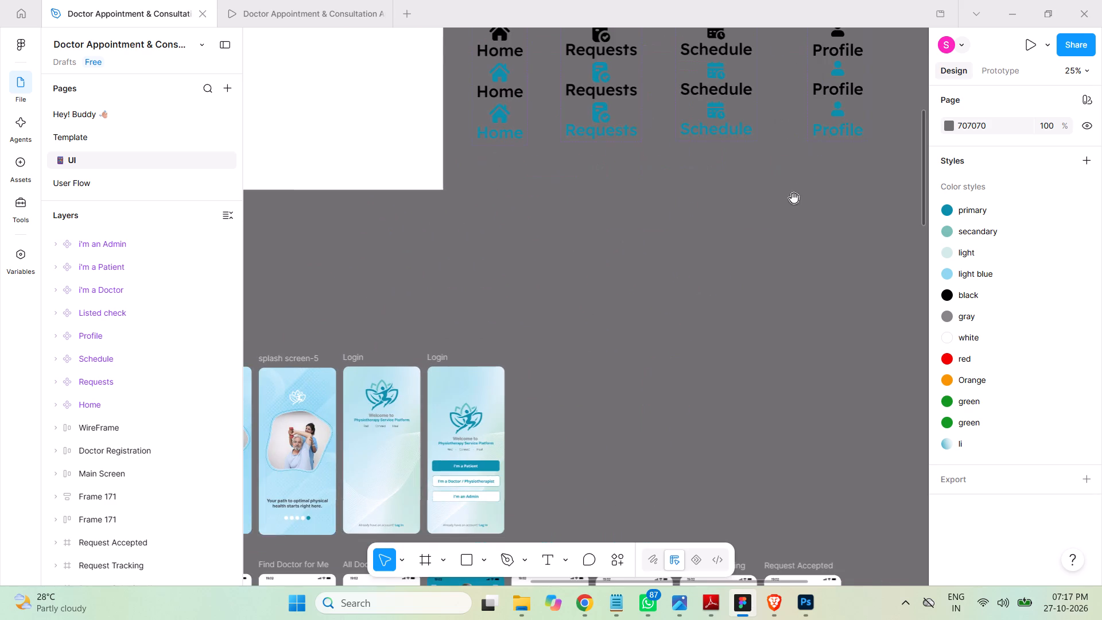
left_click_drag(630, 359, 739, 216)
left_click_drag(659, 343, 668, 326)
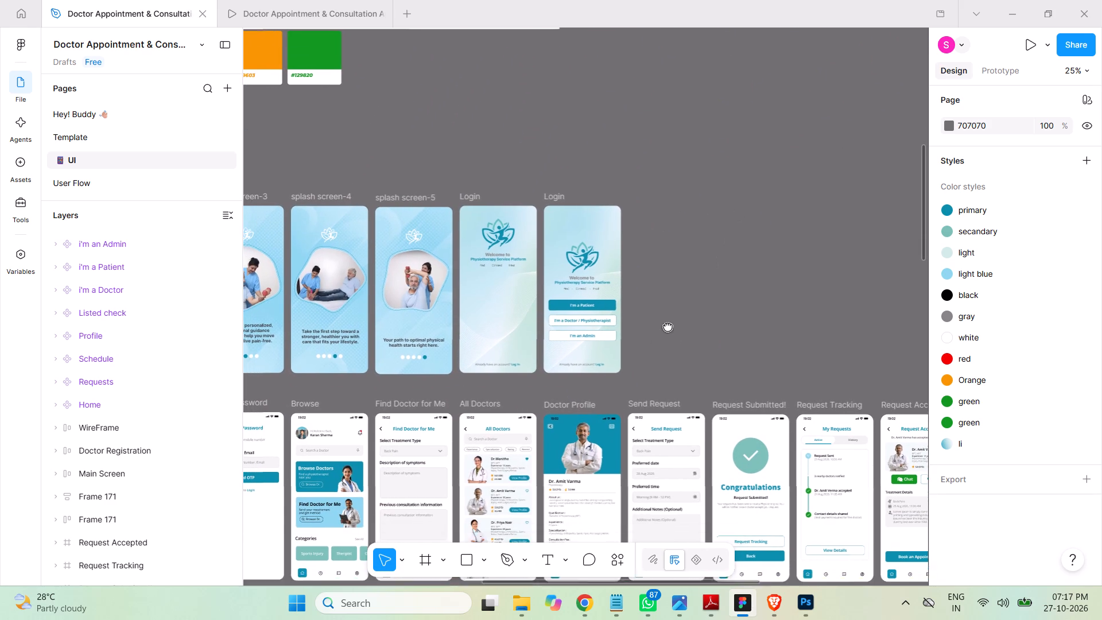
left_click_drag(668, 326, 663, 309)
left_click(663, 309)
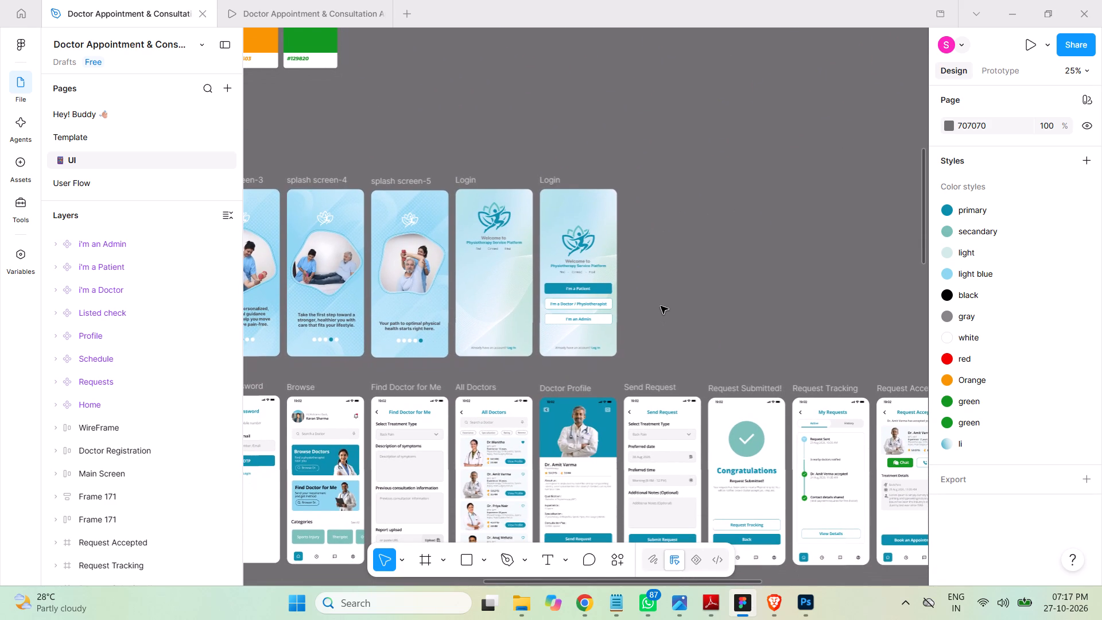
key("ctrl+equal")
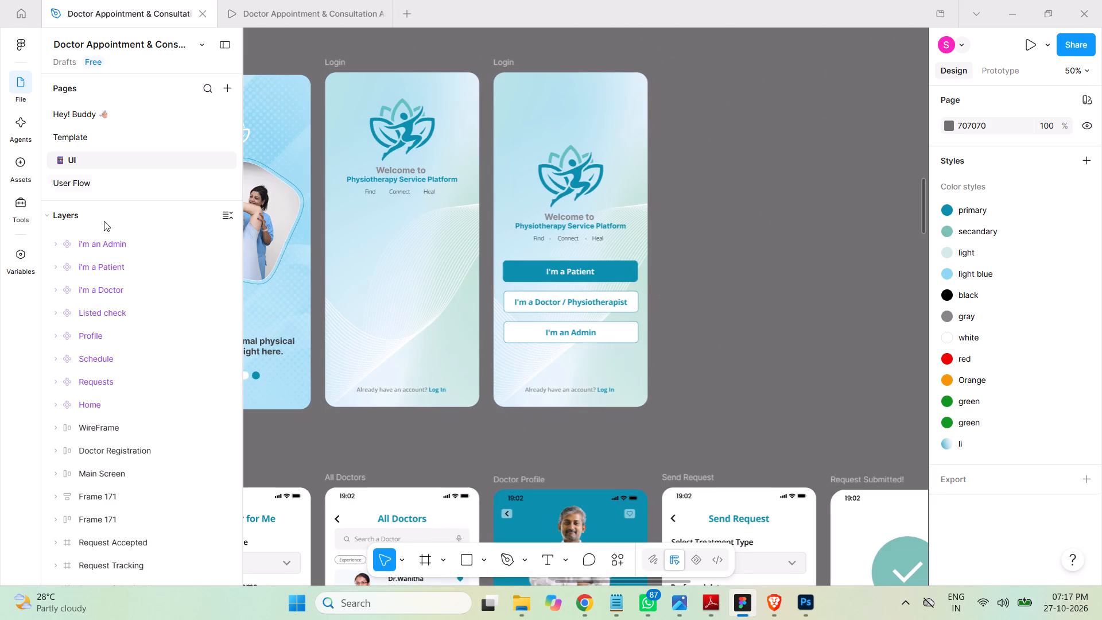
left_click(20, 172)
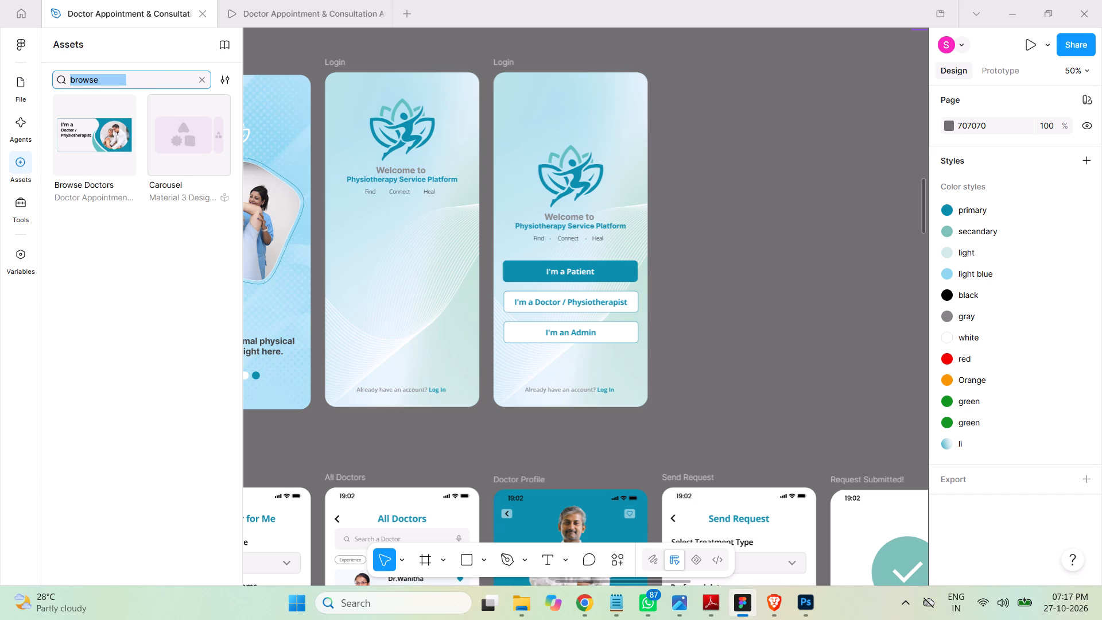
left_click(147, 78)
left_click_drag(145, 78, 52, 76)
left_click(111, 142)
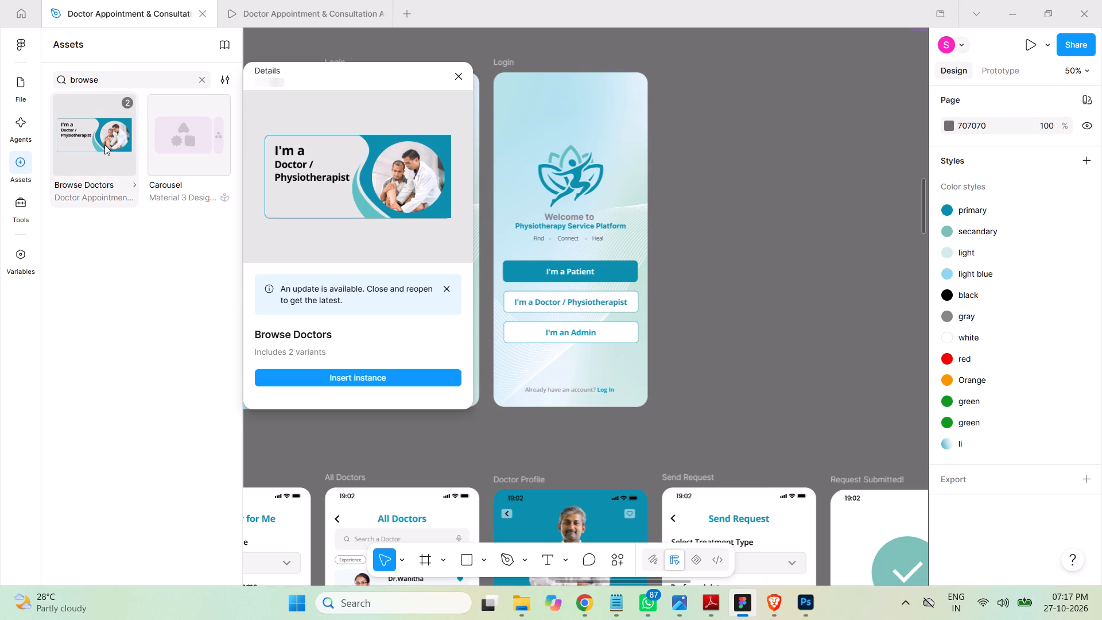
left_click_drag(112, 145, 433, 304)
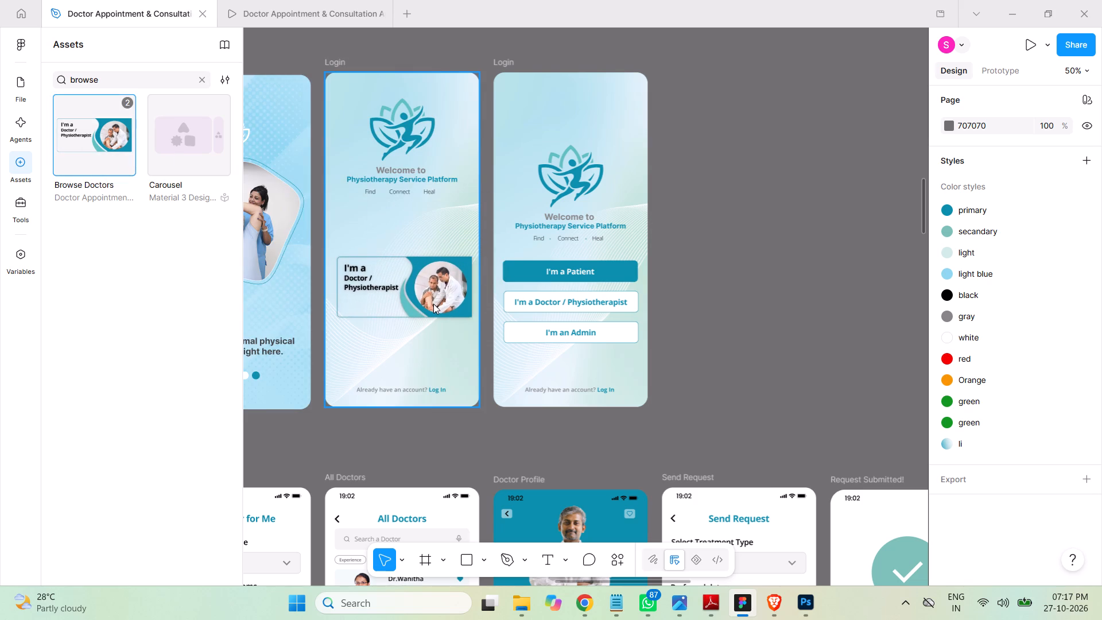
left_click_drag(433, 304, 432, 305)
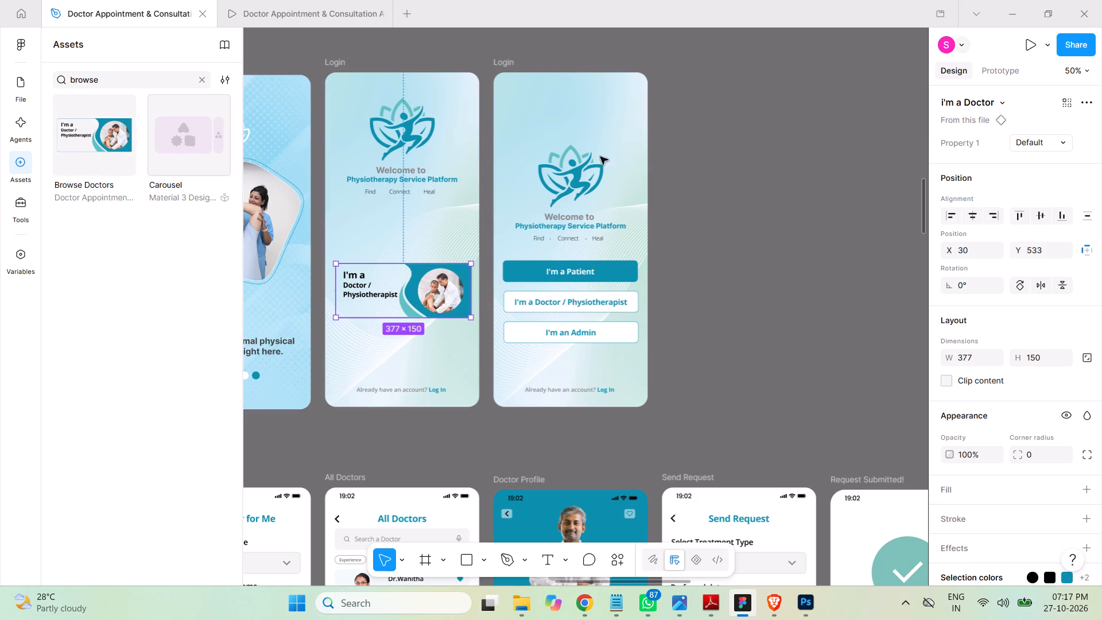
Search the assets for "i" and place an i'm a Patient card instance directly above the Doctor card on the Login screen.
left_click_drag(117, 79, 0, 80)
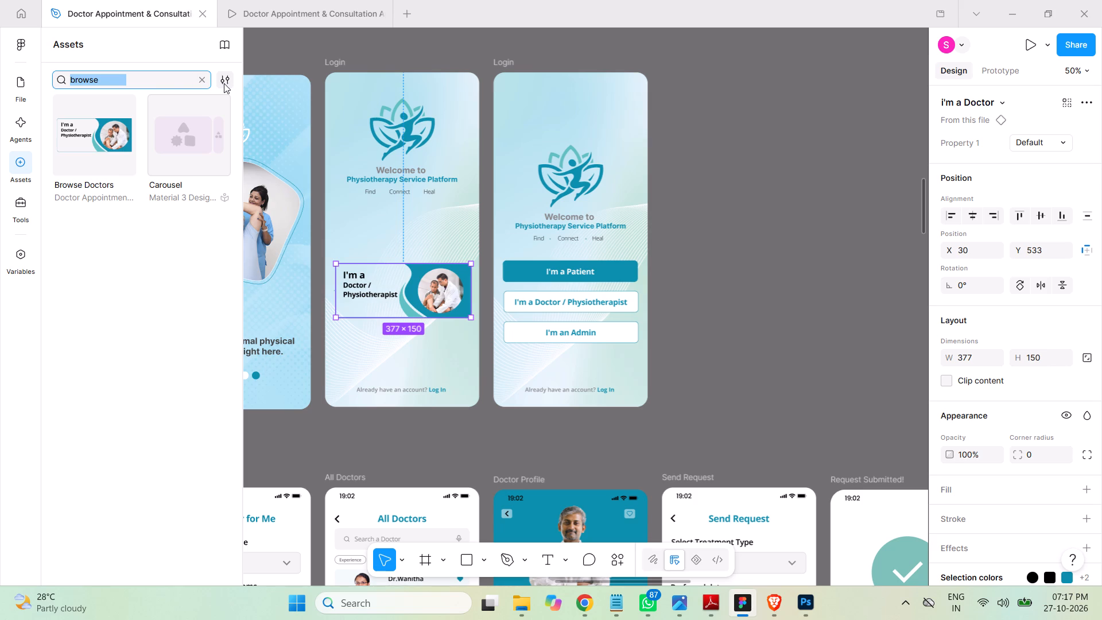
type("ima")
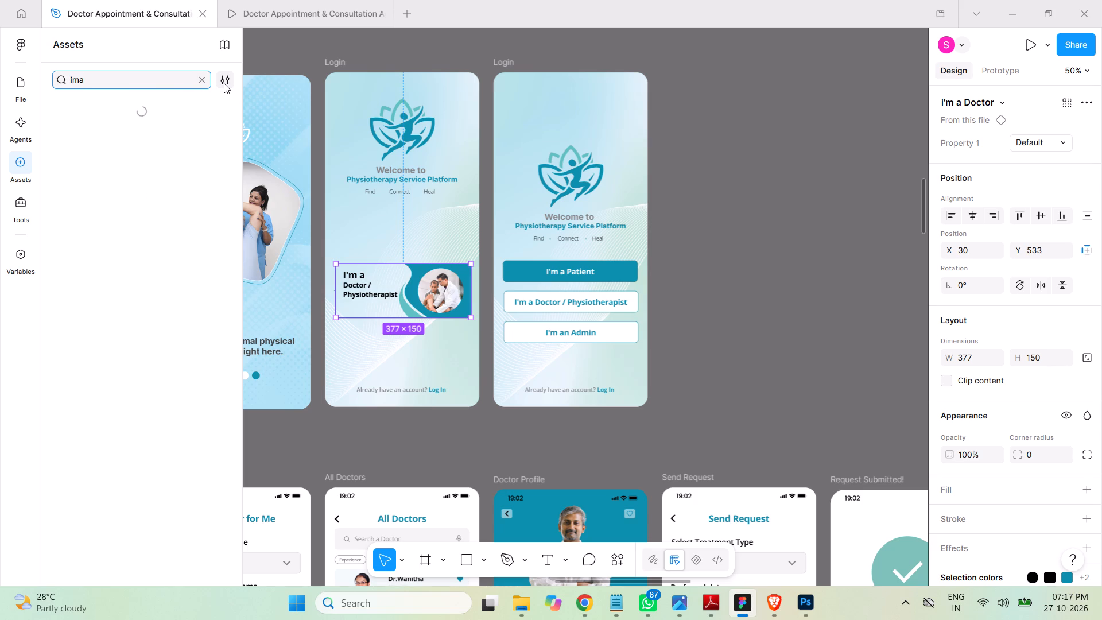
key("BackSpace")
key("BackSpace")
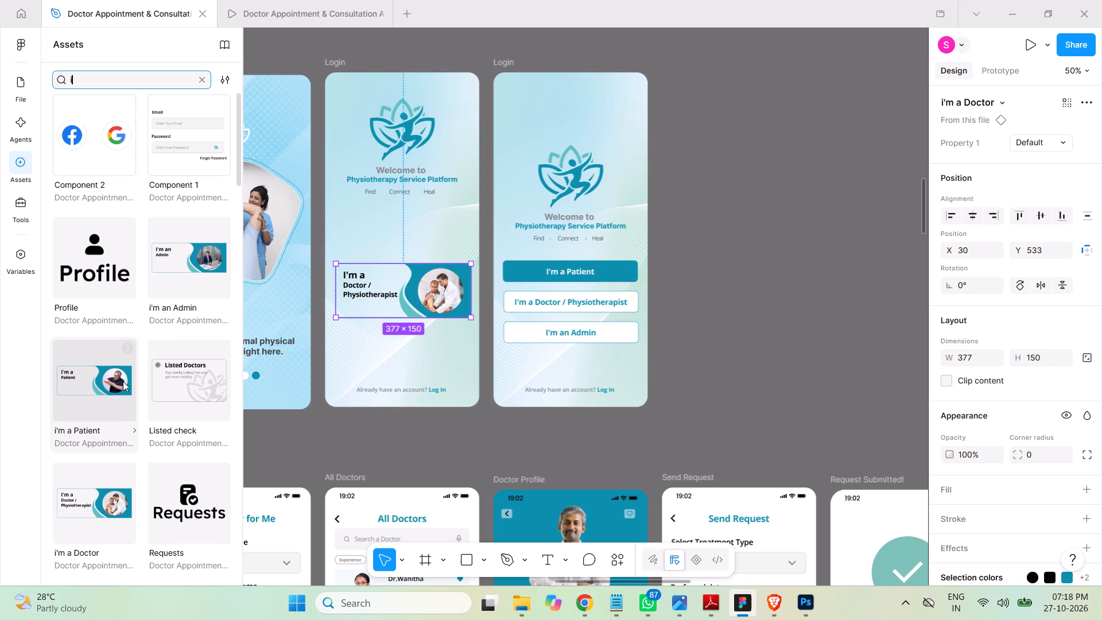
left_click(99, 386)
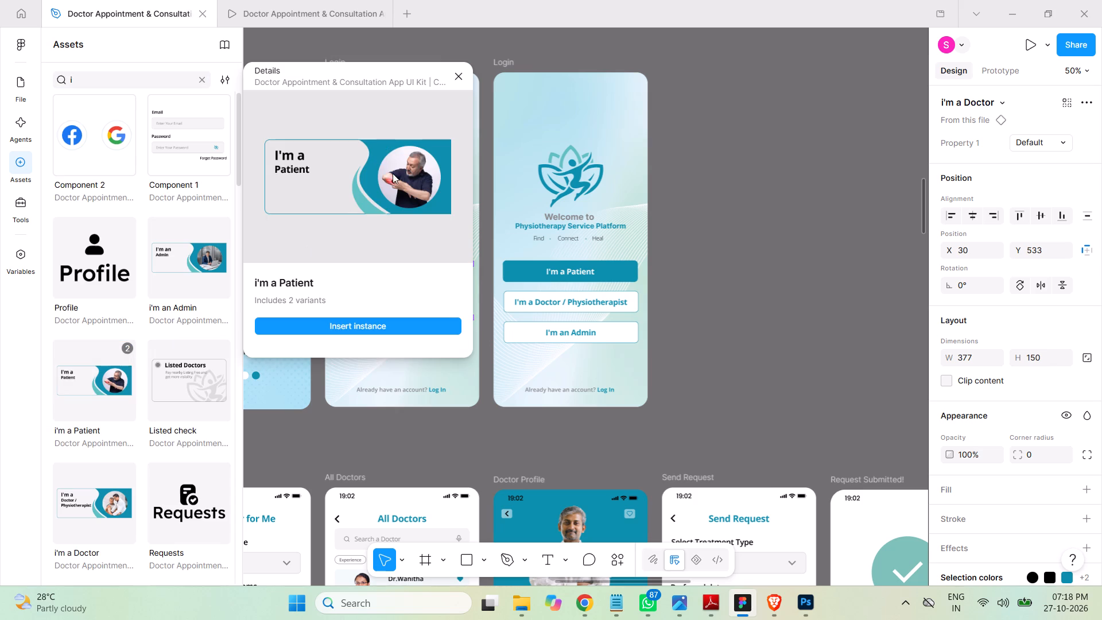
left_click(365, 329)
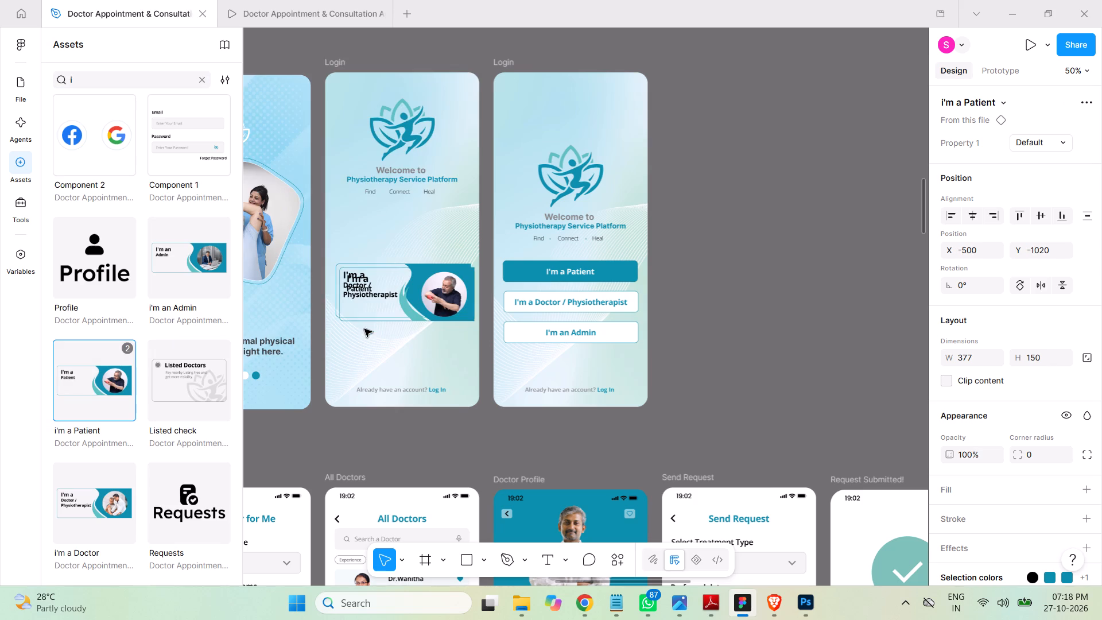
left_click_drag(426, 297, 426, 259)
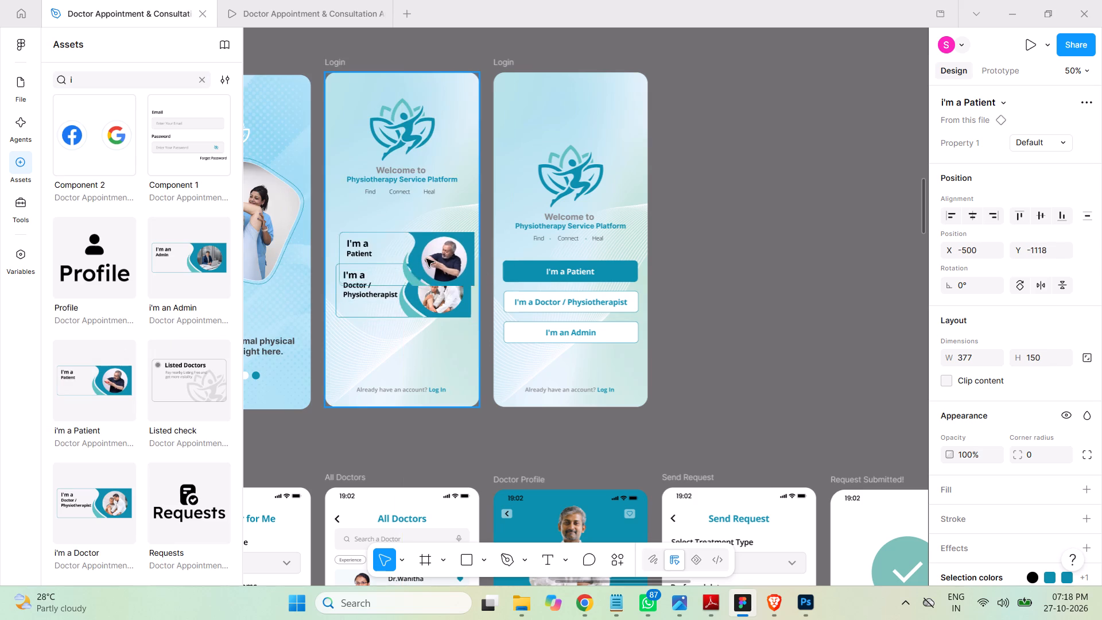
left_click_drag(426, 259, 421, 234)
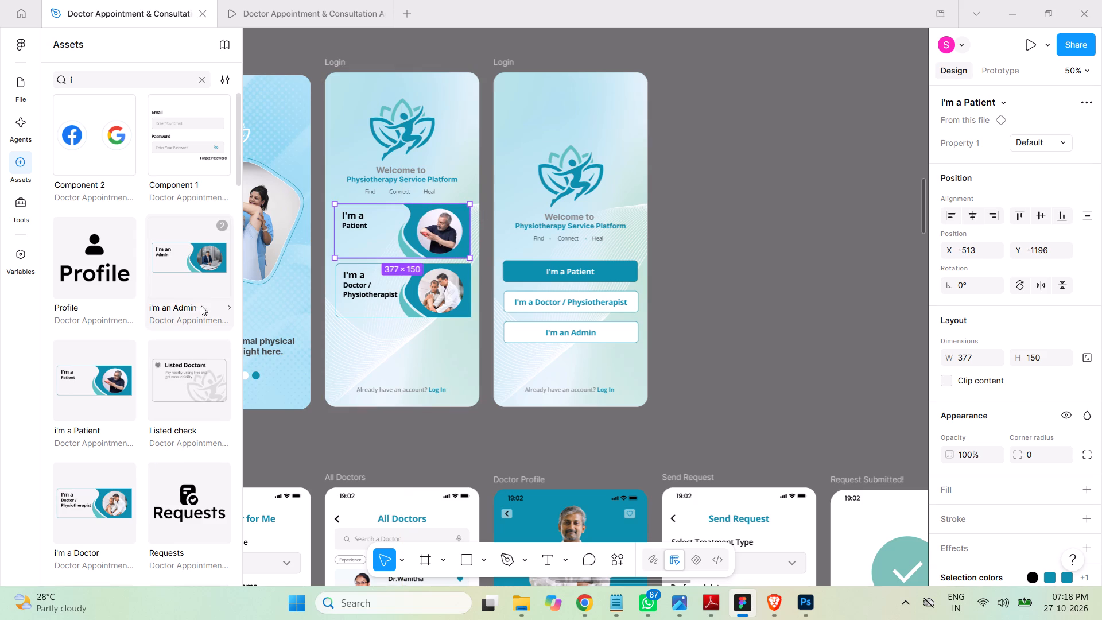
Insert an i'm an Admin card instance and place it directly below the Doctor card, in line with the Patient card.
left_click(193, 277)
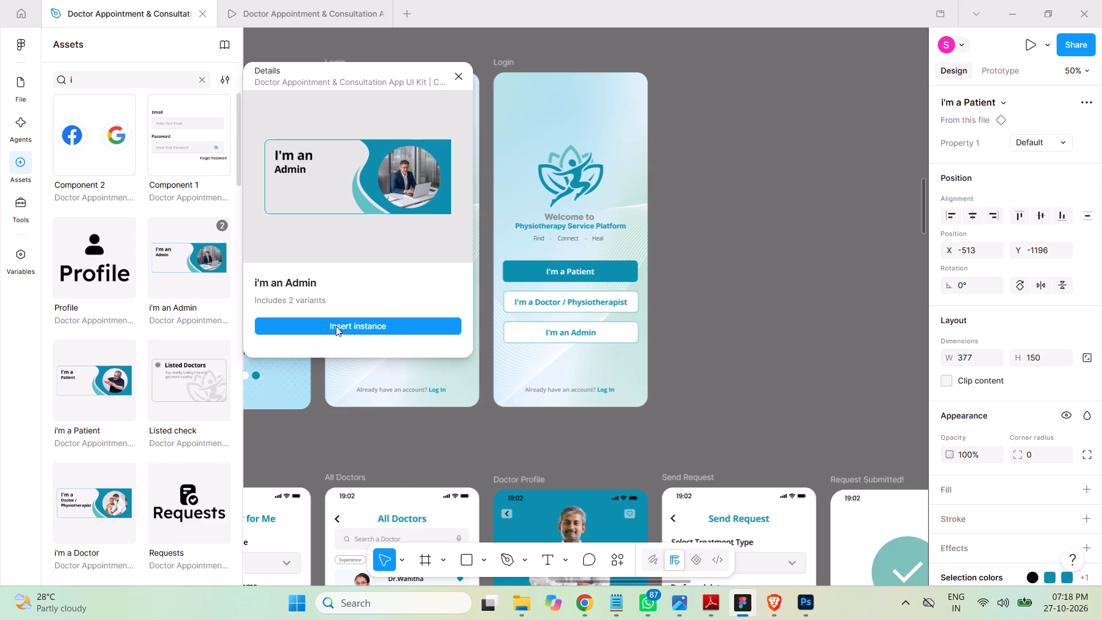
left_click(372, 329)
left_click_drag(422, 247, 422, 251)
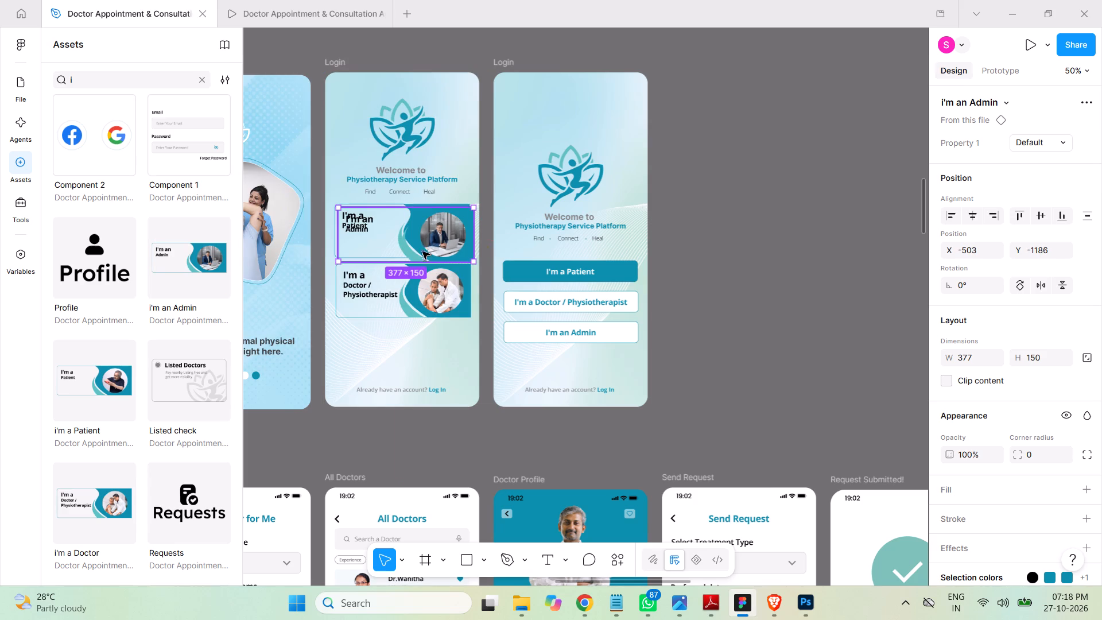
left_click_drag(422, 251, 421, 364)
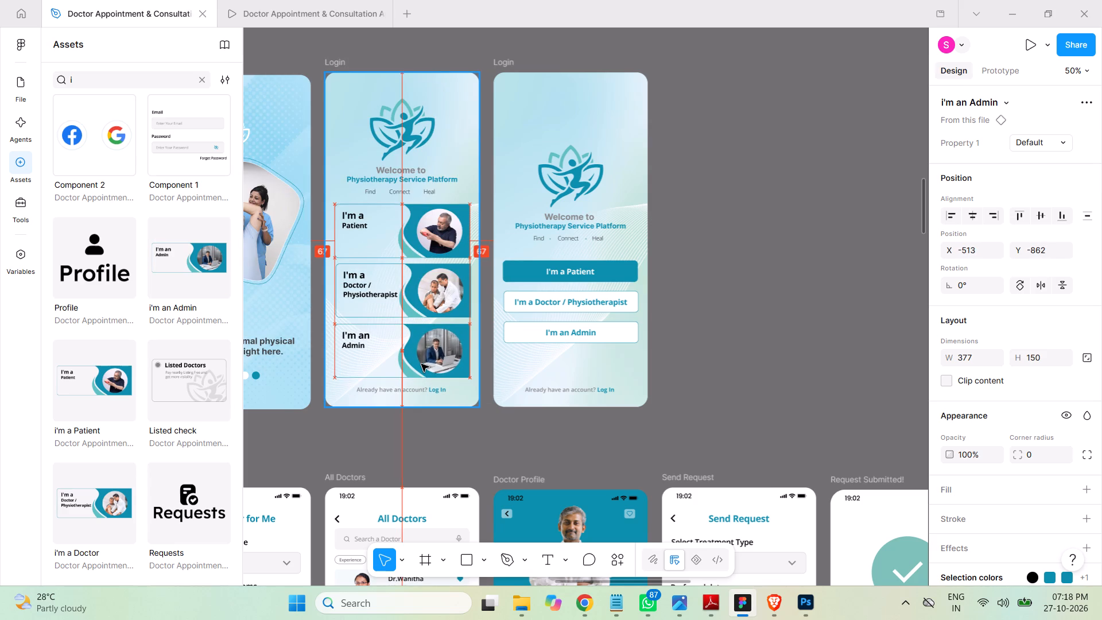
left_click_drag(421, 364, 422, 364)
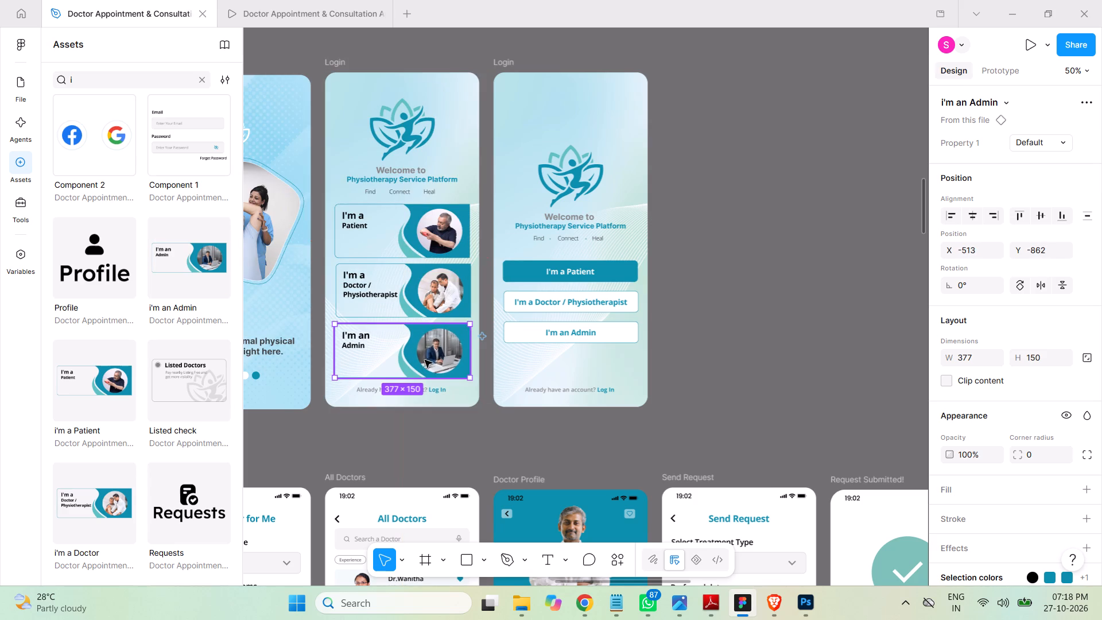
Align the left edges of the three role cards, distribute their vertical spacing evenly, and save the file.
left_click(21, 89)
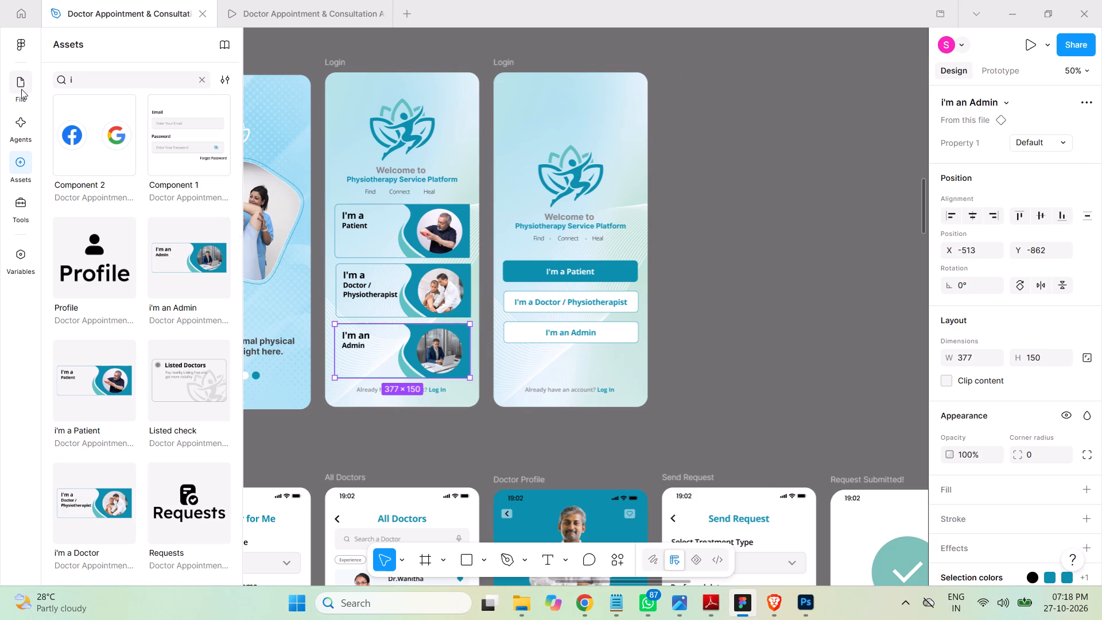
left_click(750, 234)
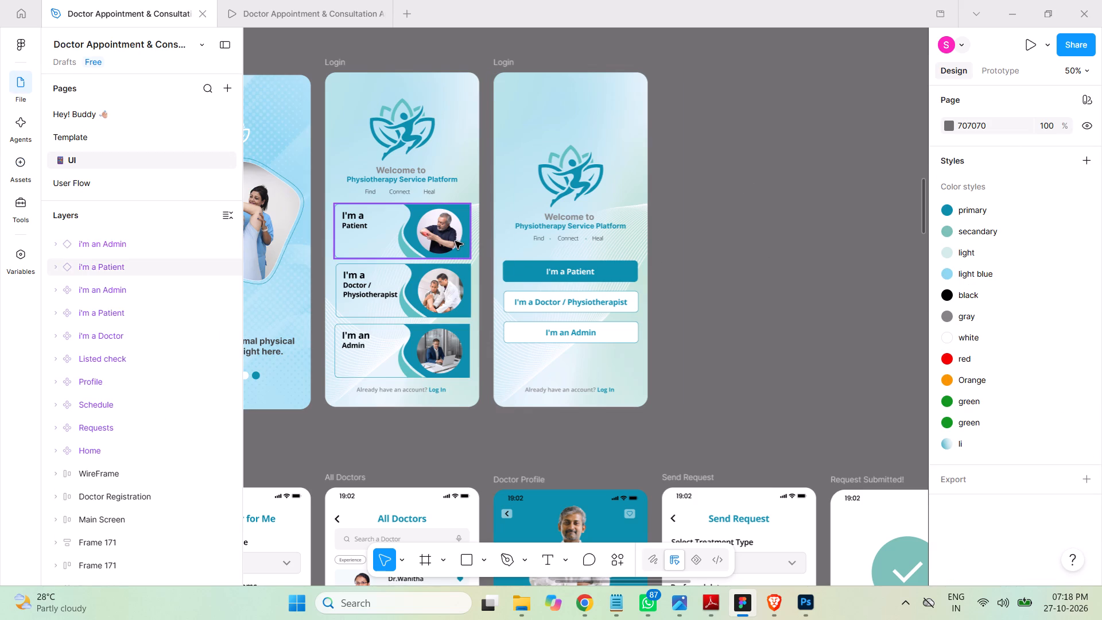
left_click(432, 245)
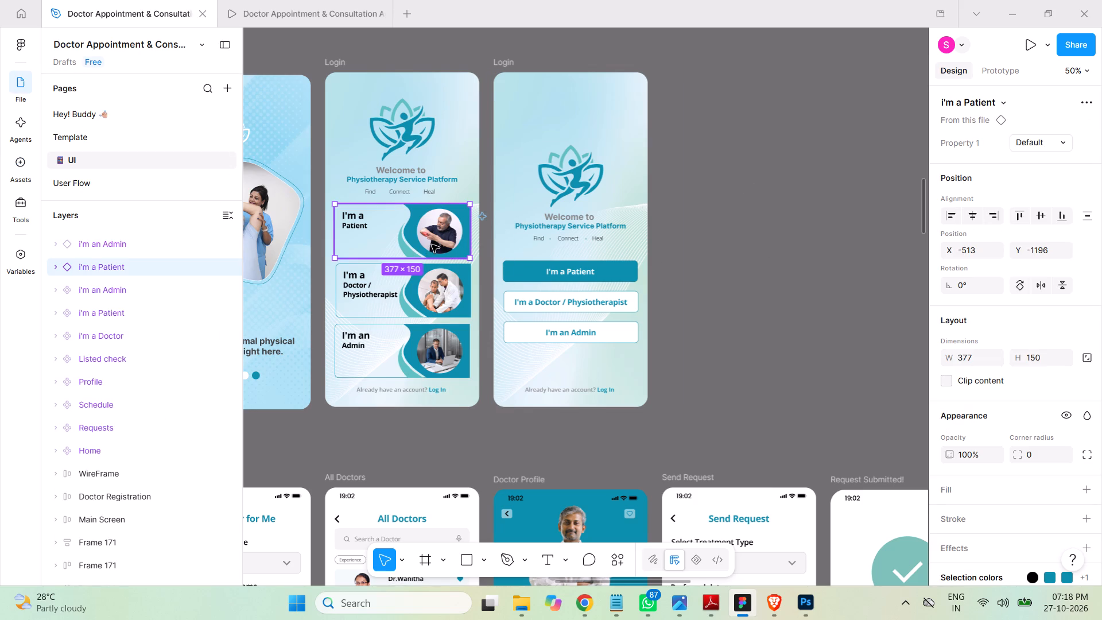
left_click(442, 297, "shift")
left_click(443, 342, "shift")
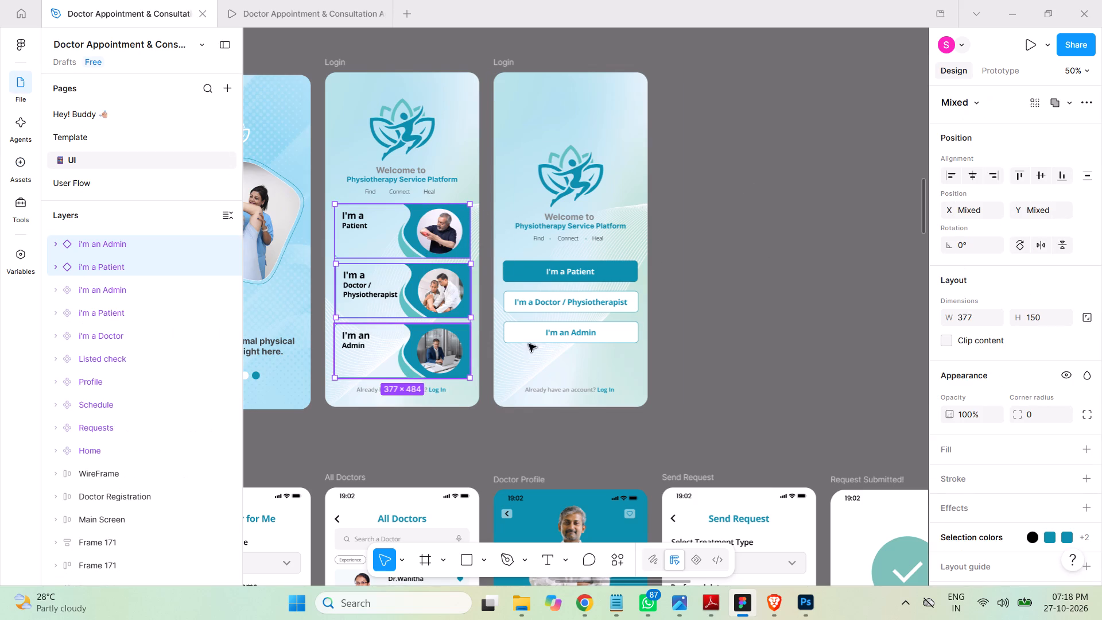
left_click(950, 179)
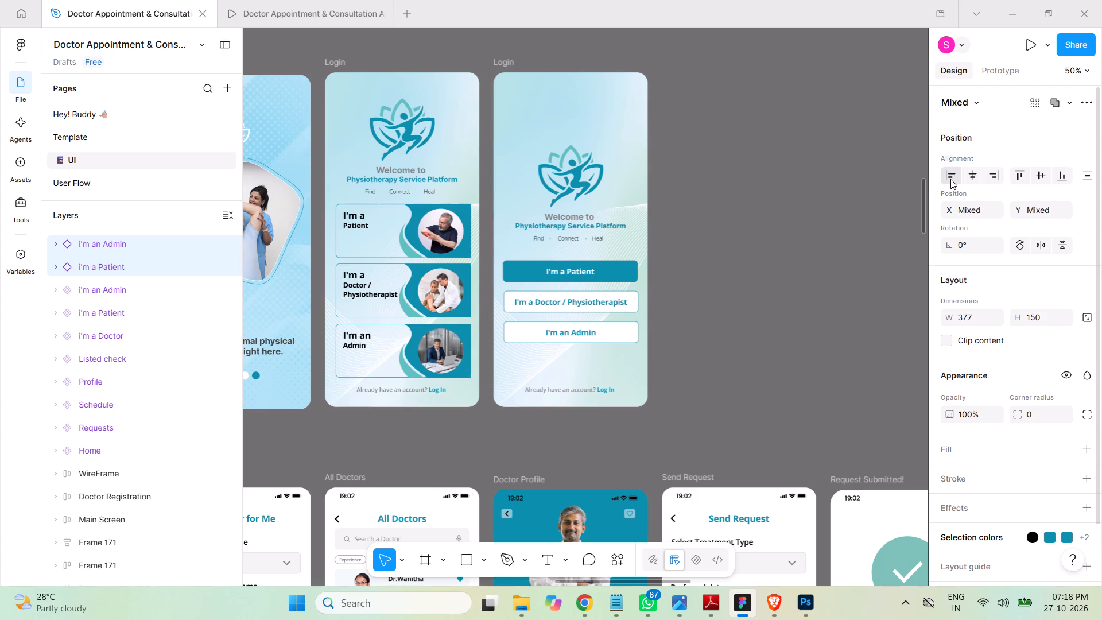
left_click(1086, 174)
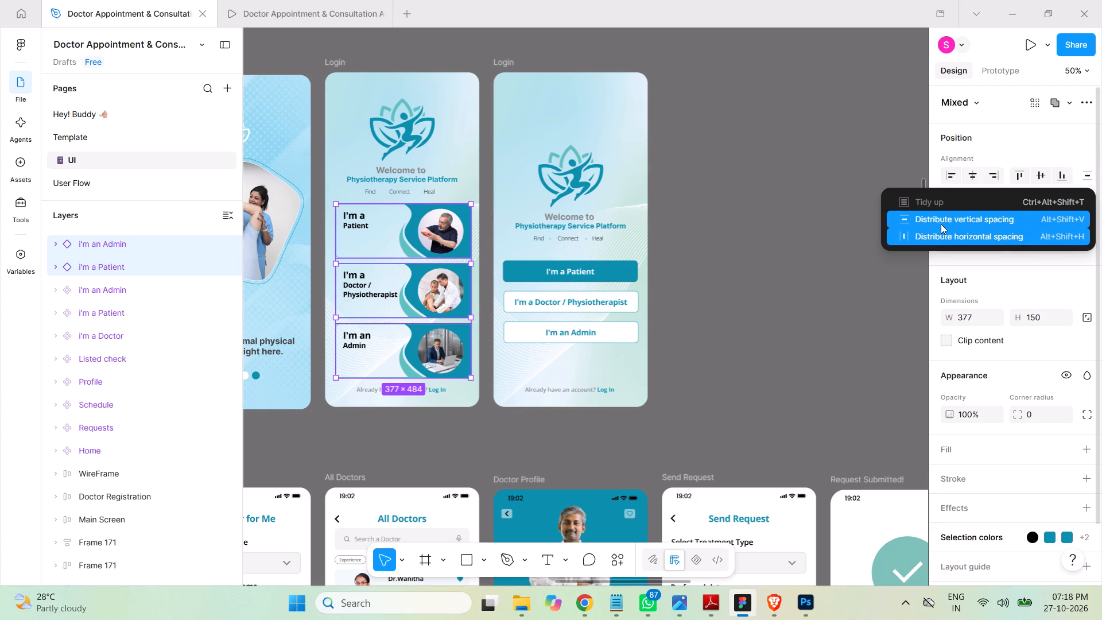
left_click(941, 220)
left_click(771, 253)
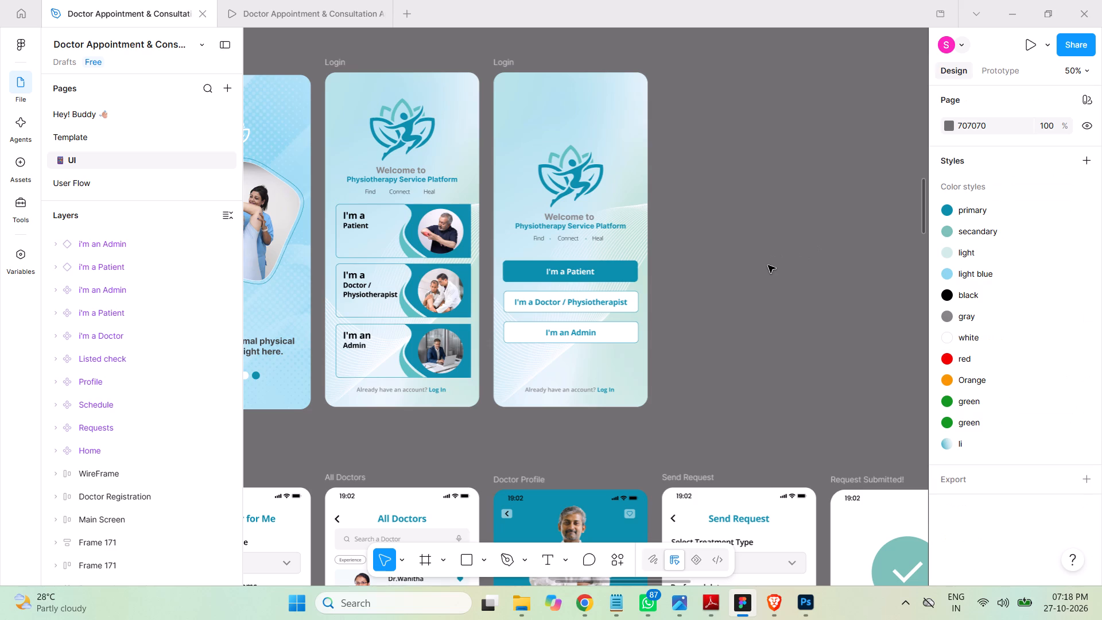
key("ctrl+s")
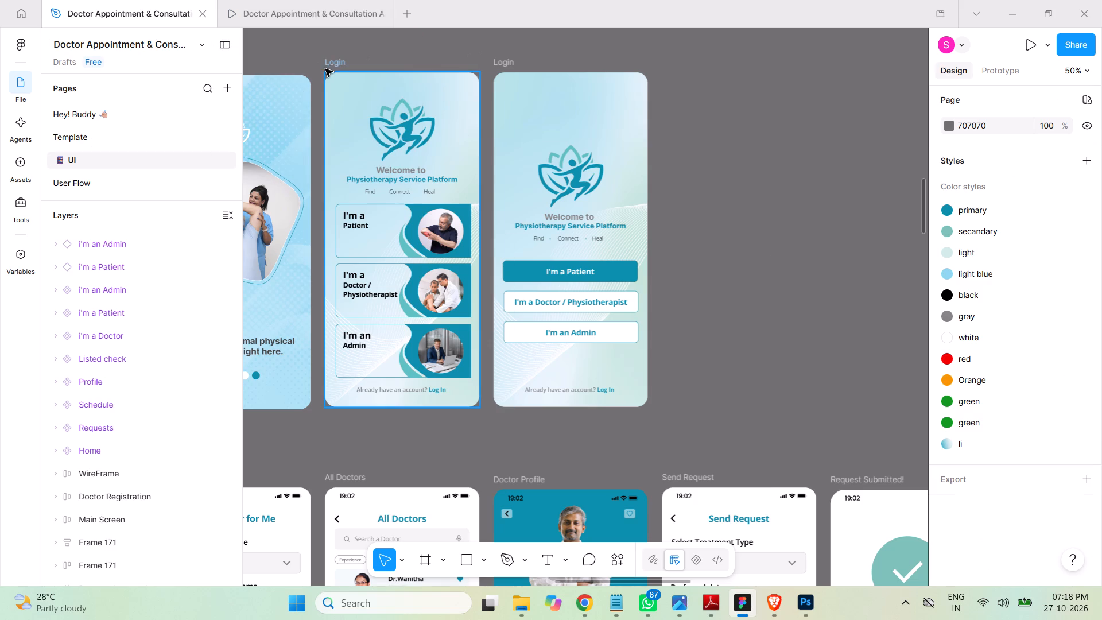
Check the redesigned Login screen with its role cards in the prototype preview.
left_click(335, 63)
left_click(327, 15)
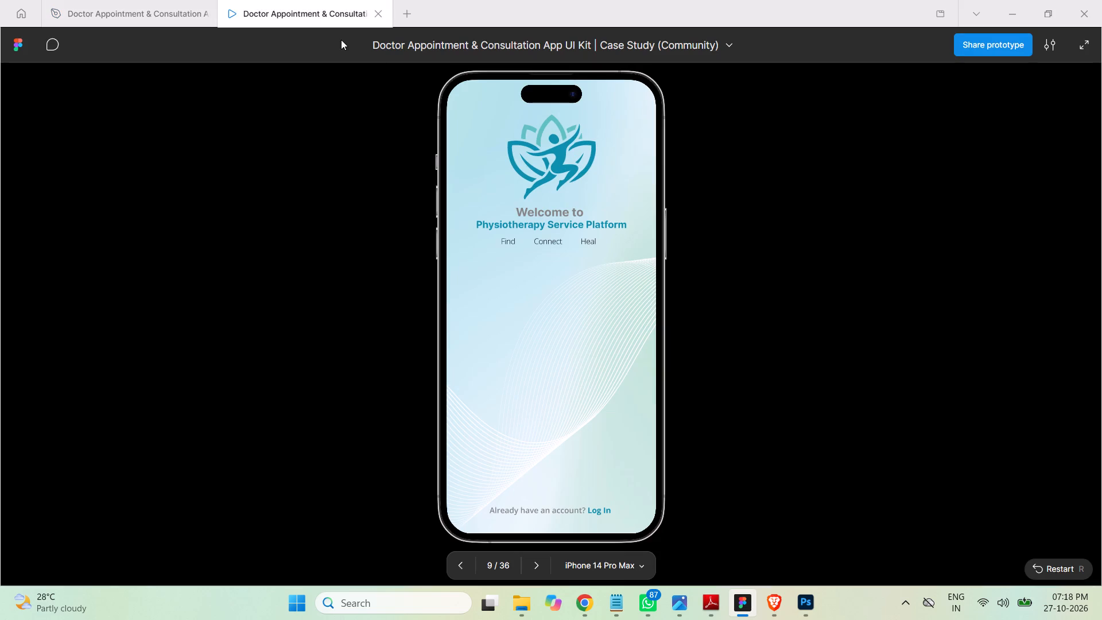
left_click(340, 228)
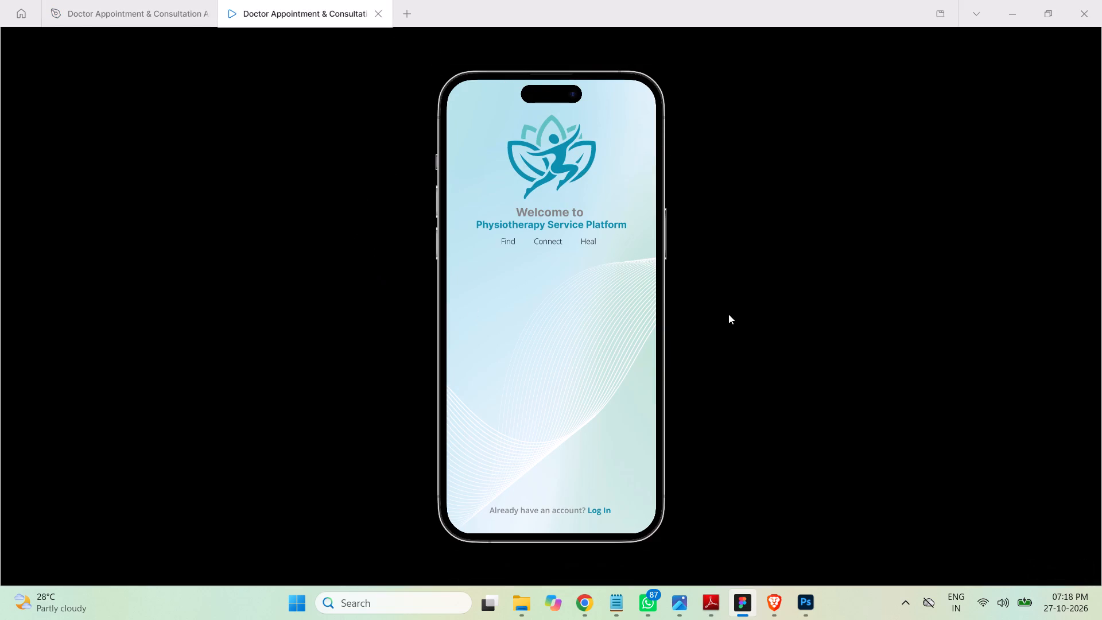
scroll(709, 255, "down", 3)
scroll(707, 254, "up", 1)
scroll(706, 253, "down", 1)
scroll(711, 240, "up", 4)
scroll(717, 239, "down", 3)
scroll(717, 239, "up", 3)
scroll(717, 239, "down", 5)
scroll(717, 239, "up", 5)
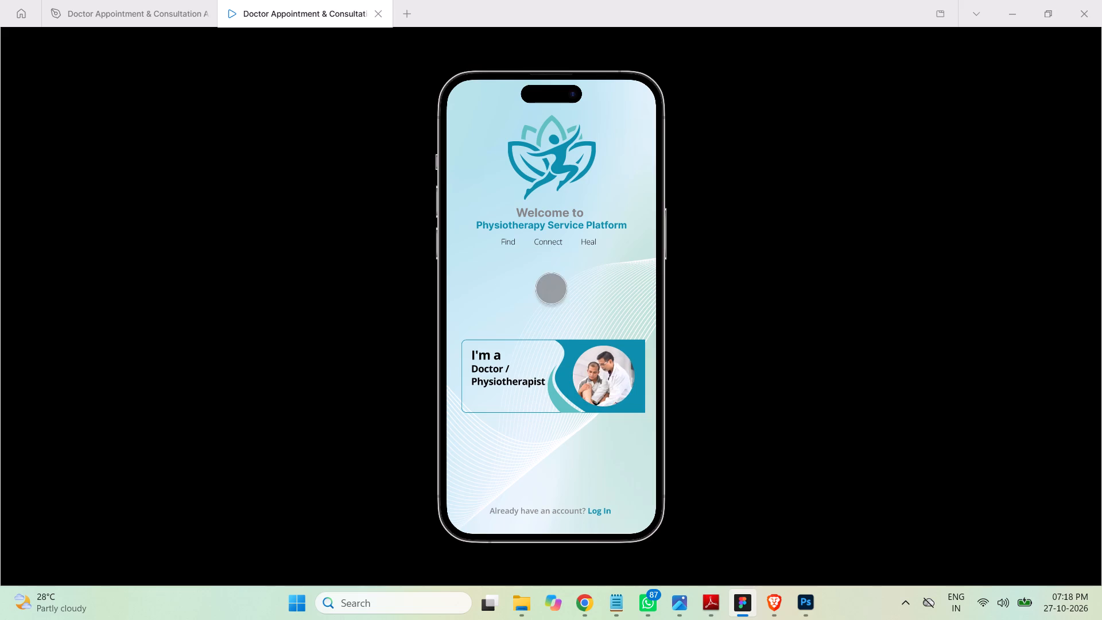
Save the design file again and recheck the Login screen's role cards in the prototype preview.
left_click(138, 10)
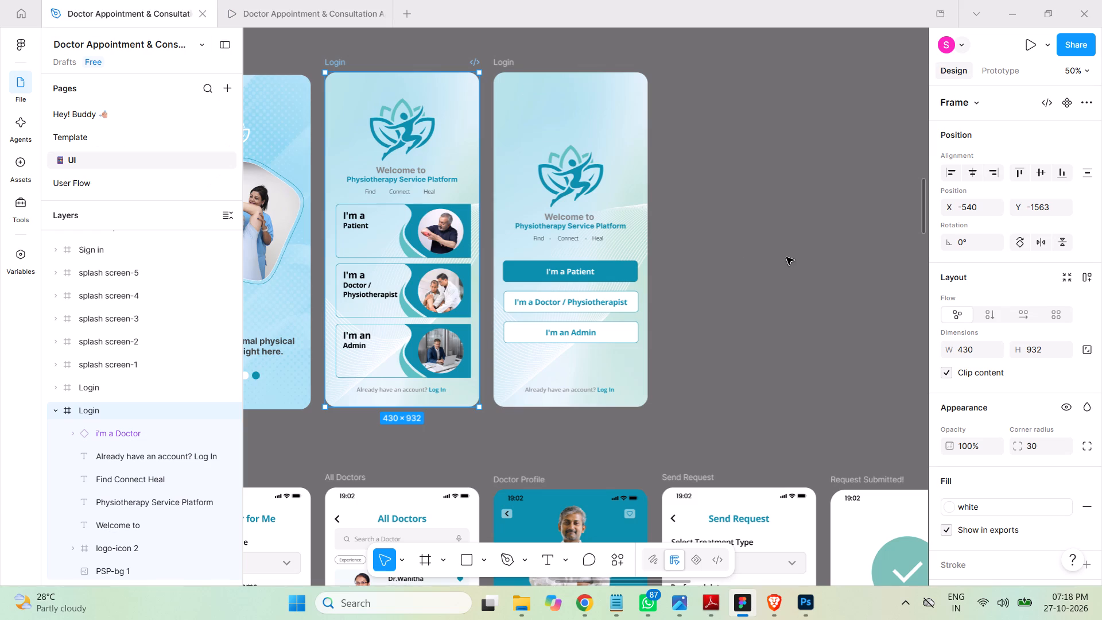
left_click(750, 220)
key("ctrl+s")
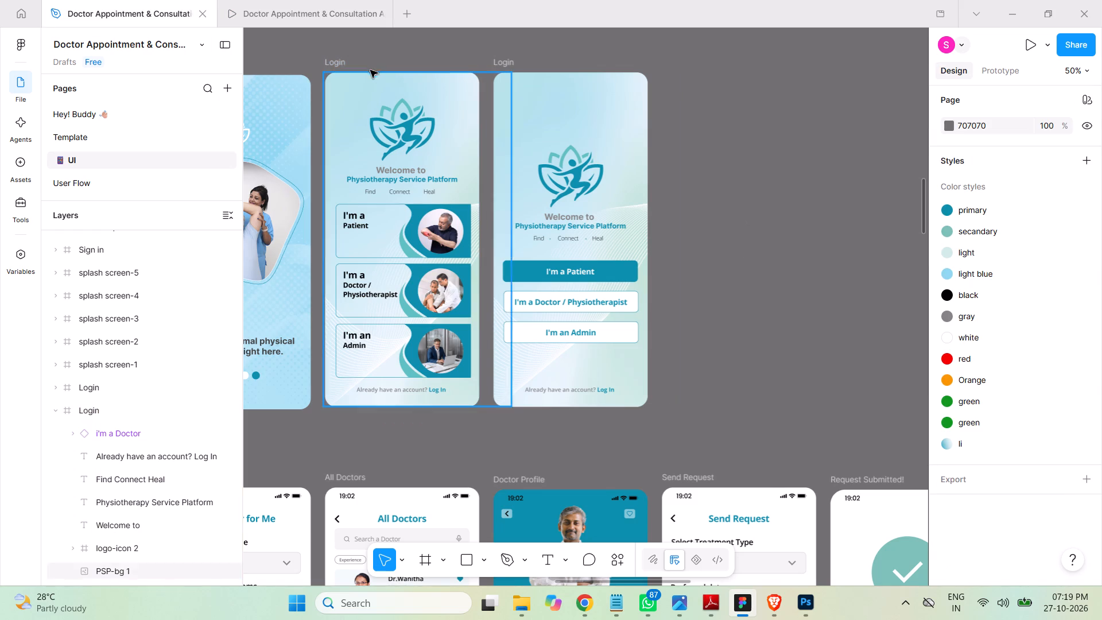
left_click(295, 15)
left_click(587, 289)
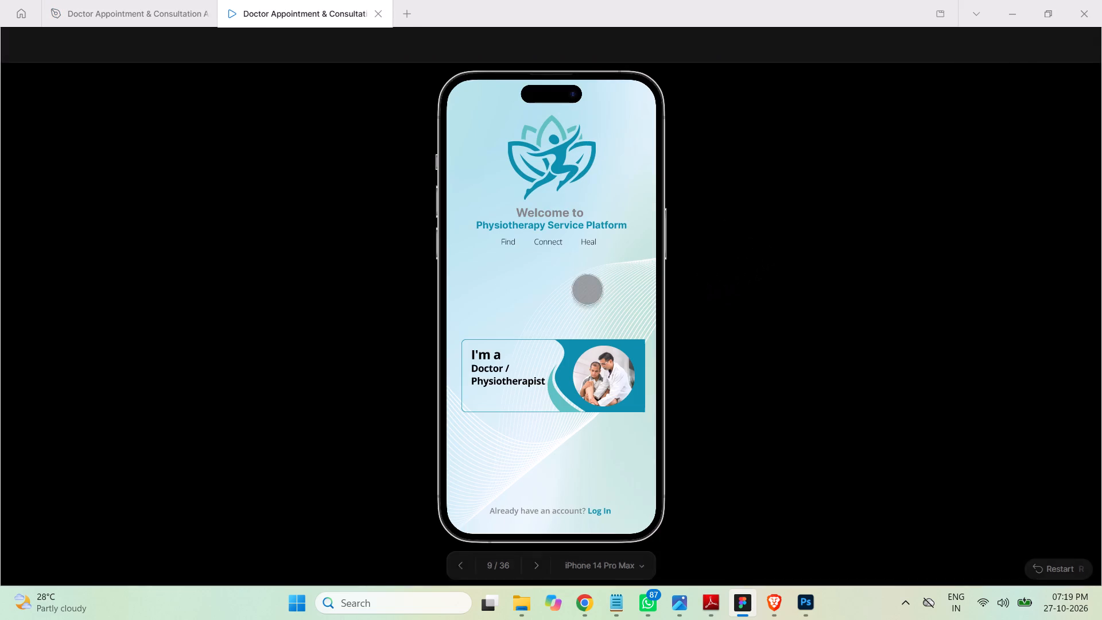
Check the Login screen's role cards in the prototype preview, and restart the preview from the redesigned Login frame.
scroll(589, 298, "up", 1)
scroll(591, 297, "down", 8)
left_click_drag(577, 480, 578, 405)
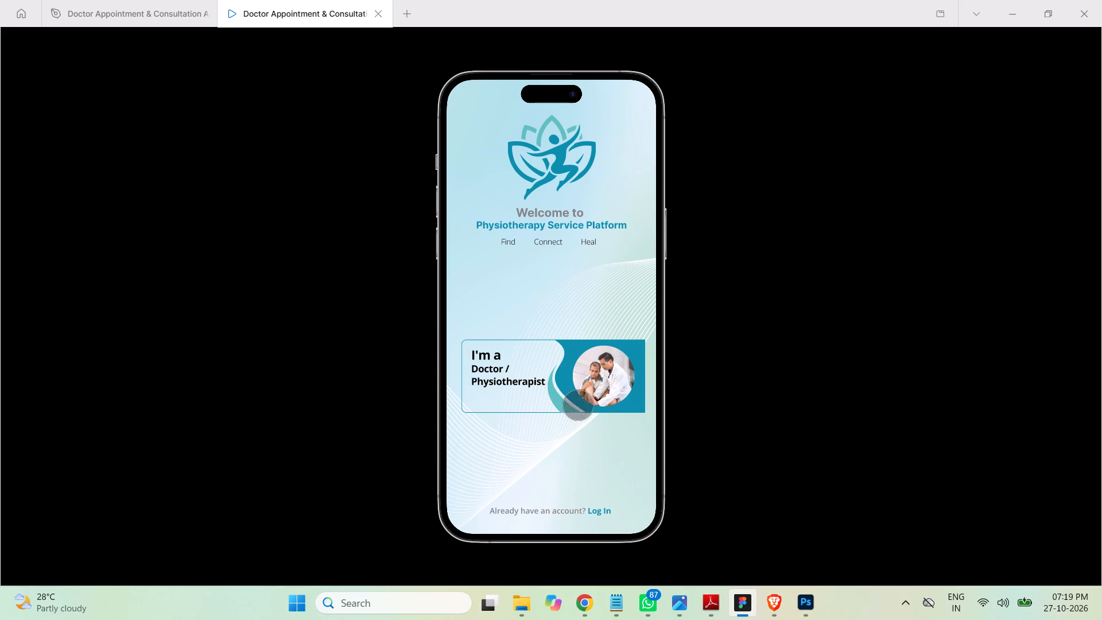
left_click_drag(578, 405, 574, 333)
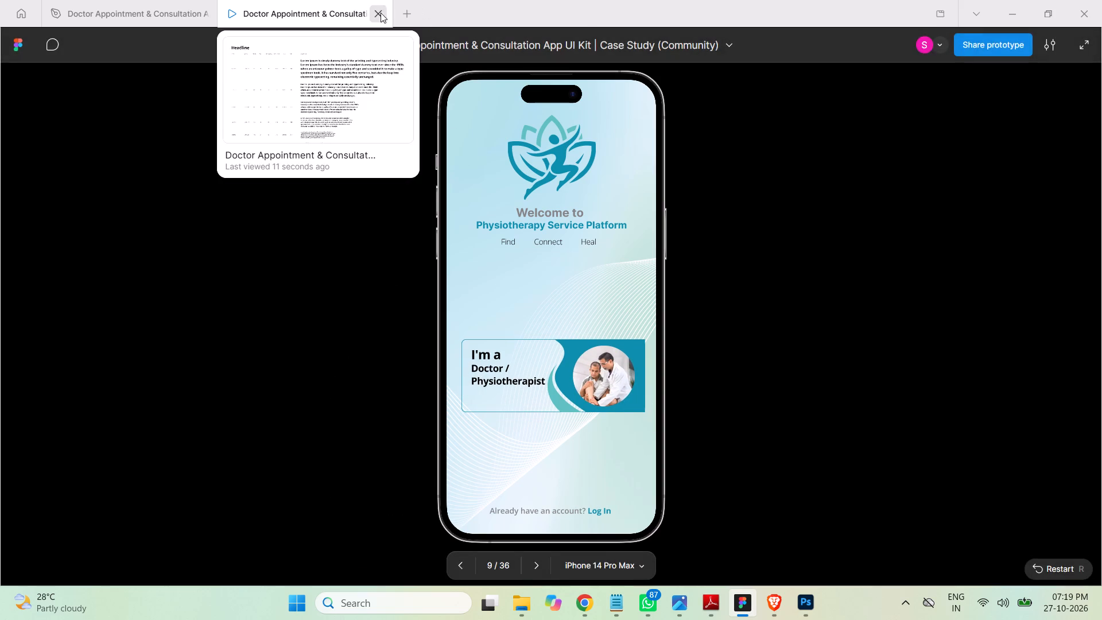
left_click(379, 13)
left_click(337, 61)
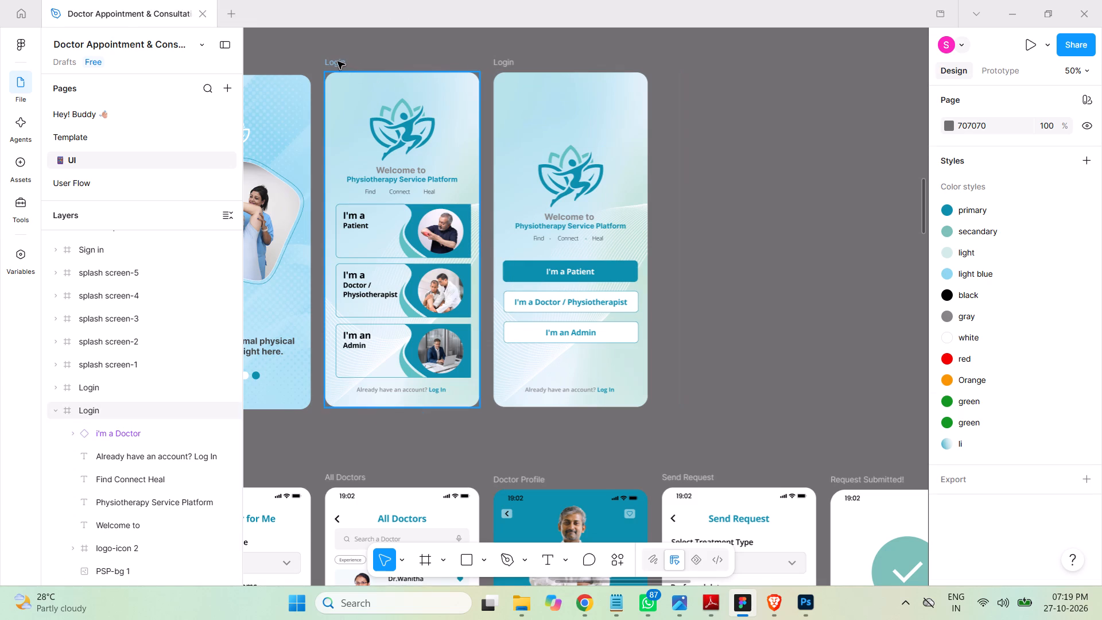
left_click(1030, 44)
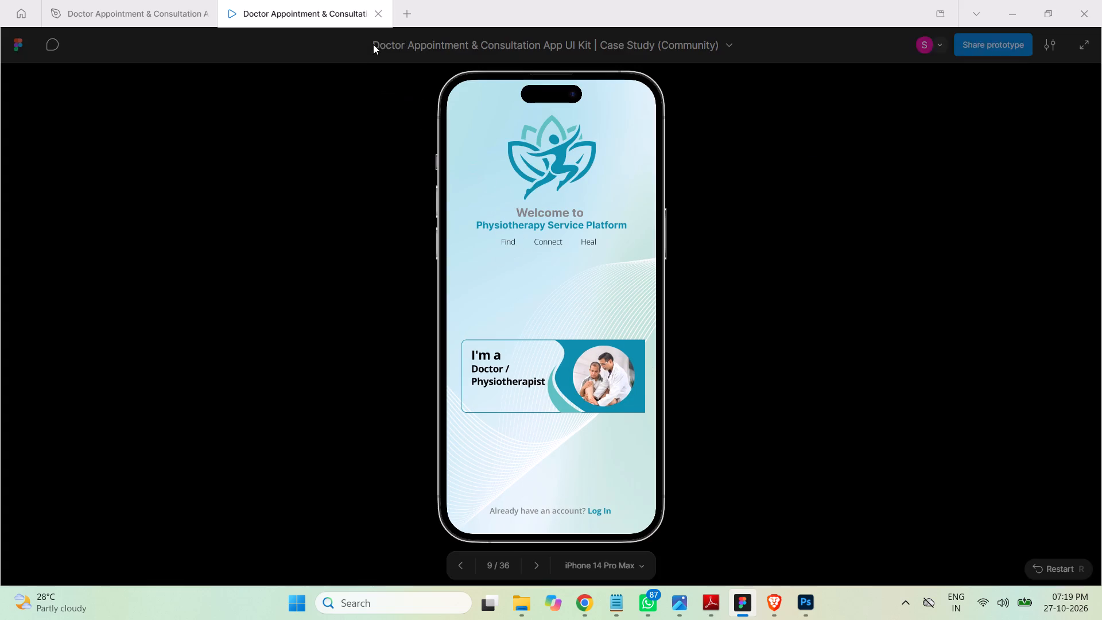
left_click(379, 14)
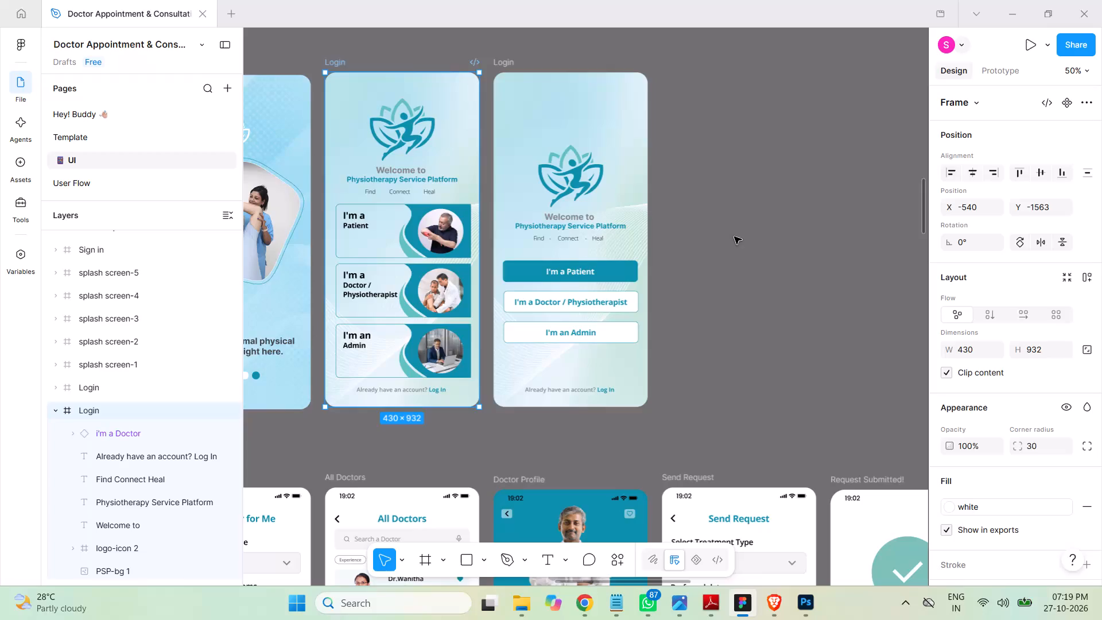
Examine the layer structure to see which role cards are nested inside the redesigned Login frame.
left_click(734, 237)
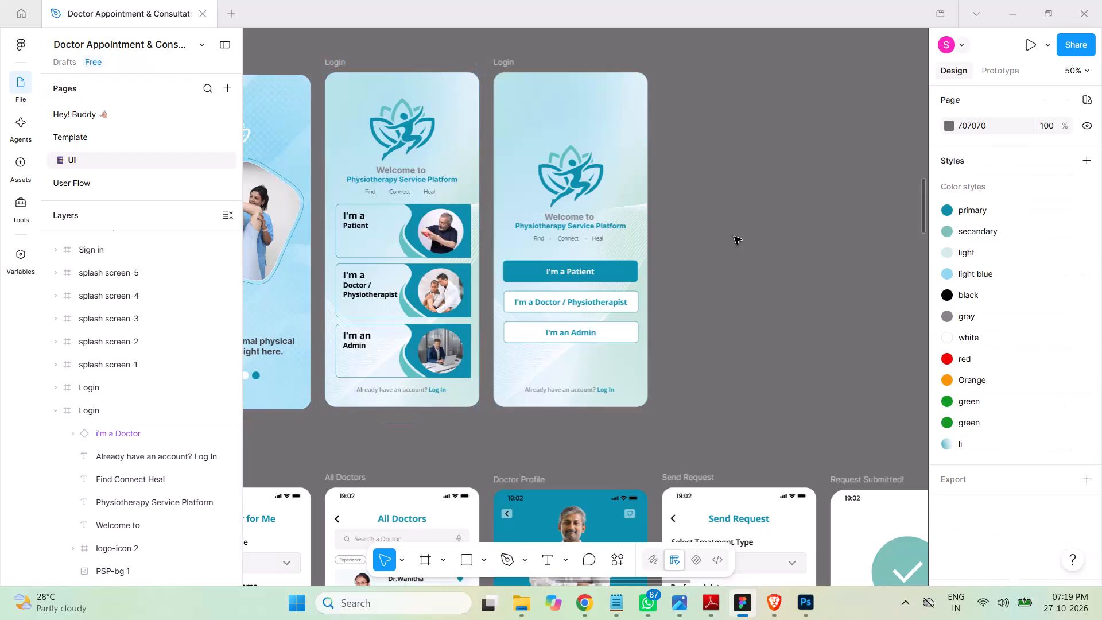
scroll(149, 394, "down", 4)
scroll(148, 394, "up", 1)
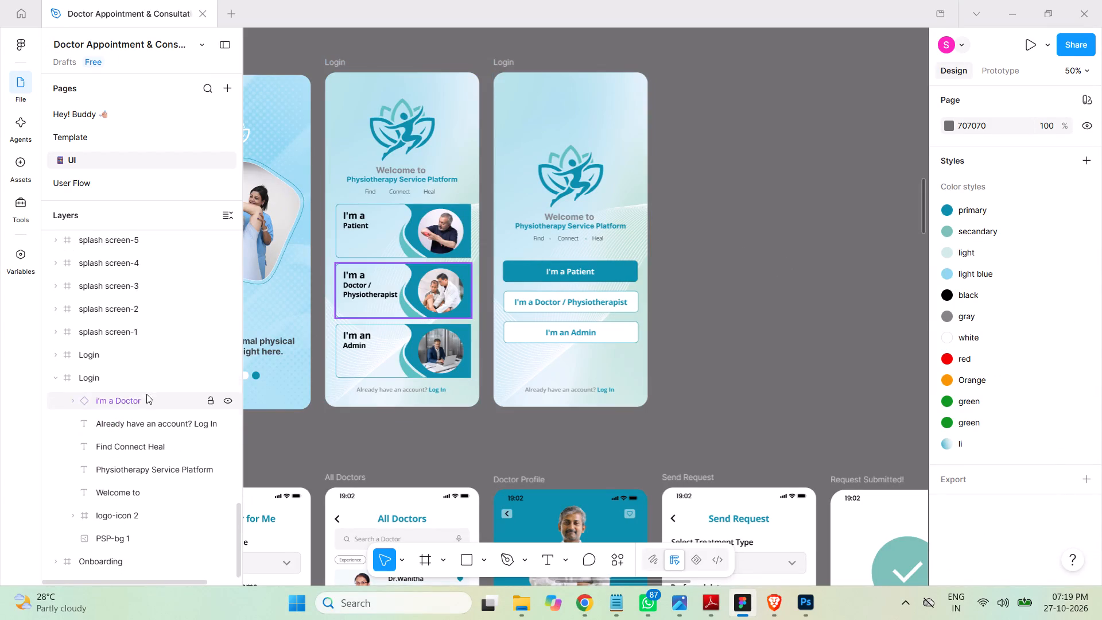
scroll(146, 394, "down", 11)
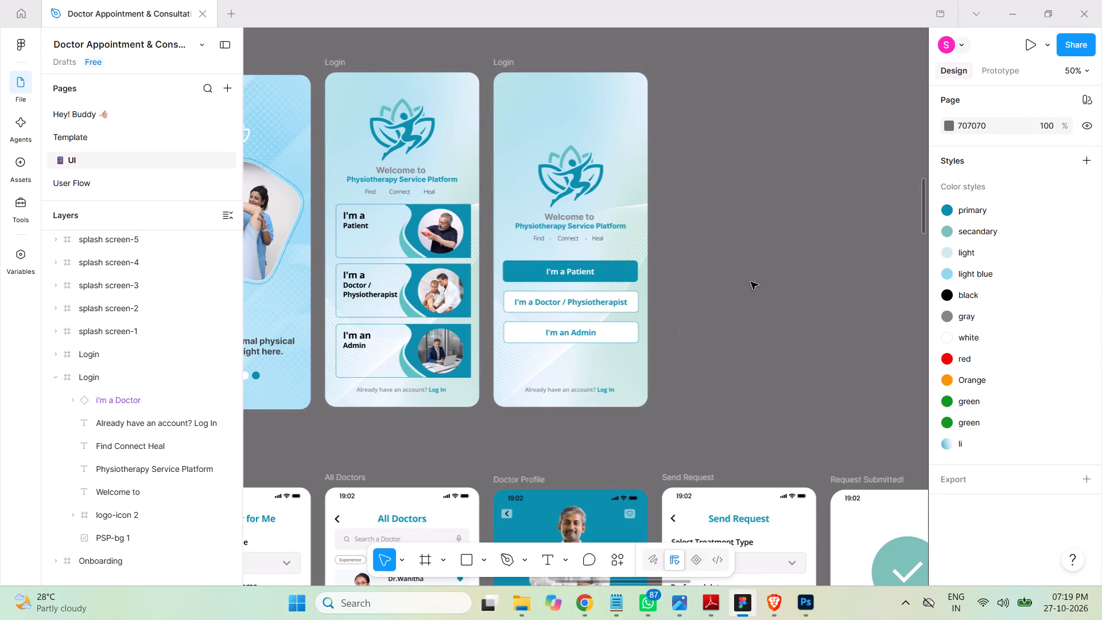
left_click(756, 270)
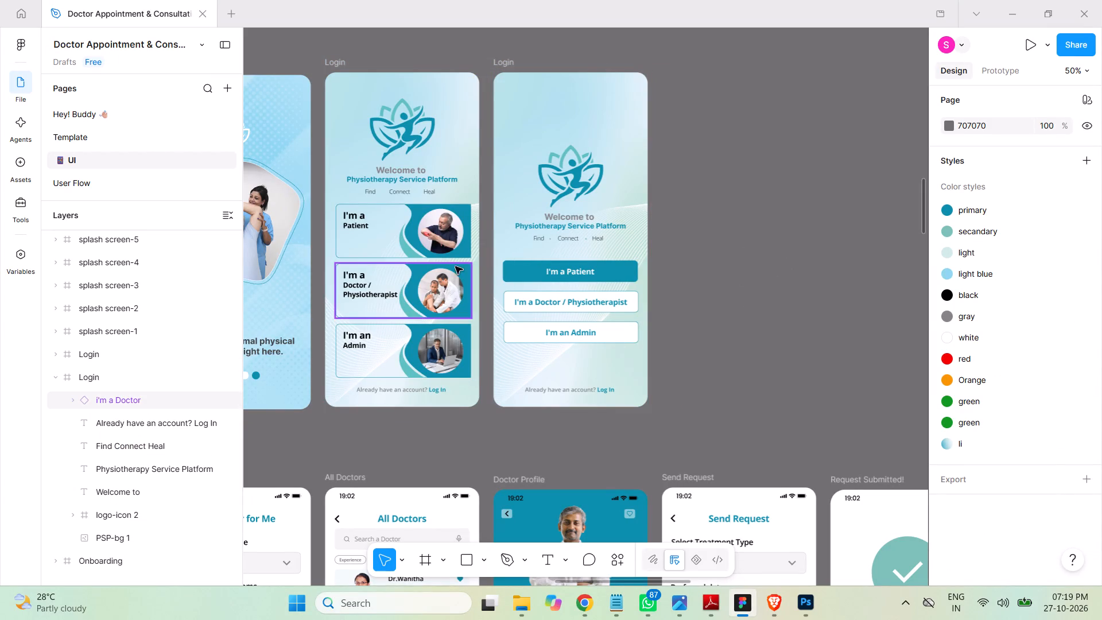
left_click(439, 238)
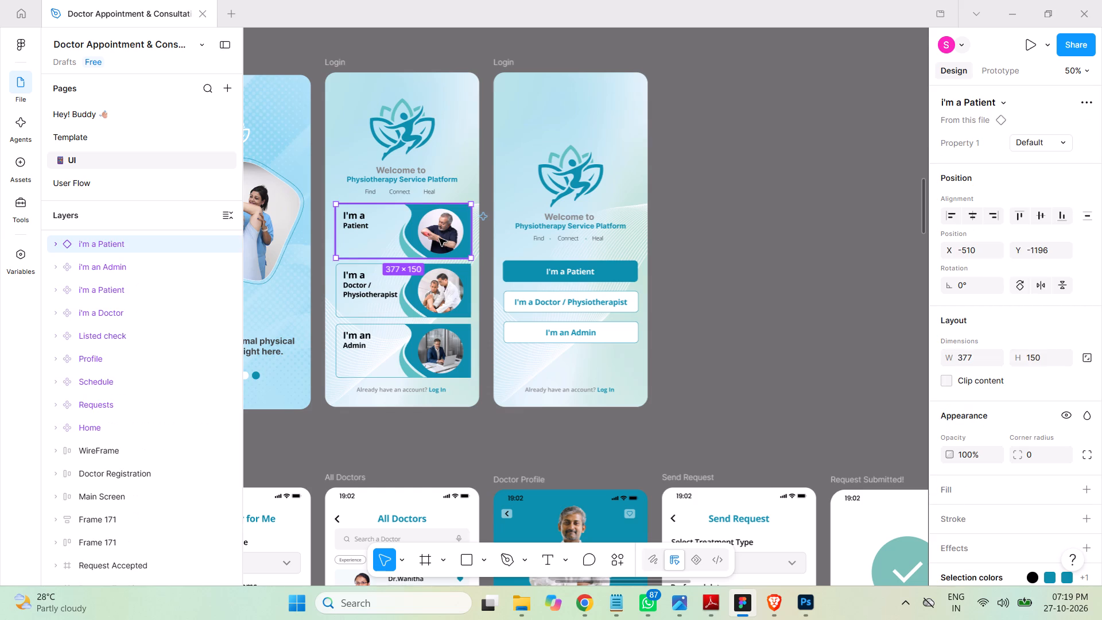
left_click(434, 361)
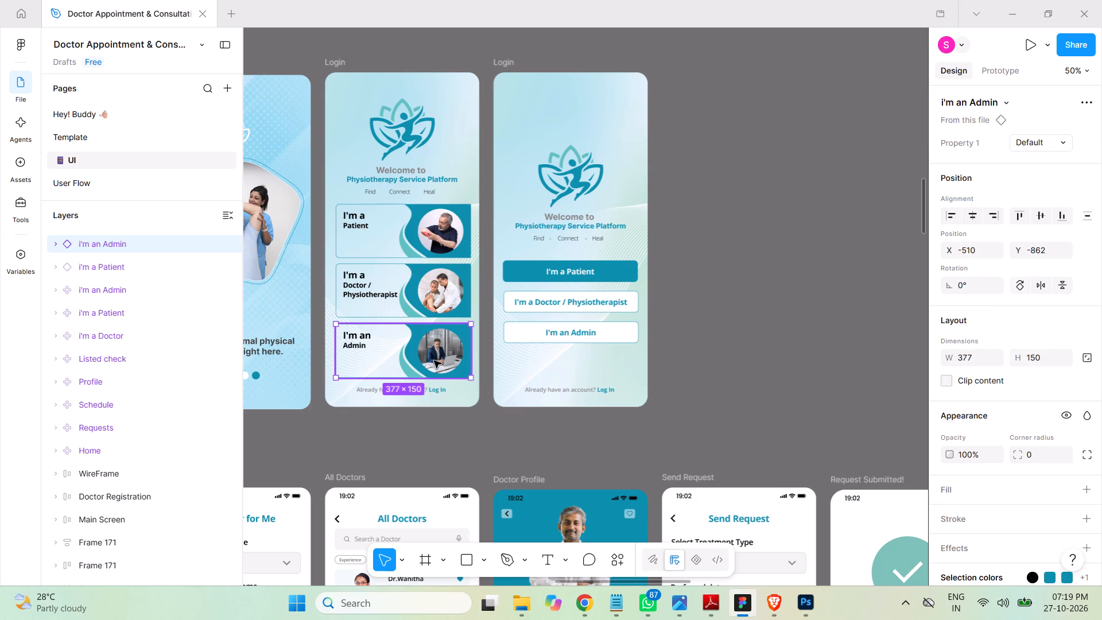
Move the i'm a Patient card into the redesigned Login frame and place it directly above the Doctor card, in line with it at X 30.
left_click(434, 248)
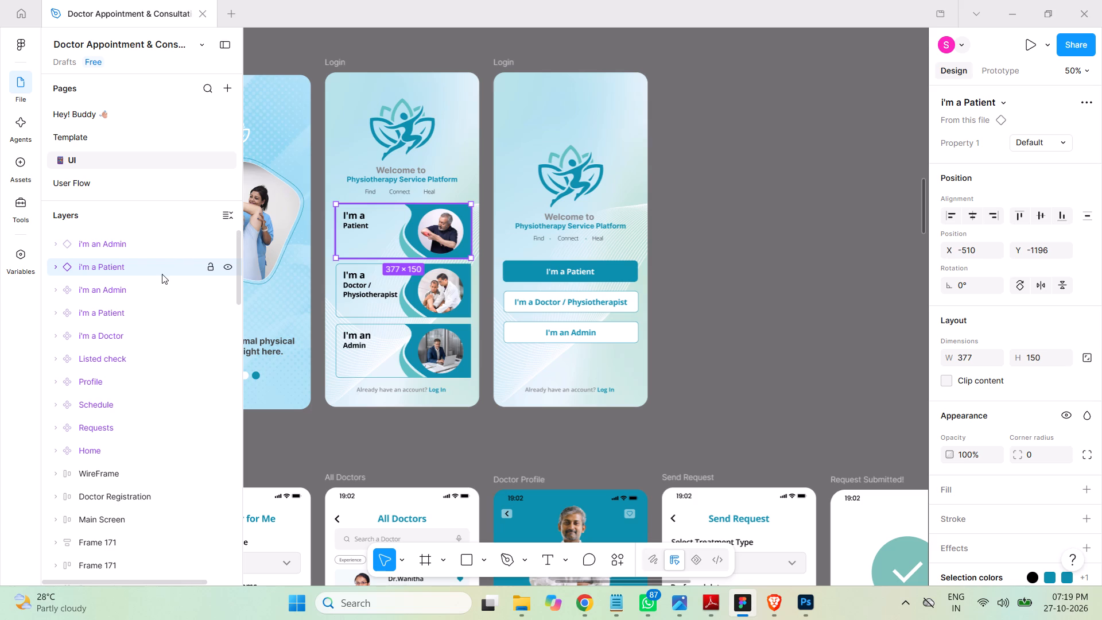
key("ctrl+x")
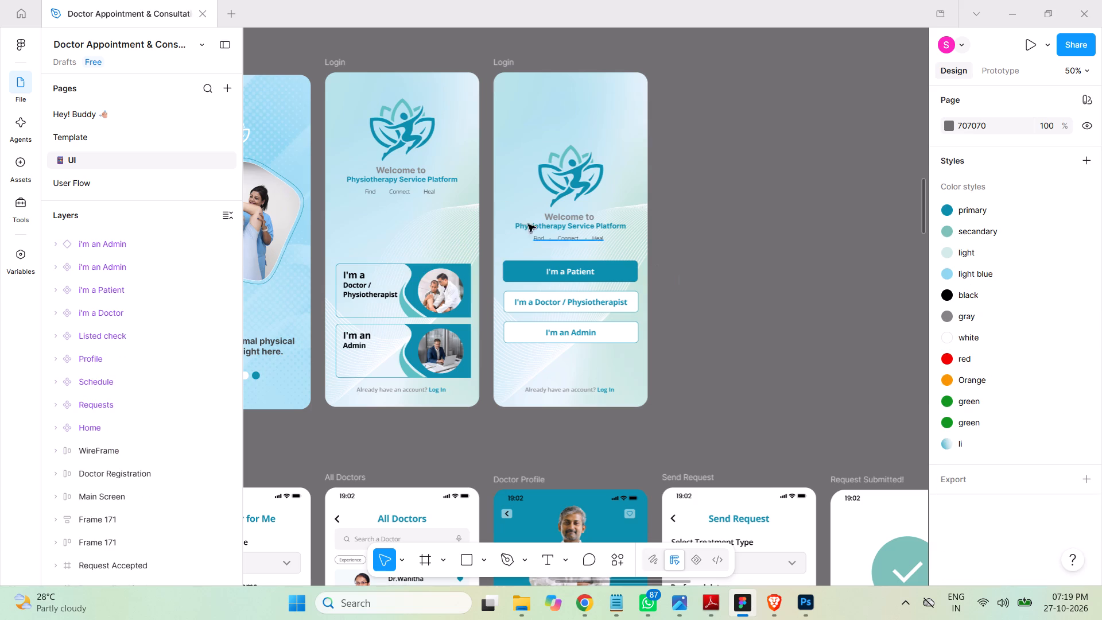
left_click(341, 64)
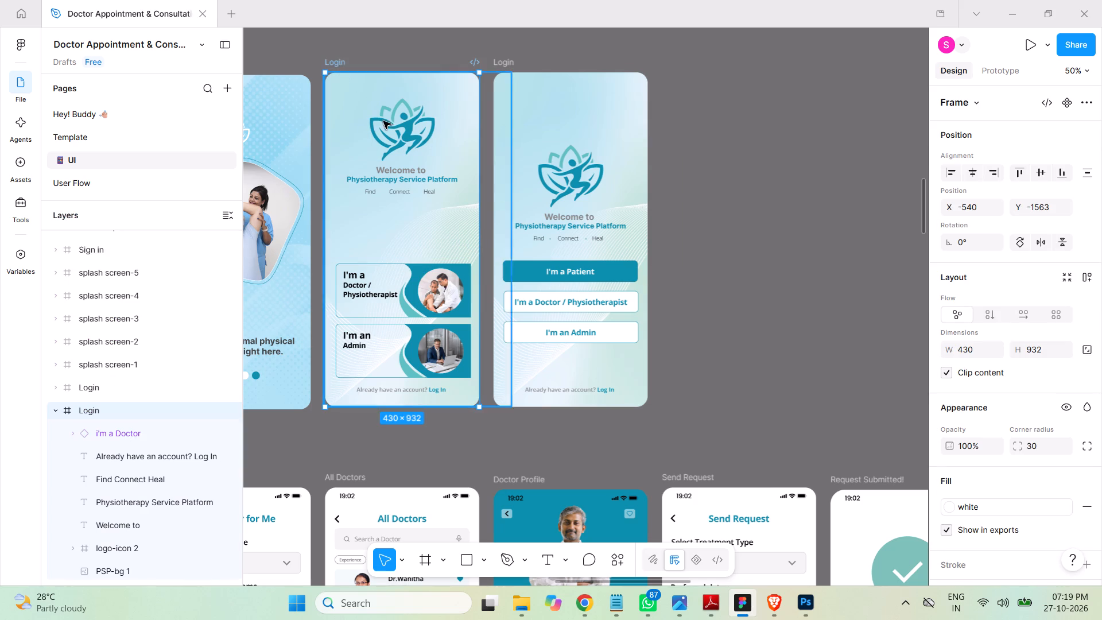
key("ctrl+shift+v")
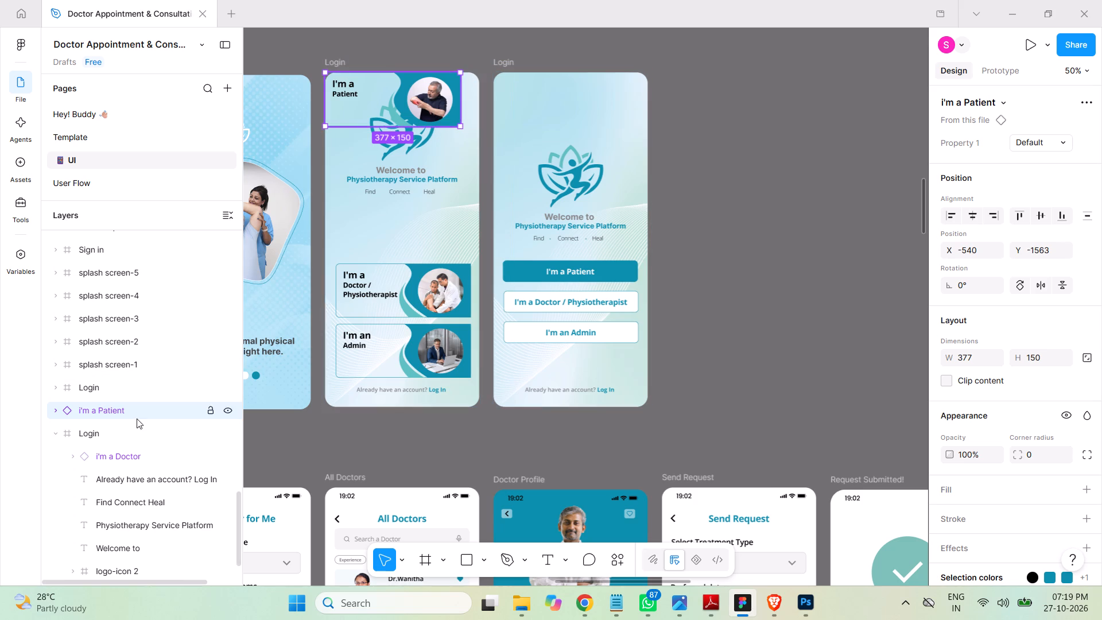
left_click_drag(125, 410, 123, 440)
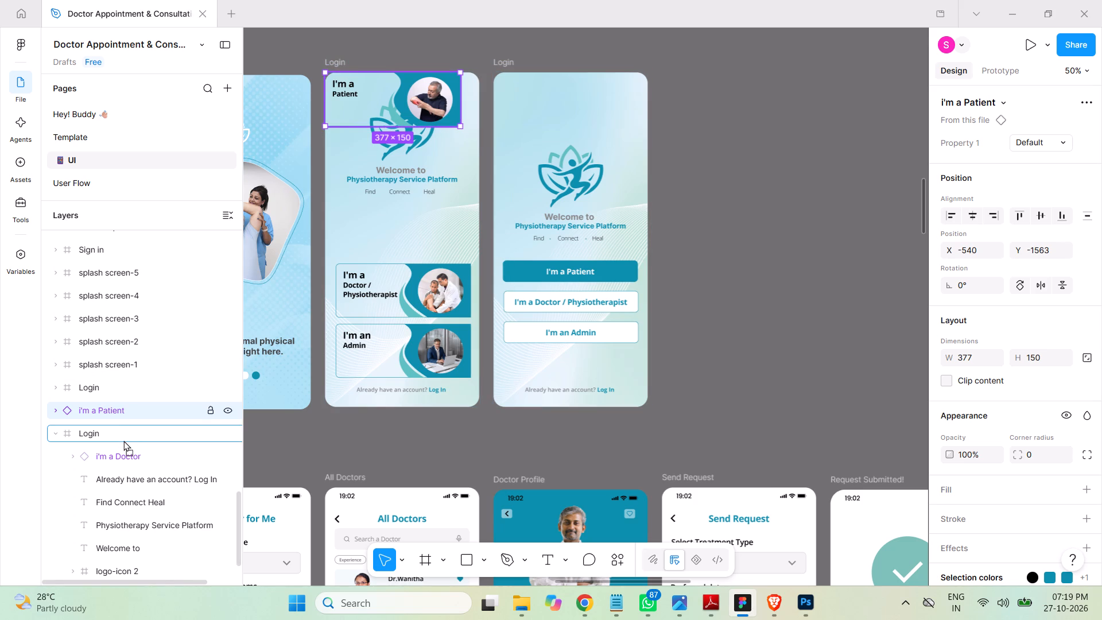
left_click_drag(123, 440, 123, 445)
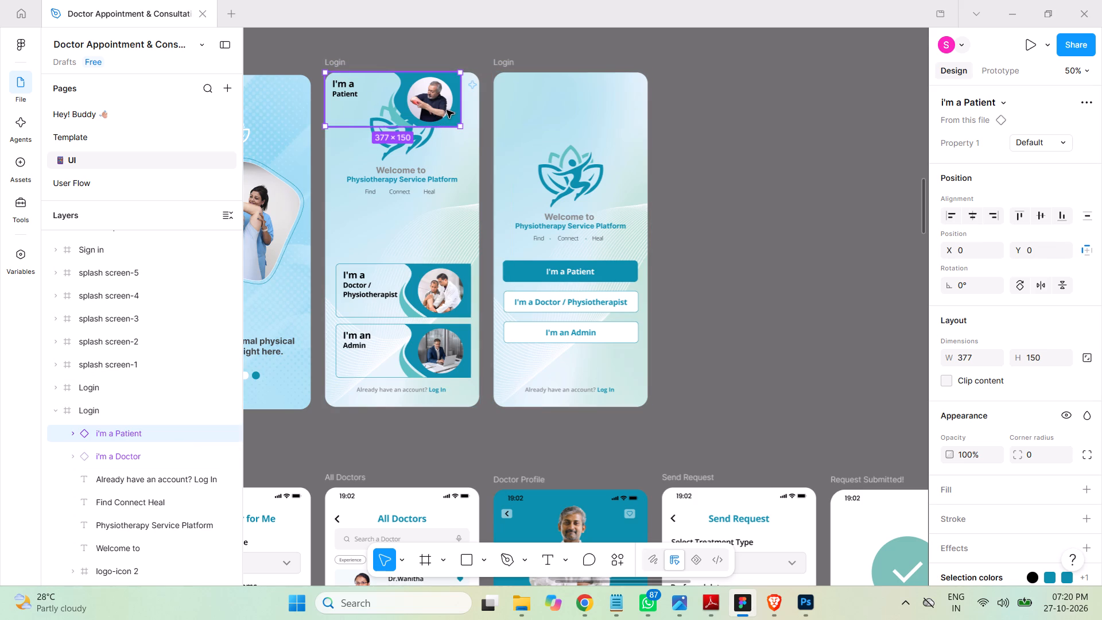
left_click_drag(447, 110, 460, 243)
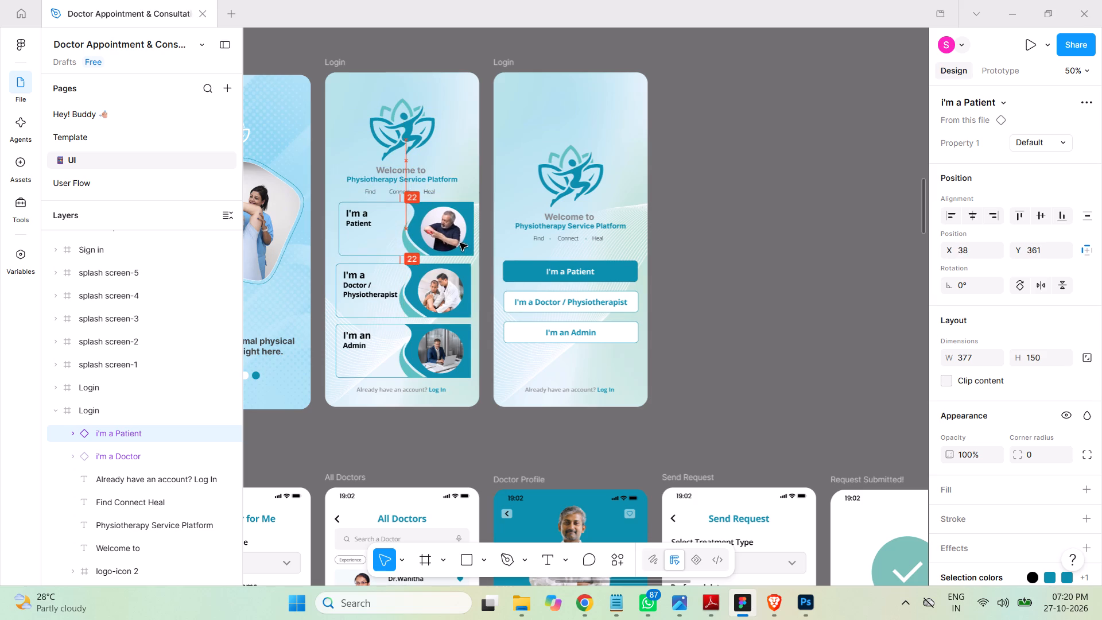
left_click_drag(460, 243, 457, 245)
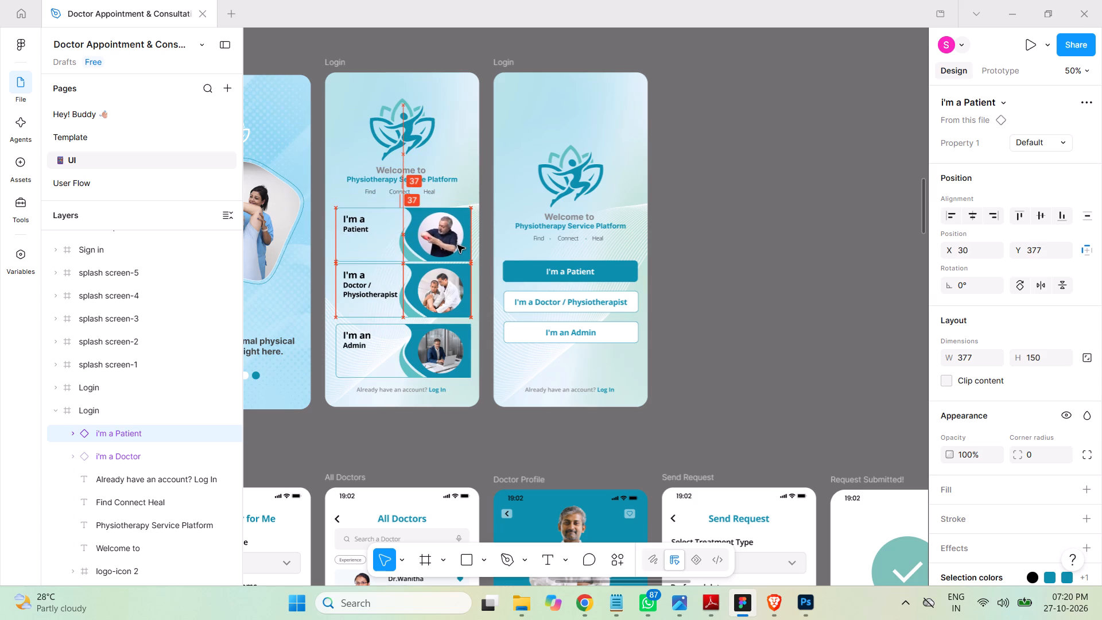
left_click_drag(457, 245, 457, 243)
left_click(800, 249)
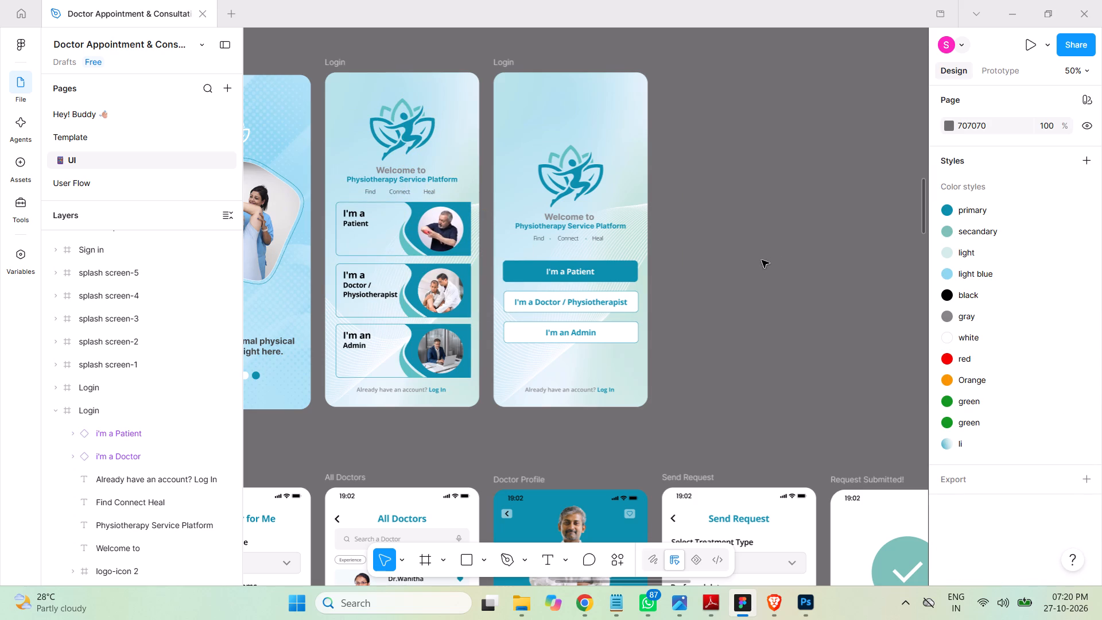
Cut the i'm an Admin card and paste it inside the redesigned Login frame, below the Doctor card.
left_click(436, 366)
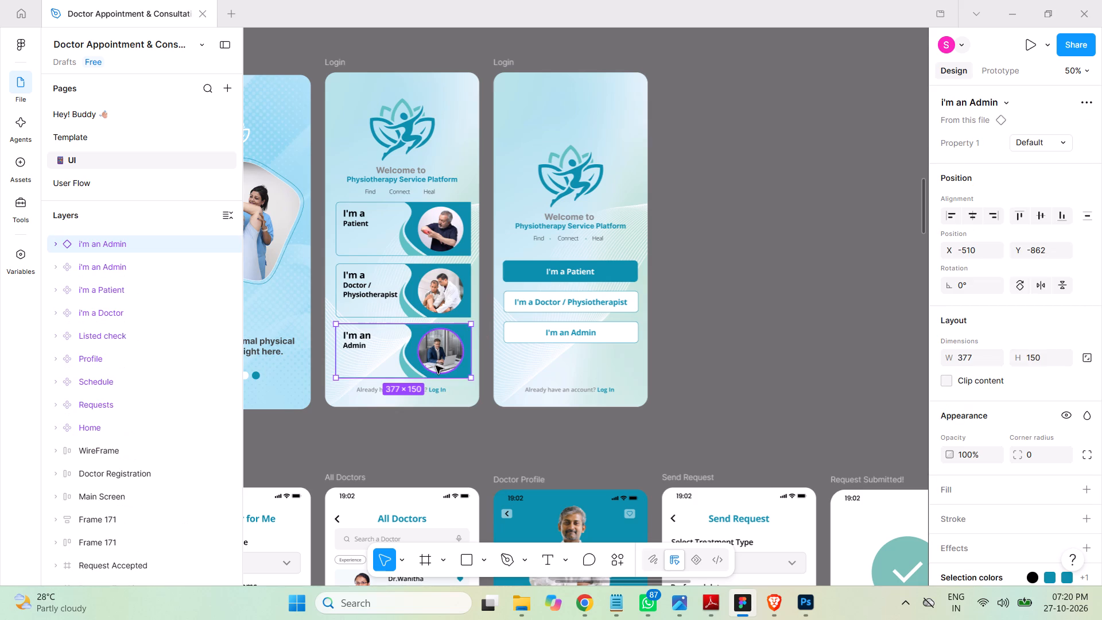
key("ctrl+x")
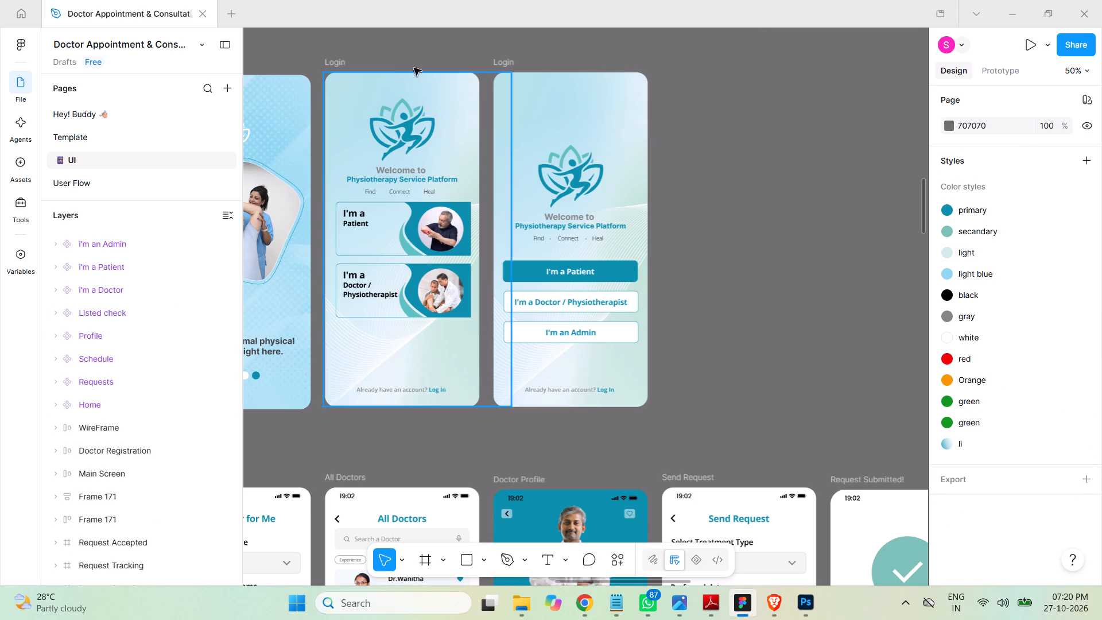
left_click(339, 65)
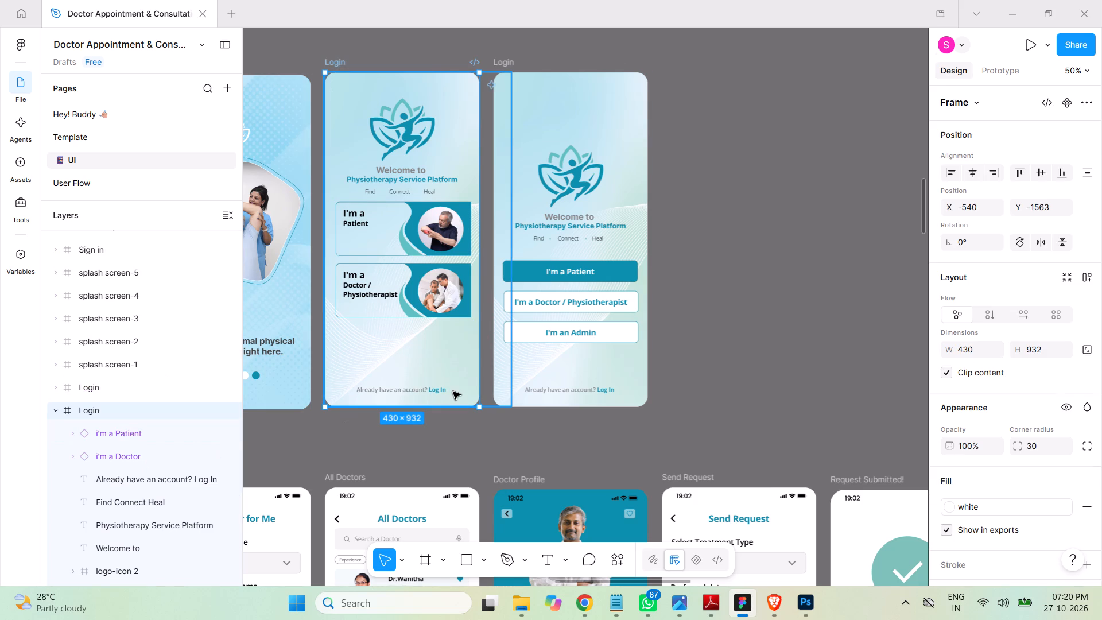
key("ctrl+v")
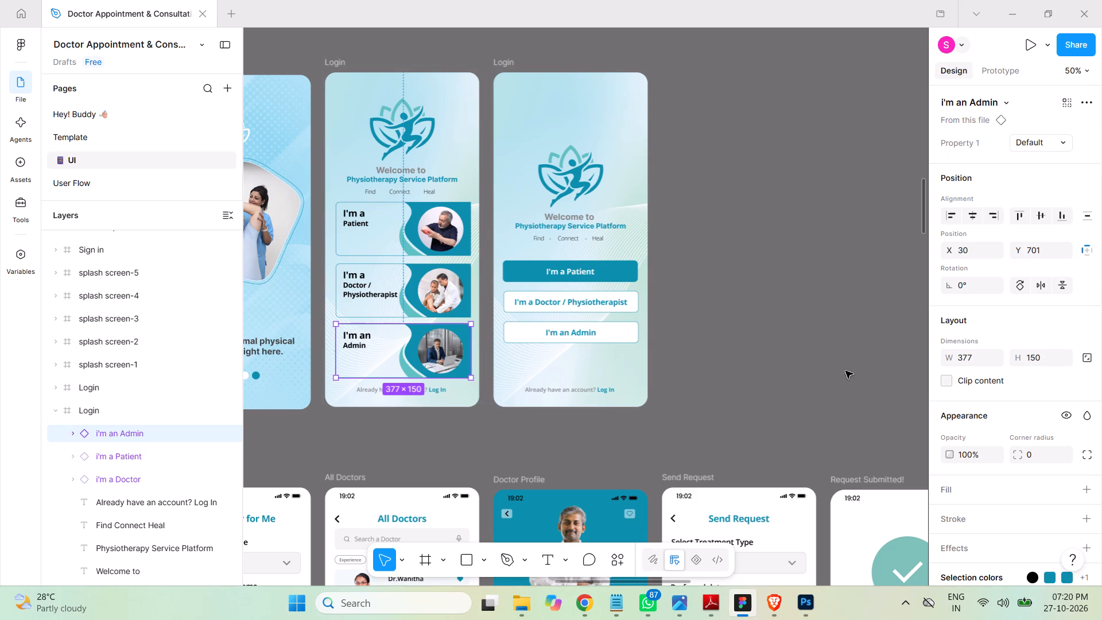
Distribute the vertical spacing of the Patient, Doctor and Admin cards evenly inside the Login frame and save the file.
left_click(123, 455, "shift")
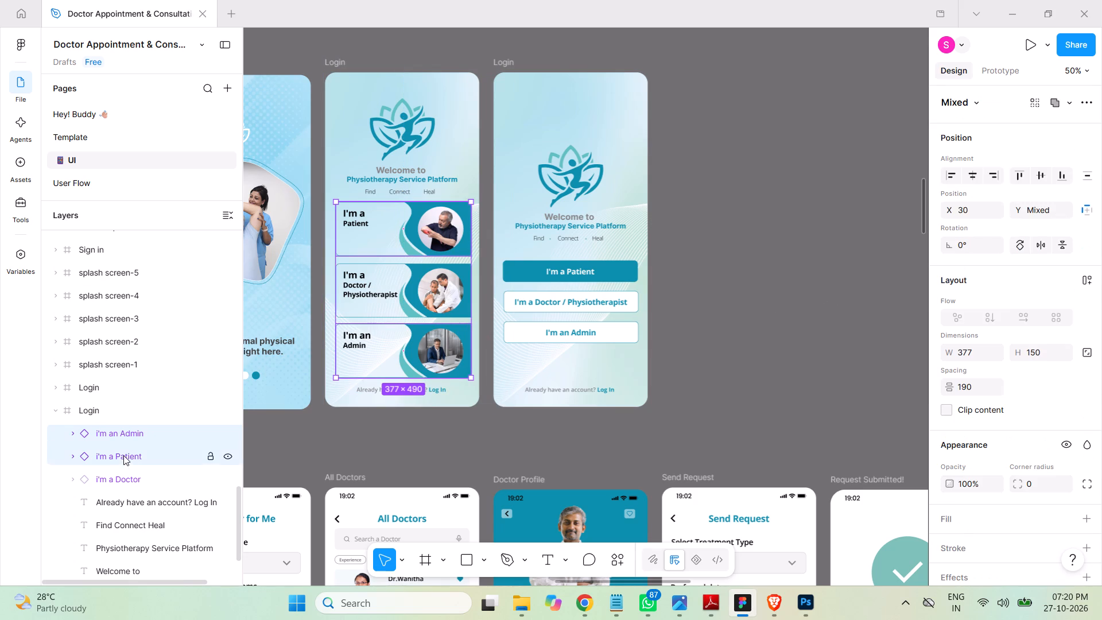
left_click(122, 479, "shift")
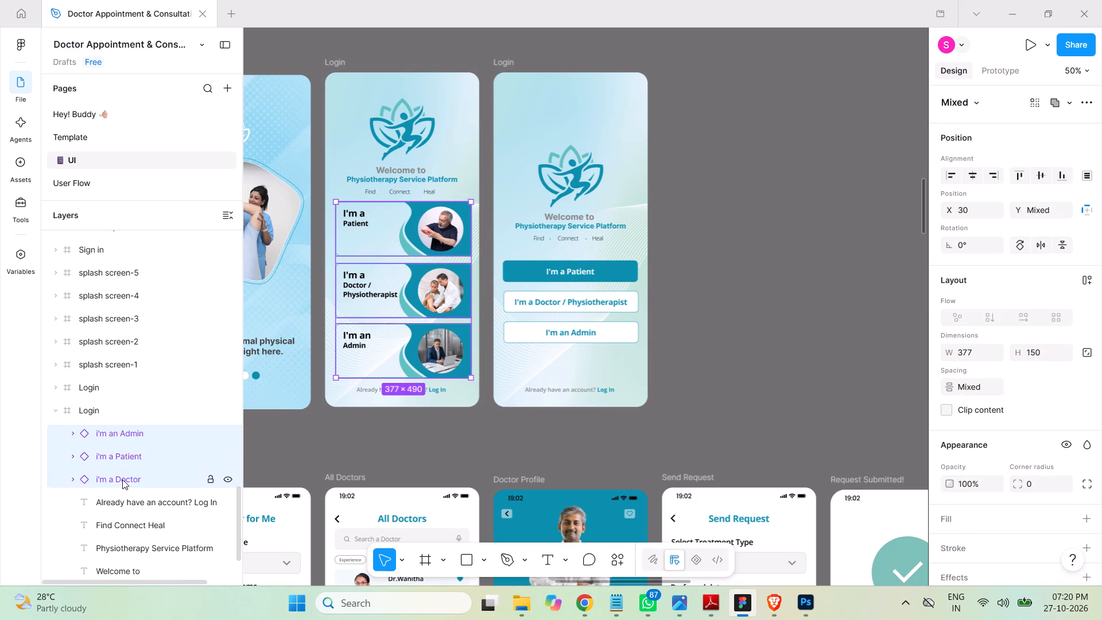
left_click(1085, 177)
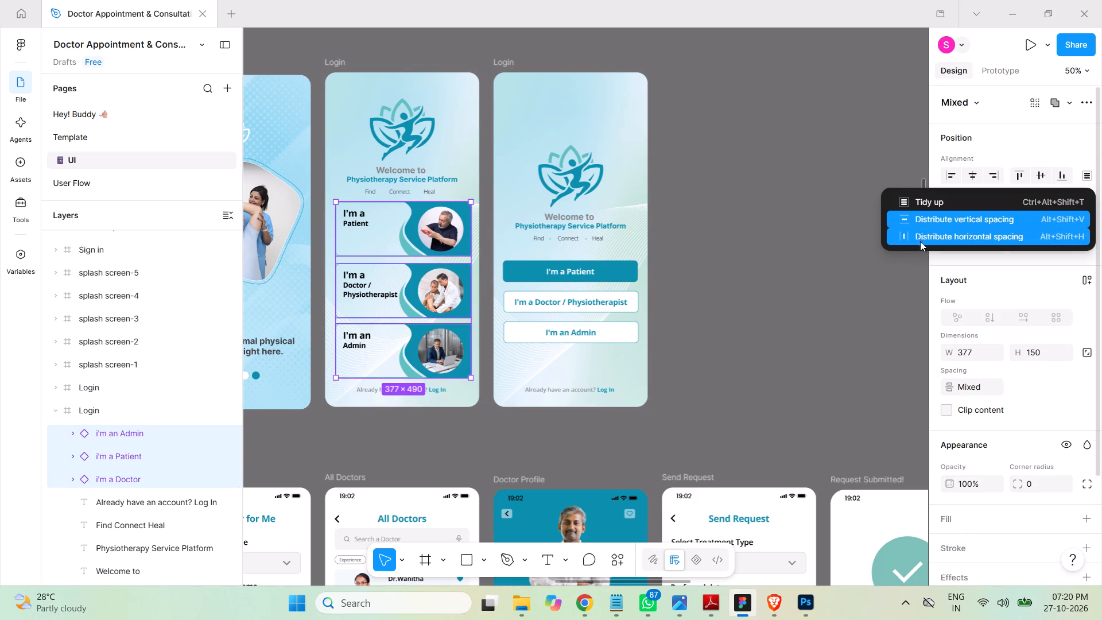
left_click(929, 221)
left_click(777, 263)
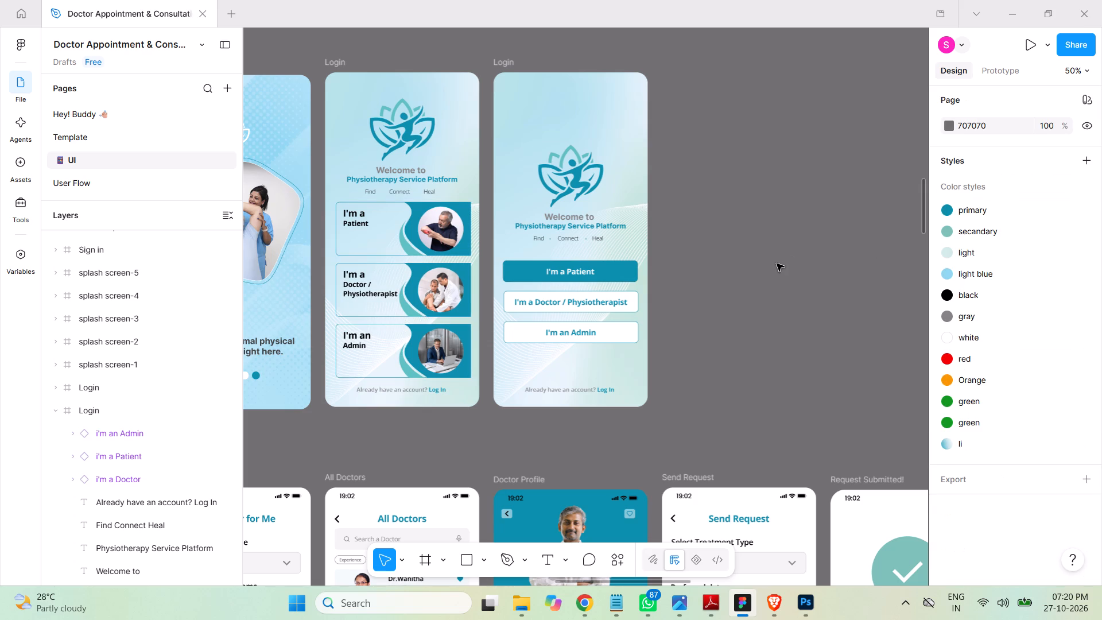
key("ctrl+s")
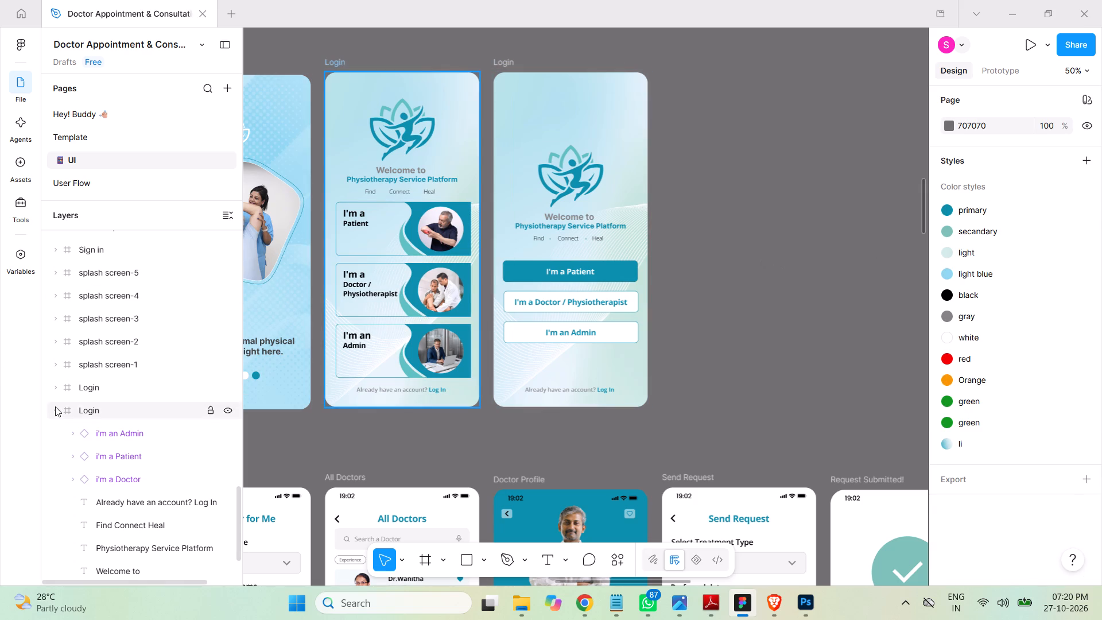
Check the updated Login screen's three role cards in the prototype preview and return to the design file.
left_click(55, 409)
left_click(336, 64)
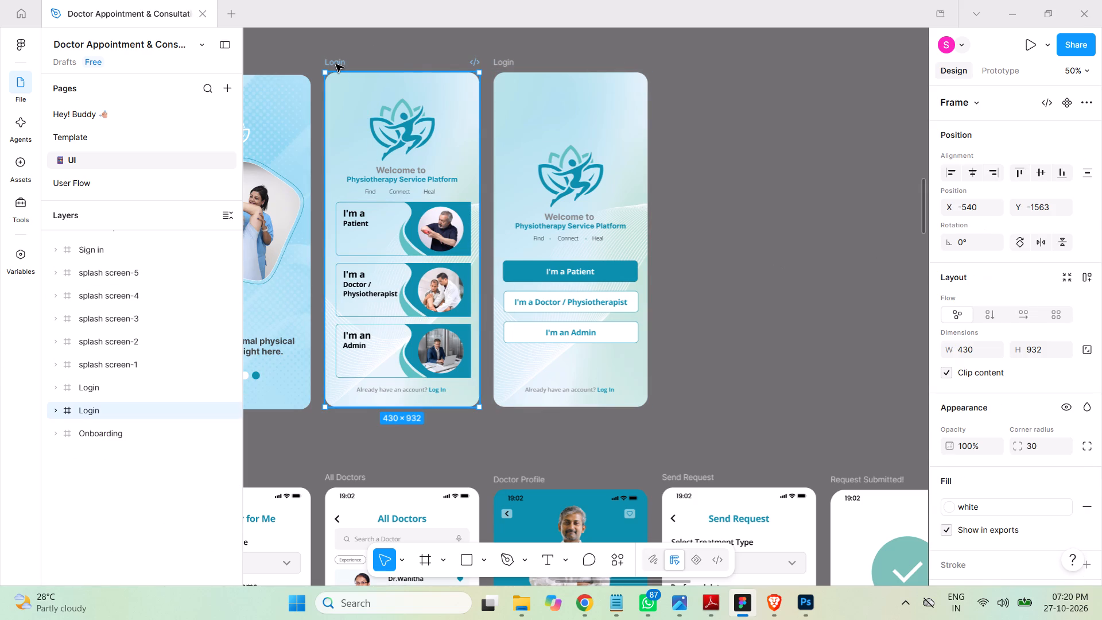
left_click(1031, 45)
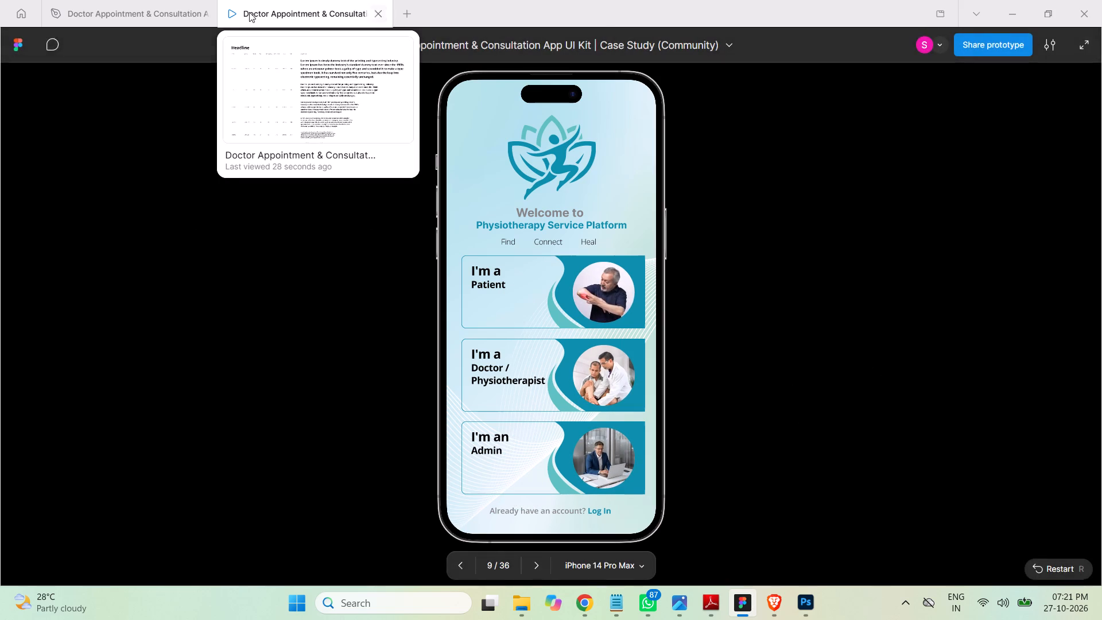
left_click(169, 5)
Save the design file.
left_click(737, 299)
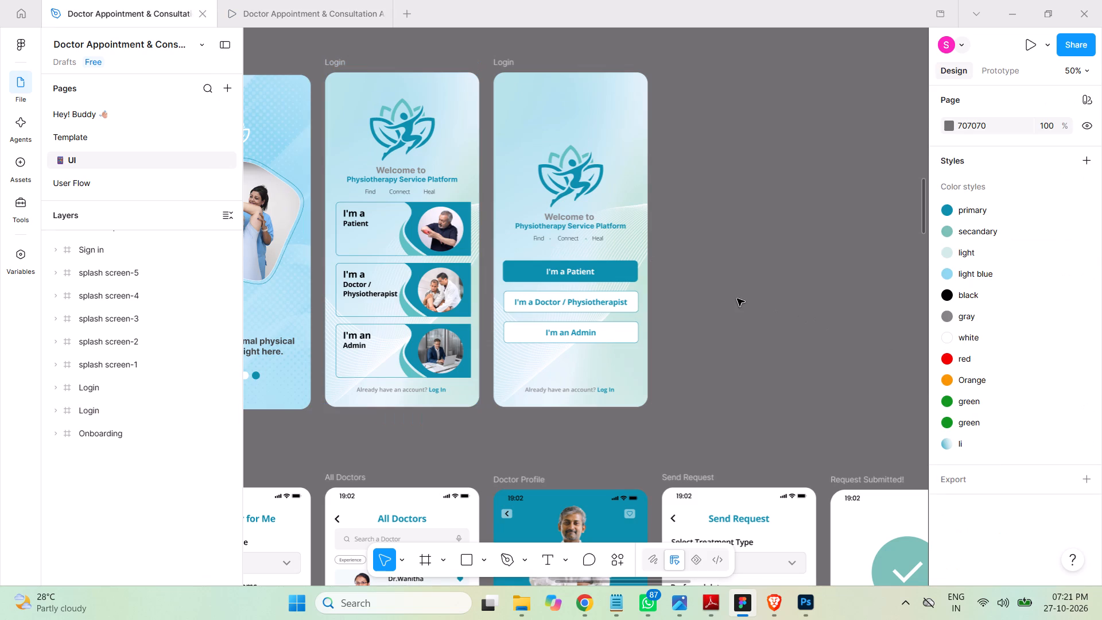
key("ctrl+s")
Hide the old Login frame that has the plain Patient, Doctor / Physiotherapist and Admin text buttons.
key("ctrl+minus")
key("ctrl+minus")
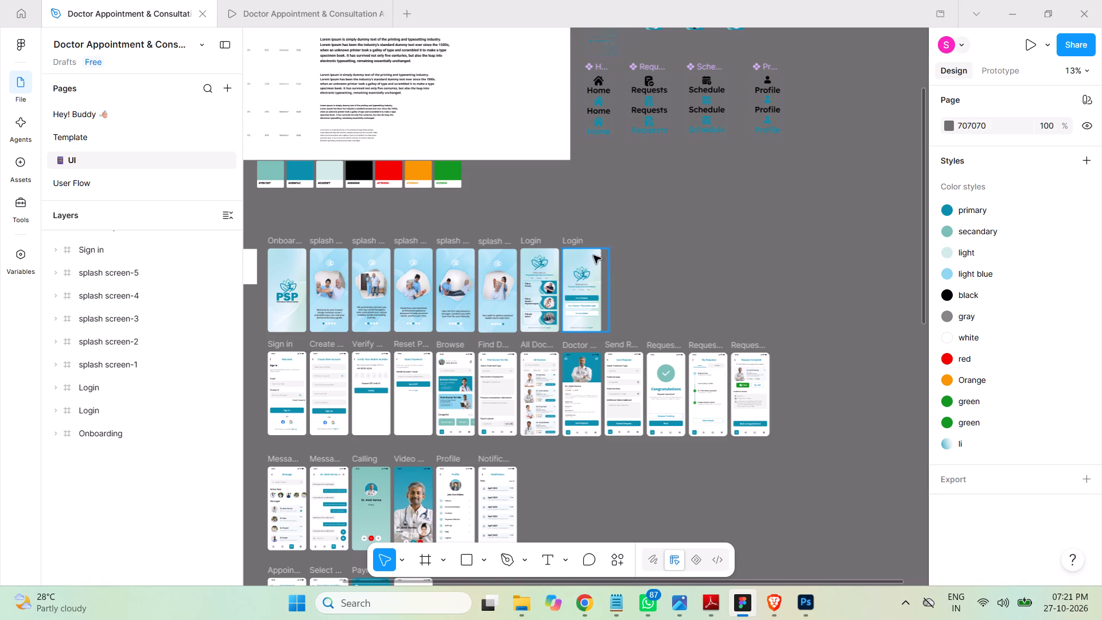
left_click(573, 239)
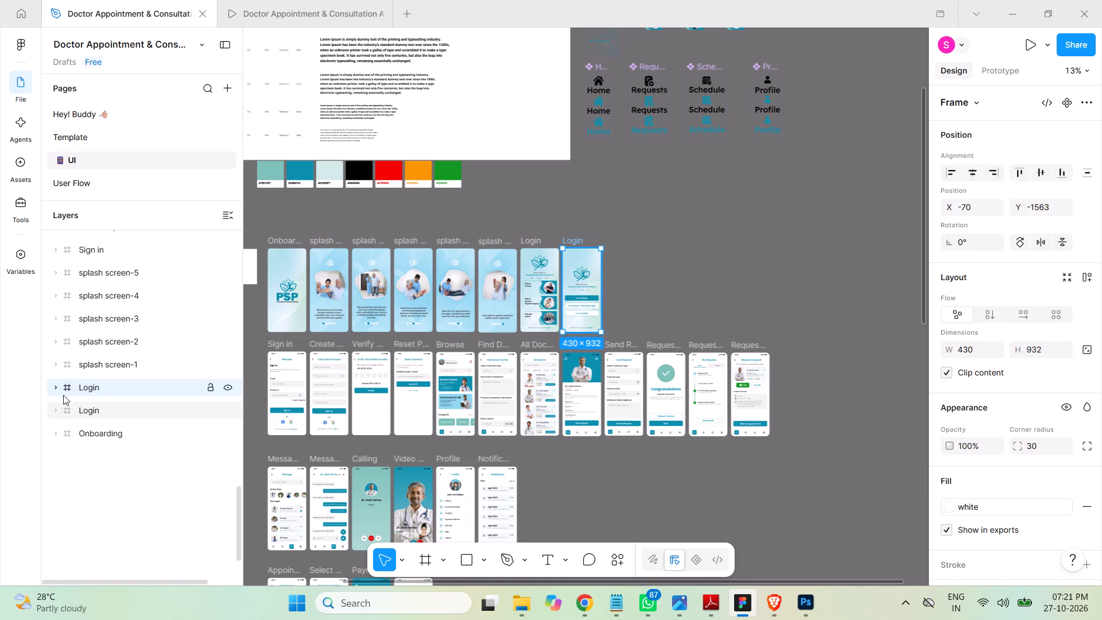
left_click(228, 387)
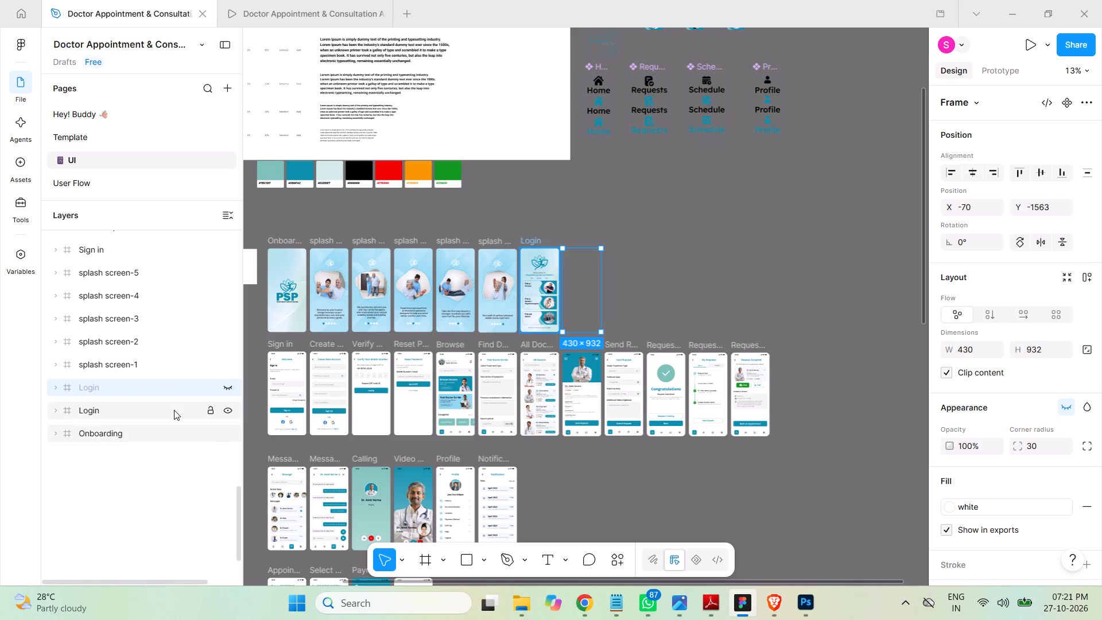
left_click(705, 255)
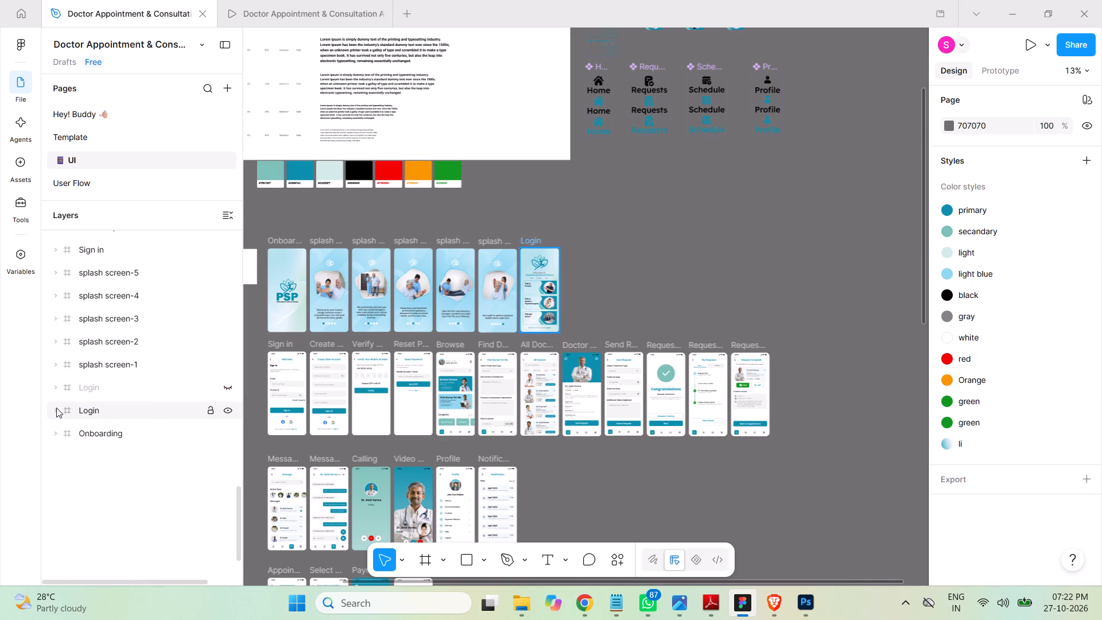
Copy the PSP-bg 1 background image from the redesigned Login frame and paste it into the Sign in frame.
left_click(56, 408)
scroll(154, 408, "down", 1)
scroll(154, 408, "up", 2)
scroll(153, 408, "down", 6)
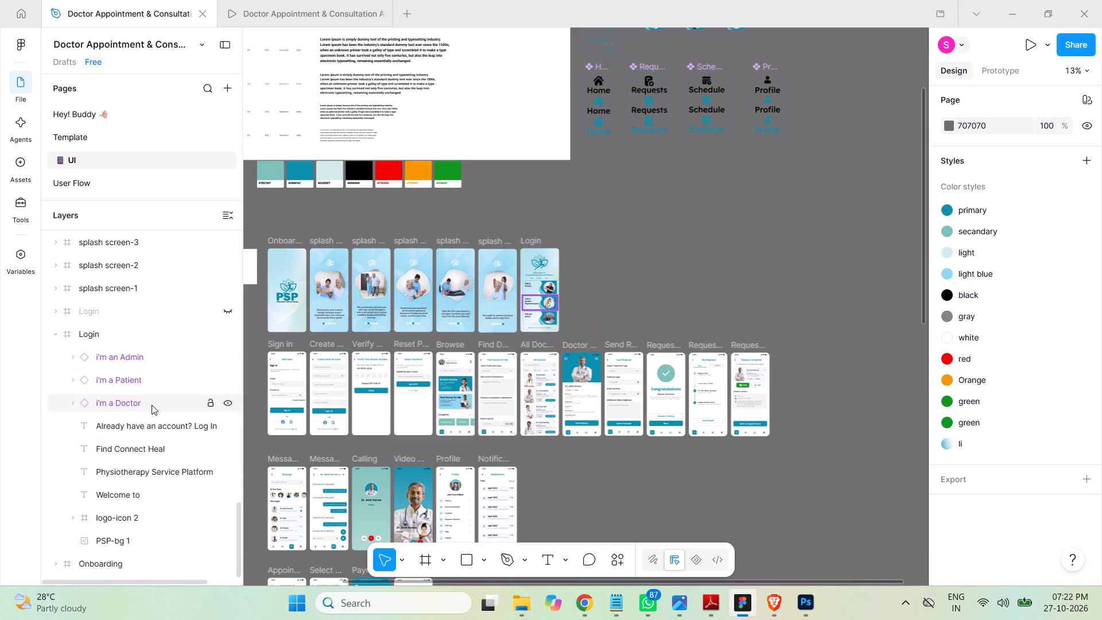
left_click(128, 539)
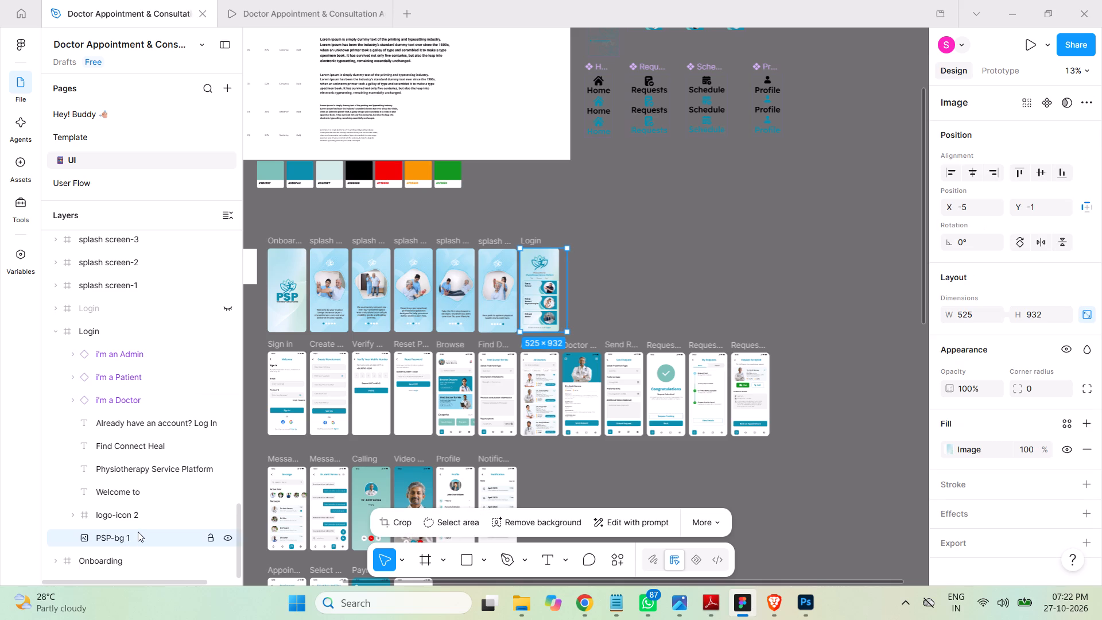
key("ctrl+c")
left_click(52, 336)
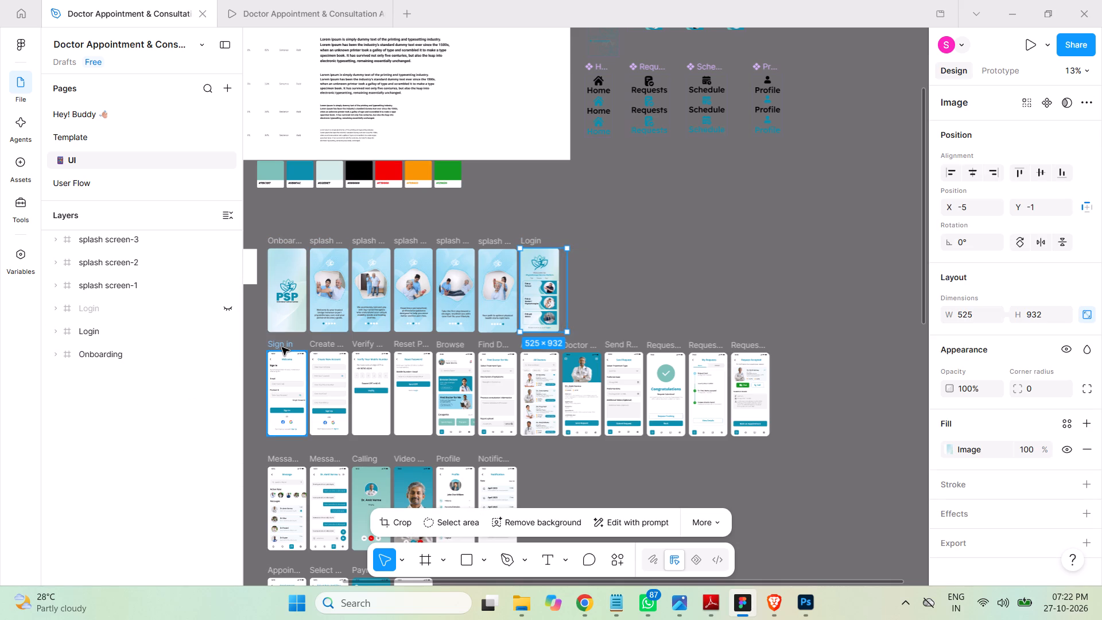
scroll(137, 339, "up", 2)
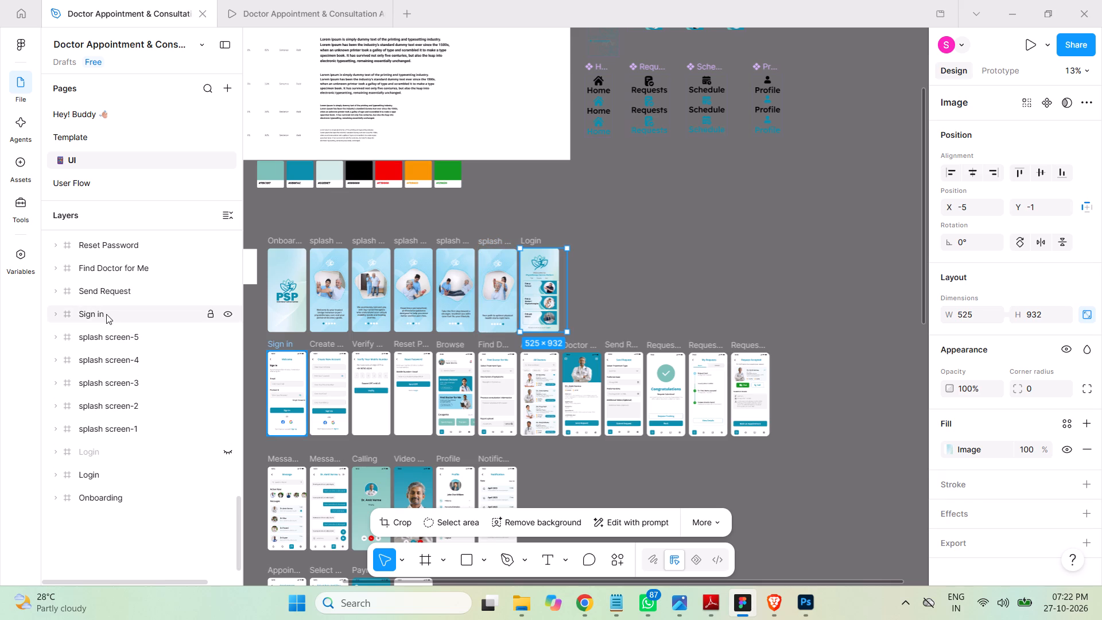
left_click(106, 314)
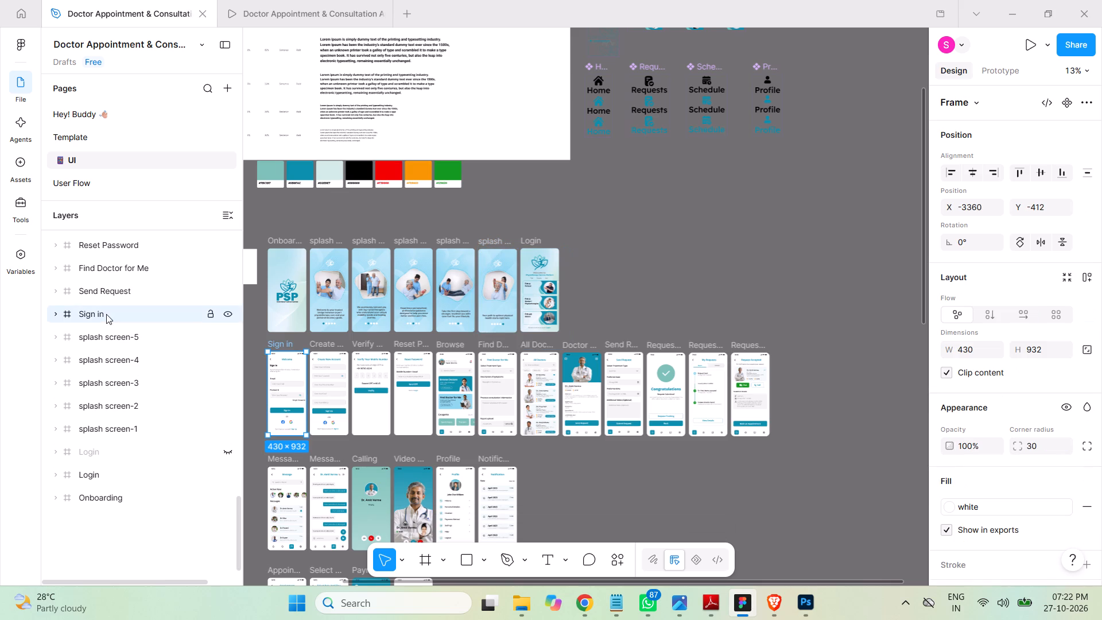
key("ctrl+v")
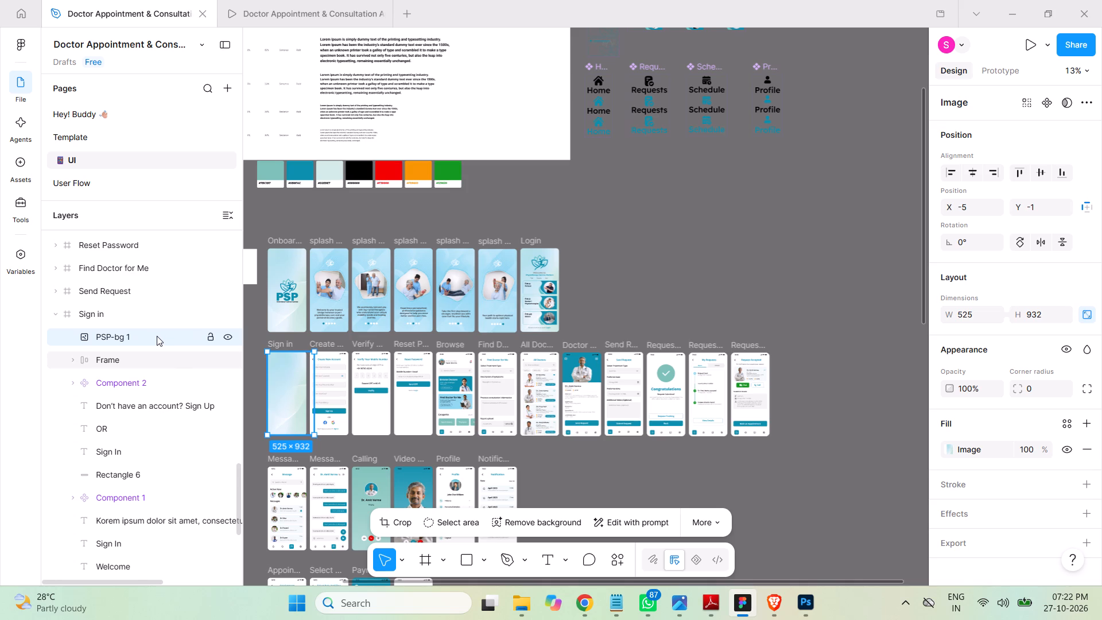
Send PSP-bg 1 to the bottom of the Sign in frame's layer stack, beneath the iPhone Status bar.
scroll(157, 334, "down", 1)
left_click_drag(143, 266, 139, 395)
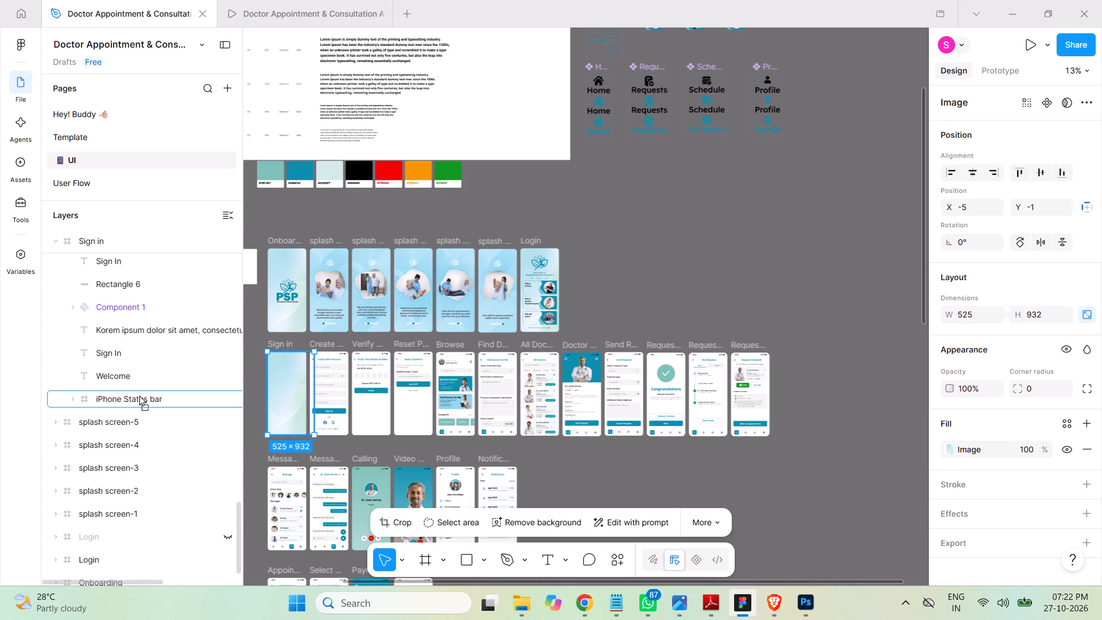
left_click_drag(139, 395, 137, 382)
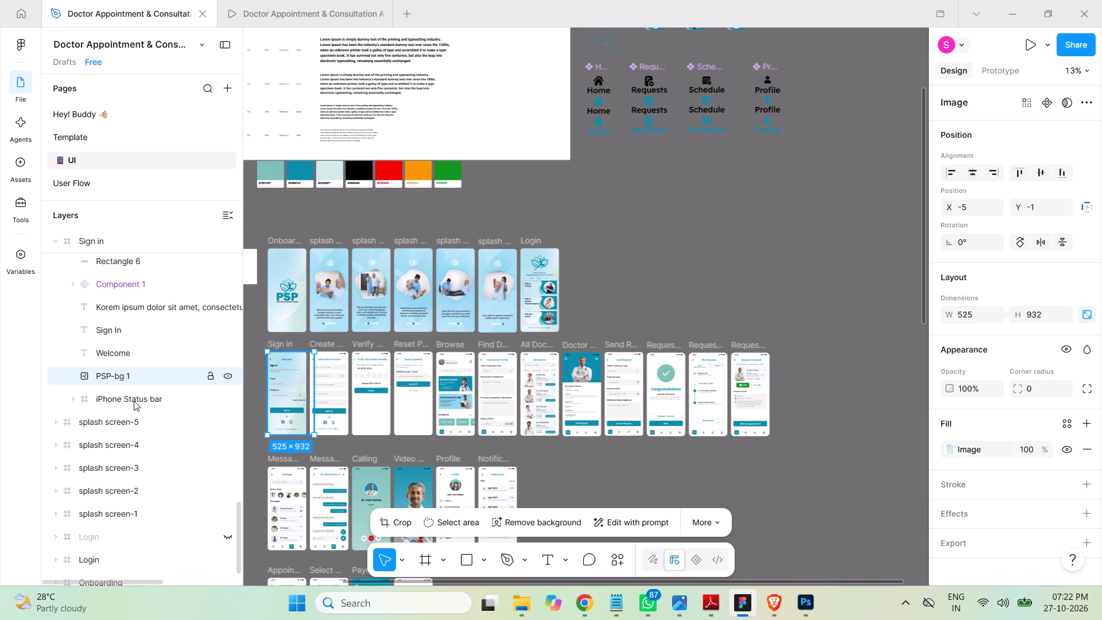
left_click_drag(132, 397, 133, 365)
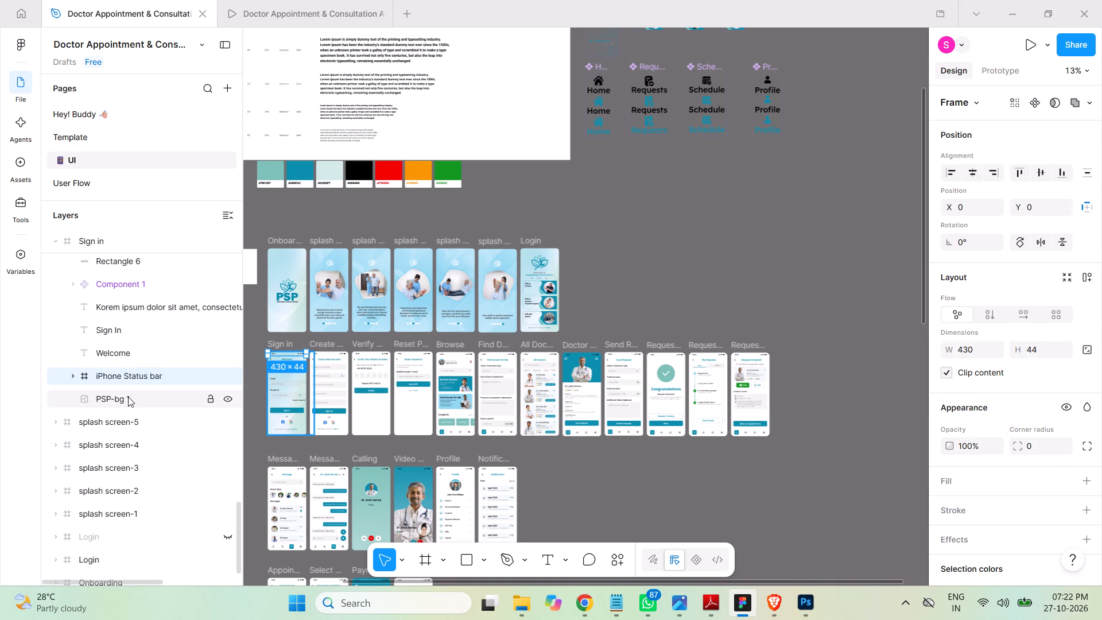
Set the image fill opacity of the Sign in frame's PSP-bg 1 background to 50%.
left_click(126, 402)
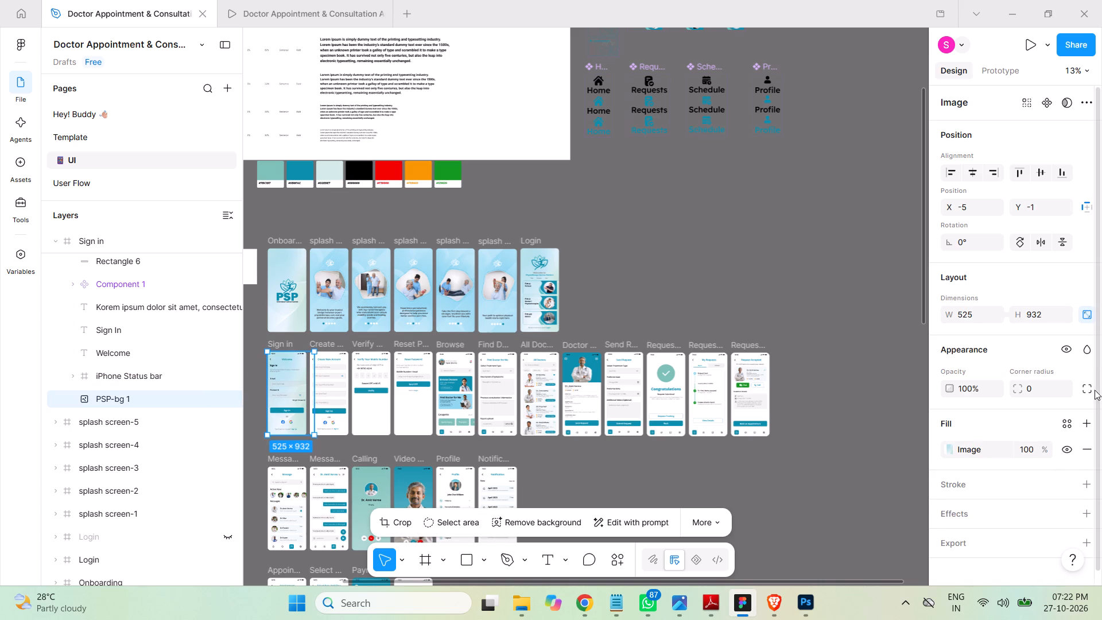
left_click(1035, 448)
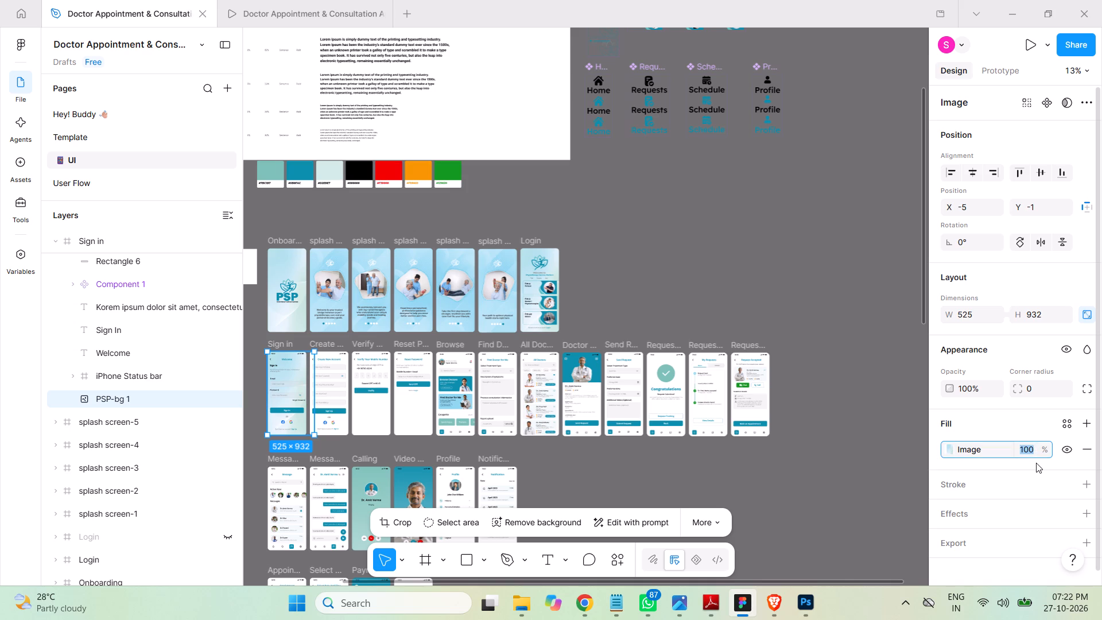
type("50")
key("Return")
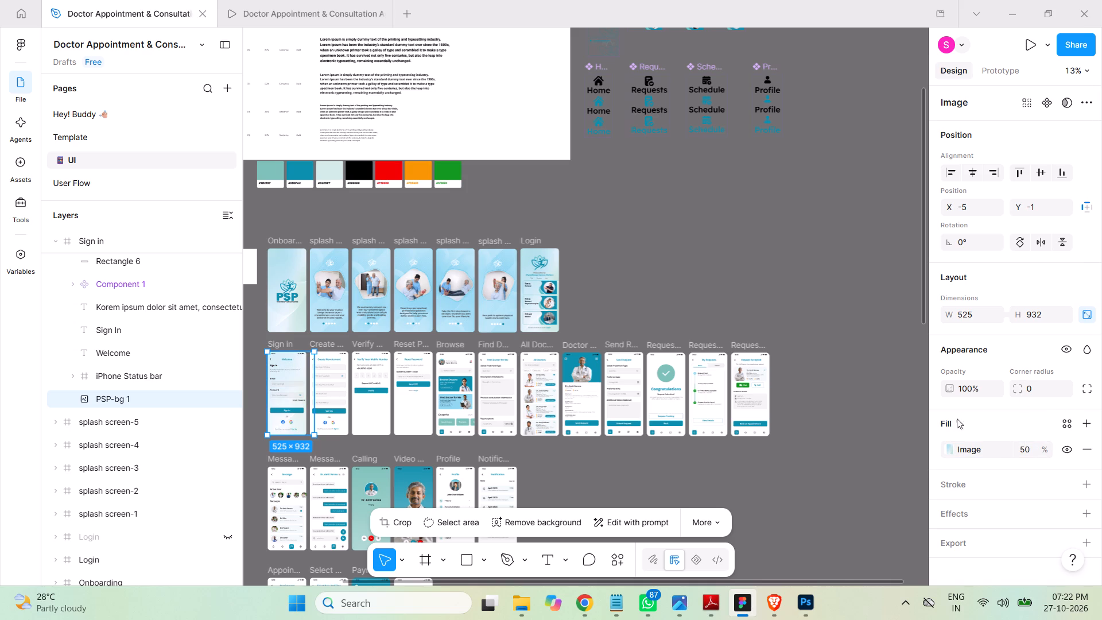
left_click(776, 304)
Copy Sign in's PSP-bg 1, reorder the Create new account frame to just above Sign in in the layer order, and paste the background into it.
key("z")
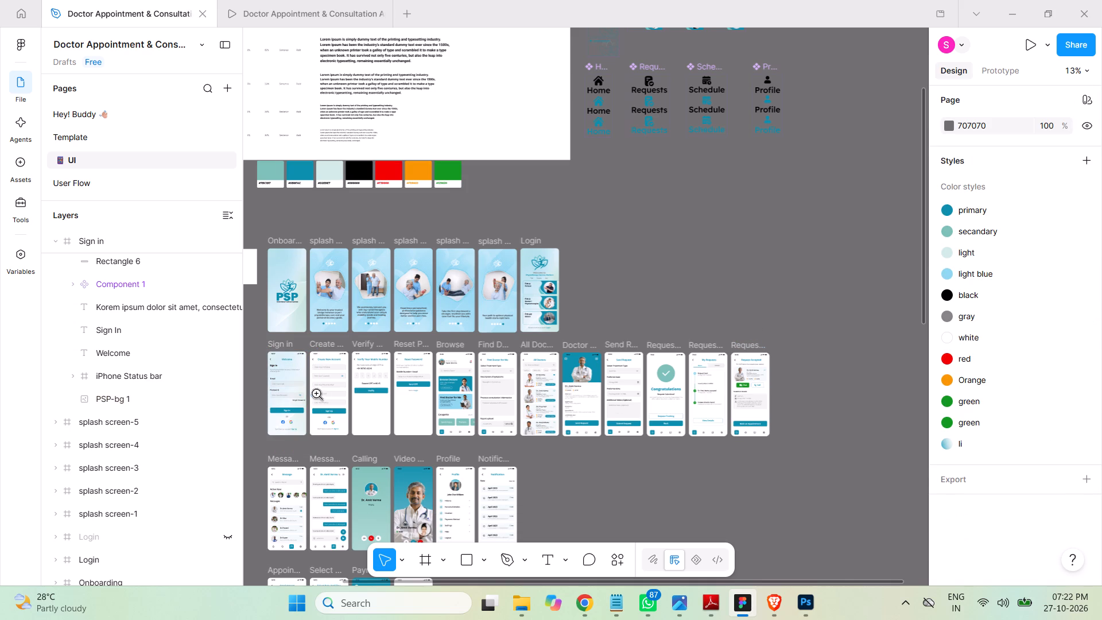
key("z")
key("z")
key("z")
key("z")
key("z")
key("z")
key("z")
key("z")
key("z")
key("z")
key("z")
key("z")
key("z")
key("z")
key("z")
key("z")
key("z")
key("z")
key("z")
key("z")
left_click_drag(262, 347, 319, 433)
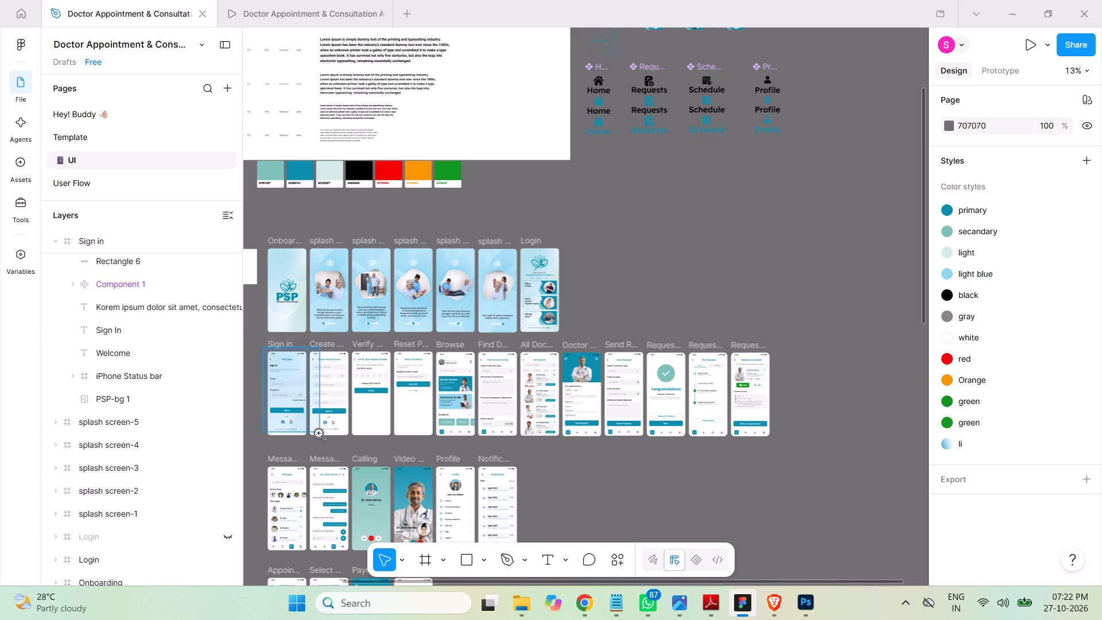
left_click_drag(319, 433, 317, 444)
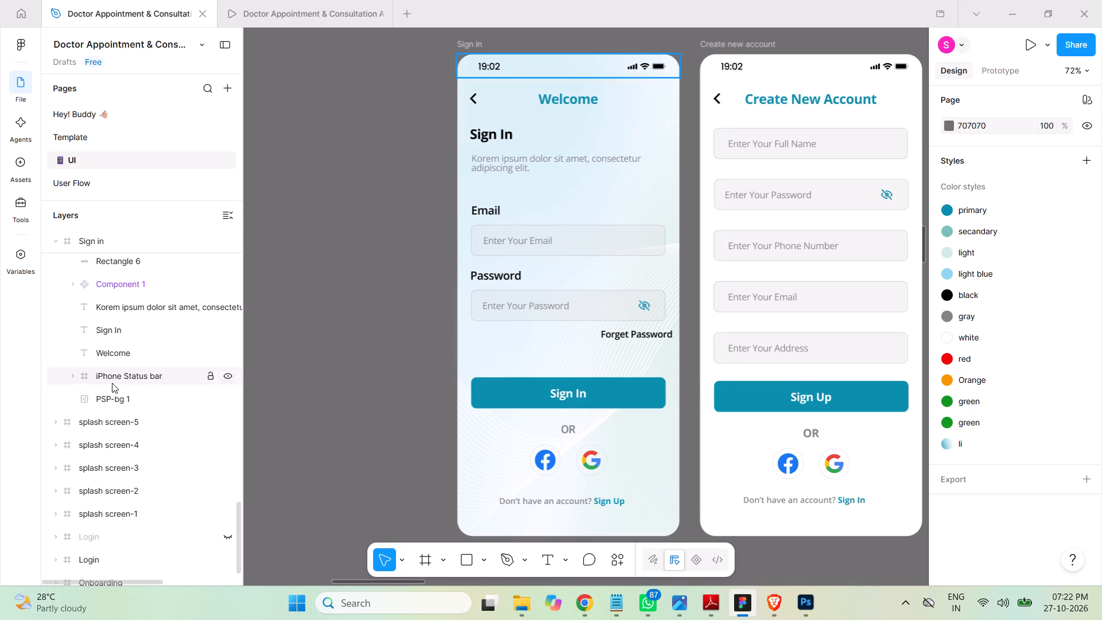
left_click(118, 397)
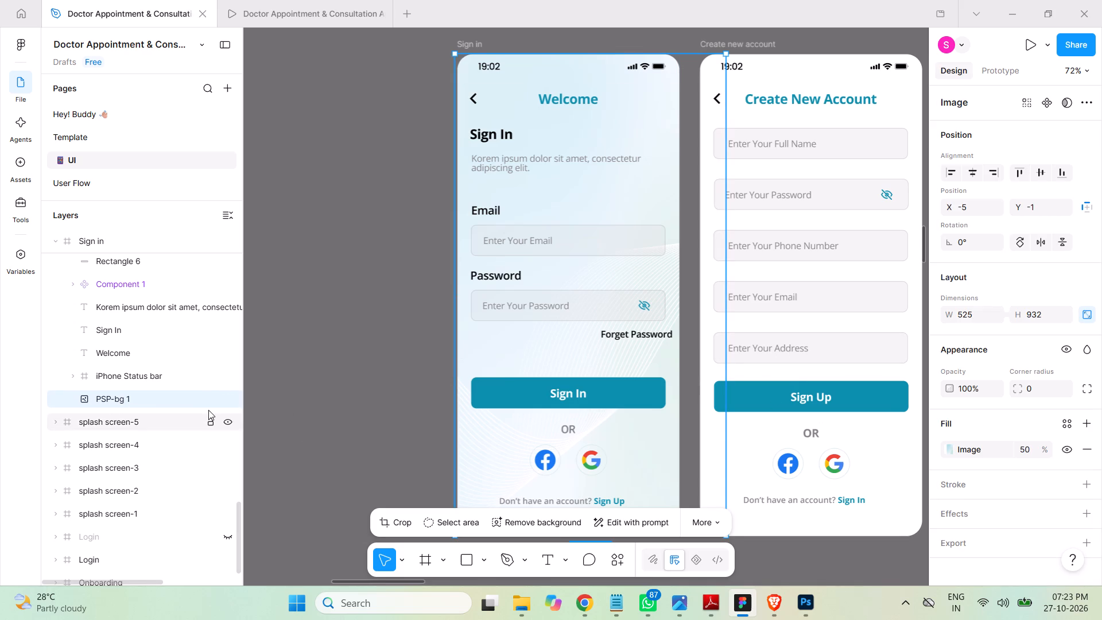
key("ctrl+c")
scroll(321, 325, "up", 2)
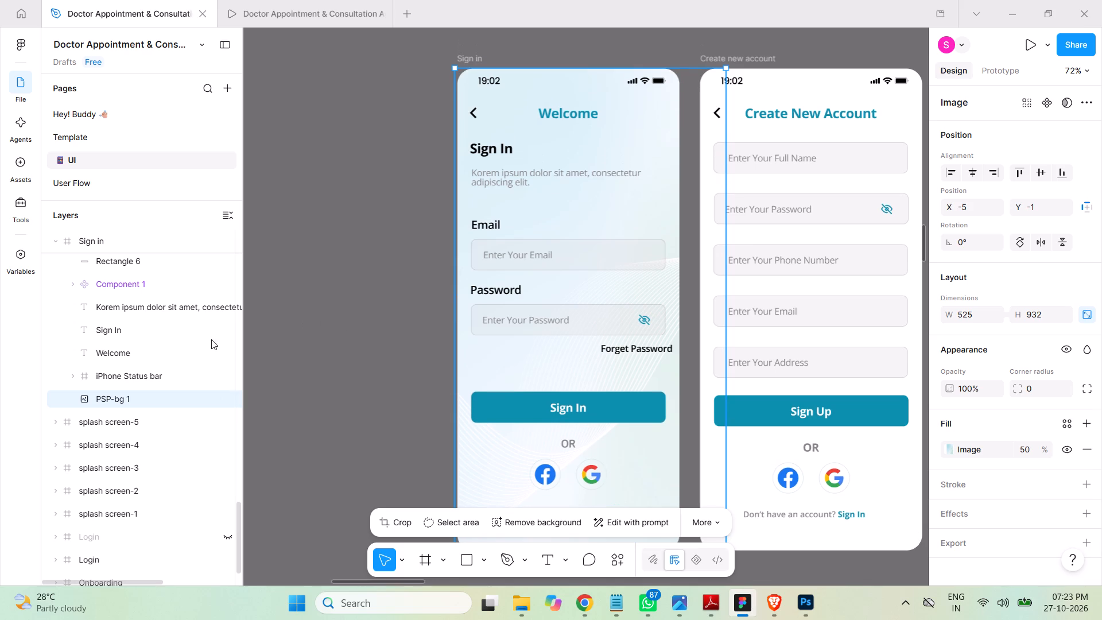
scroll(162, 371, "down", 2)
scroll(162, 370, "up", 3)
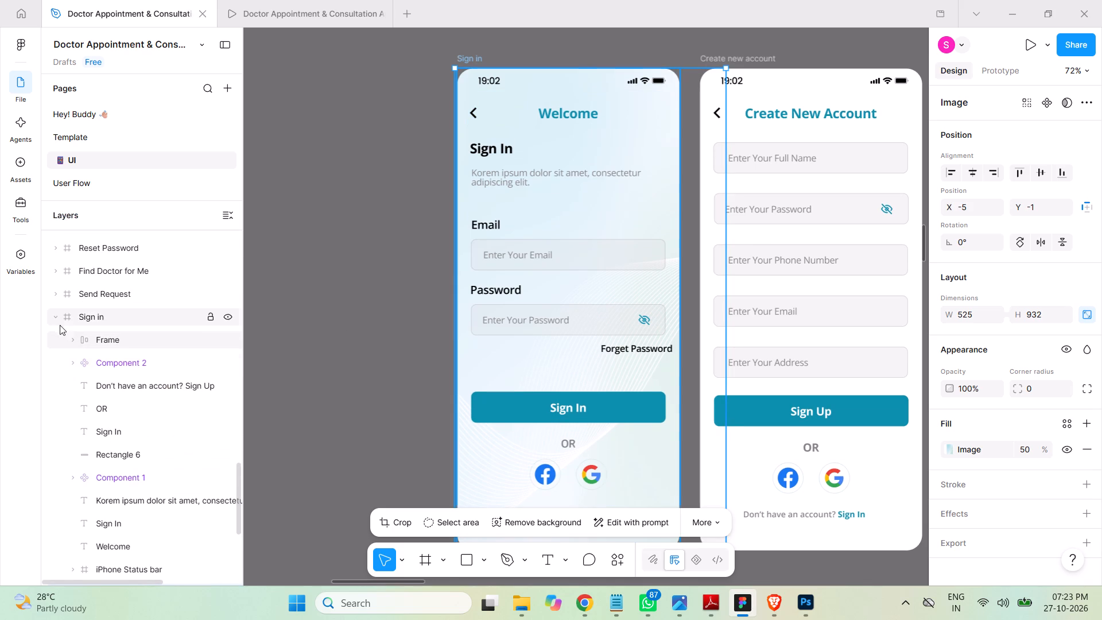
left_click(59, 317)
left_click(89, 293)
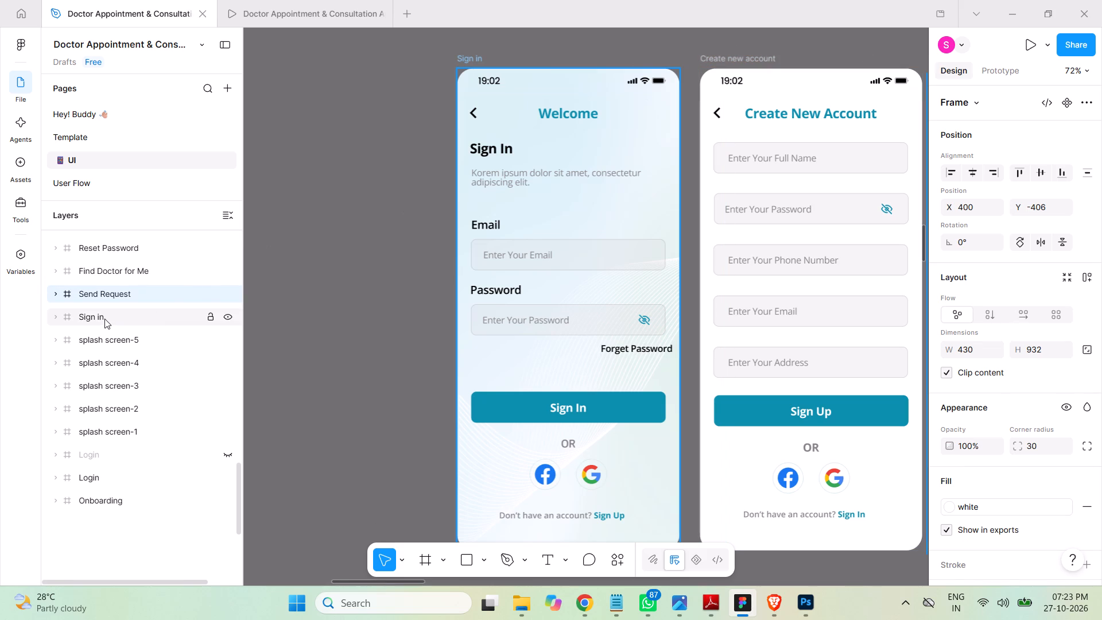
scroll(140, 322, "up", 1)
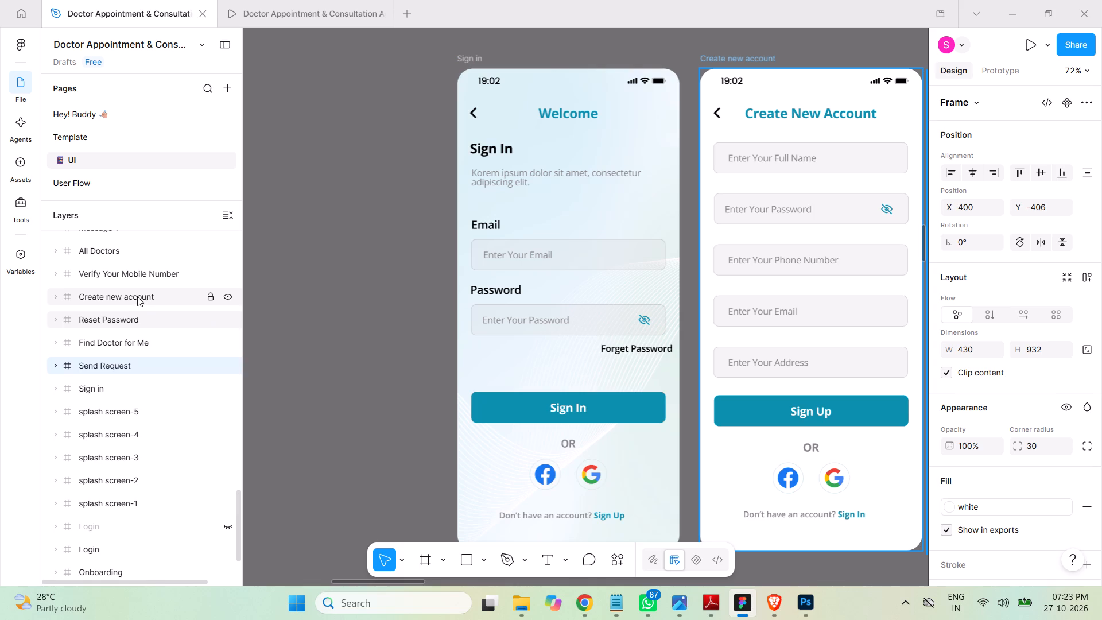
left_click(137, 296)
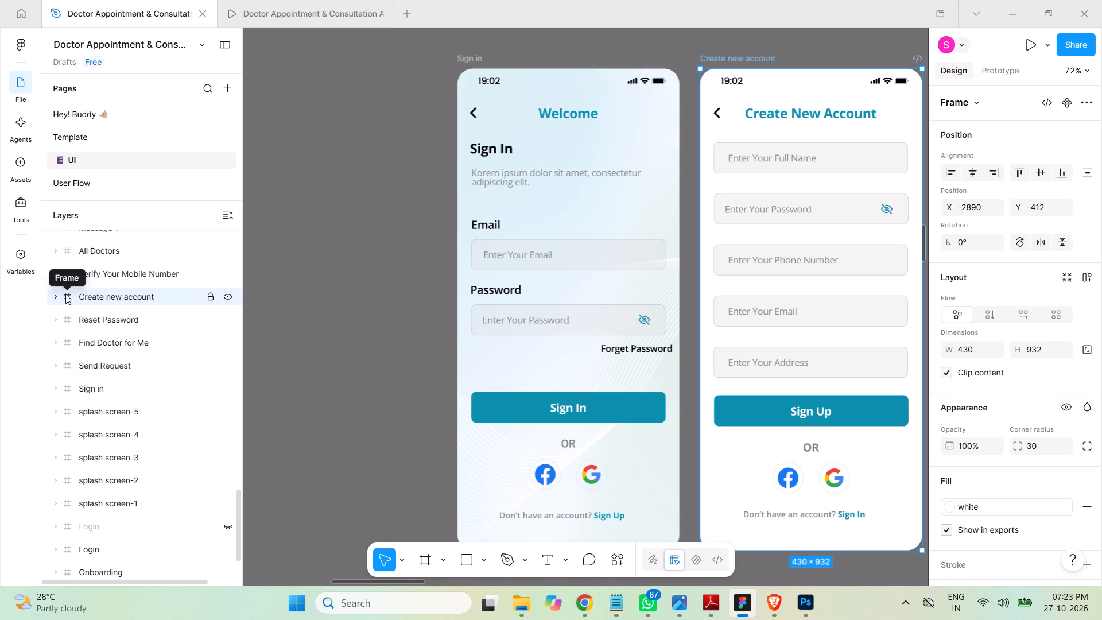
left_click_drag(65, 294, 69, 381)
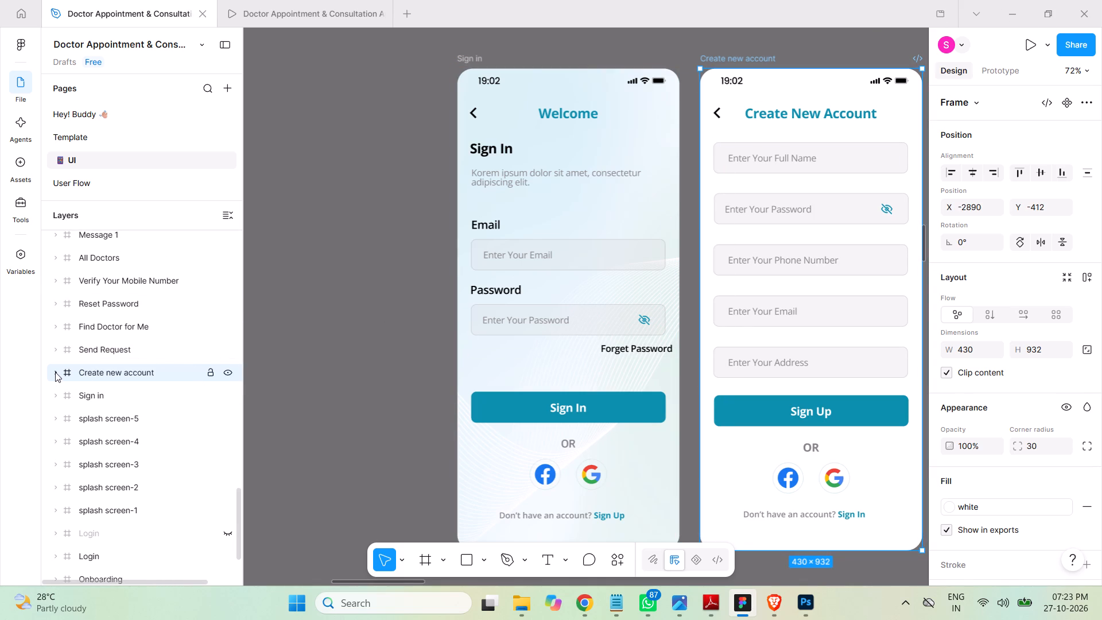
key("ctrl+v")
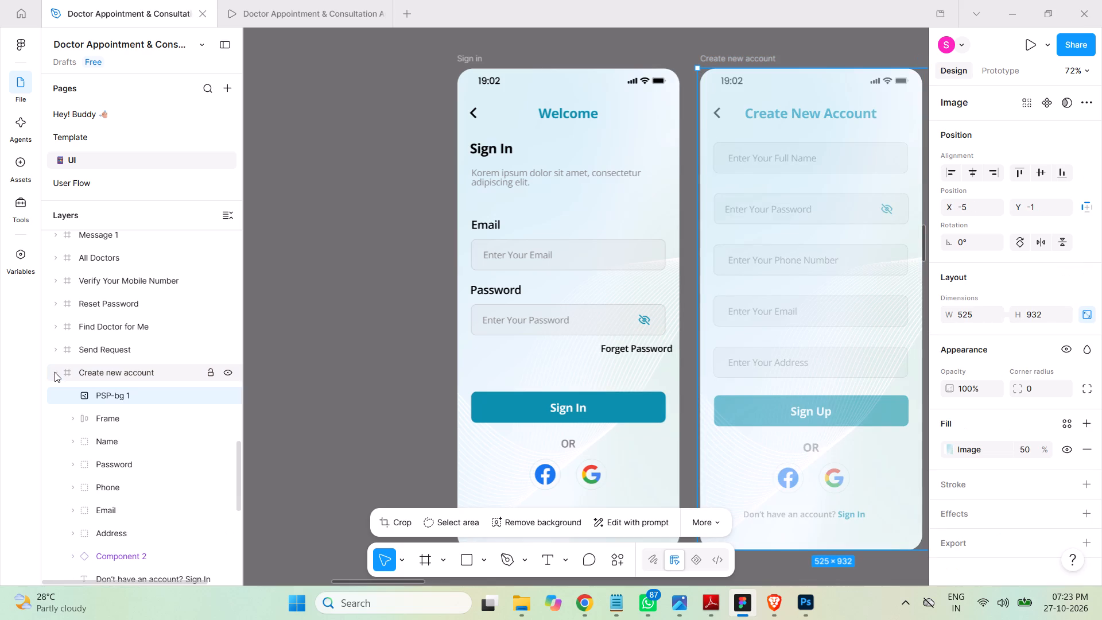
Send PSP-bg 1 to the bottom of the Create new account layer stack, beneath the iPhone Status bar, and save the file.
scroll(165, 328, "up", 2)
scroll(165, 328, "down", 4)
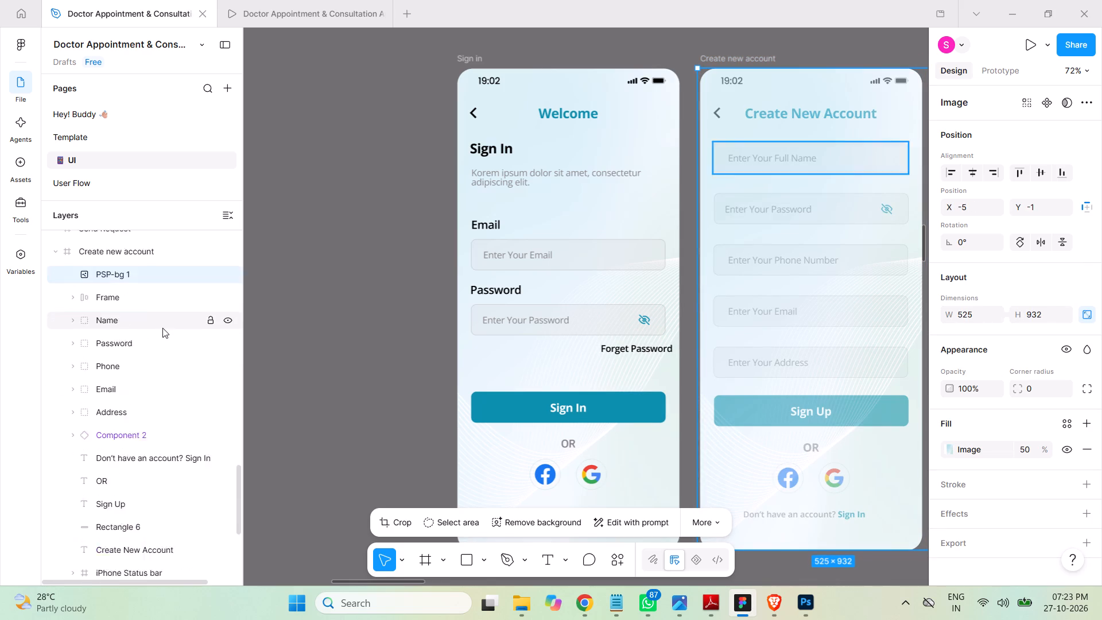
scroll(164, 299, "up", 1)
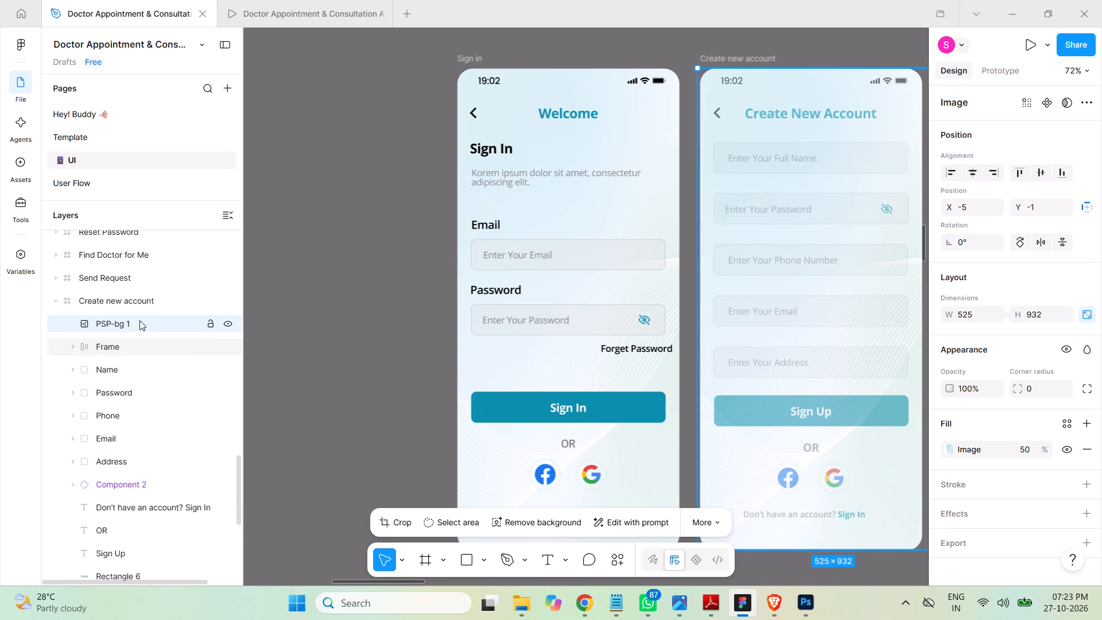
left_click_drag(139, 320, 119, 507)
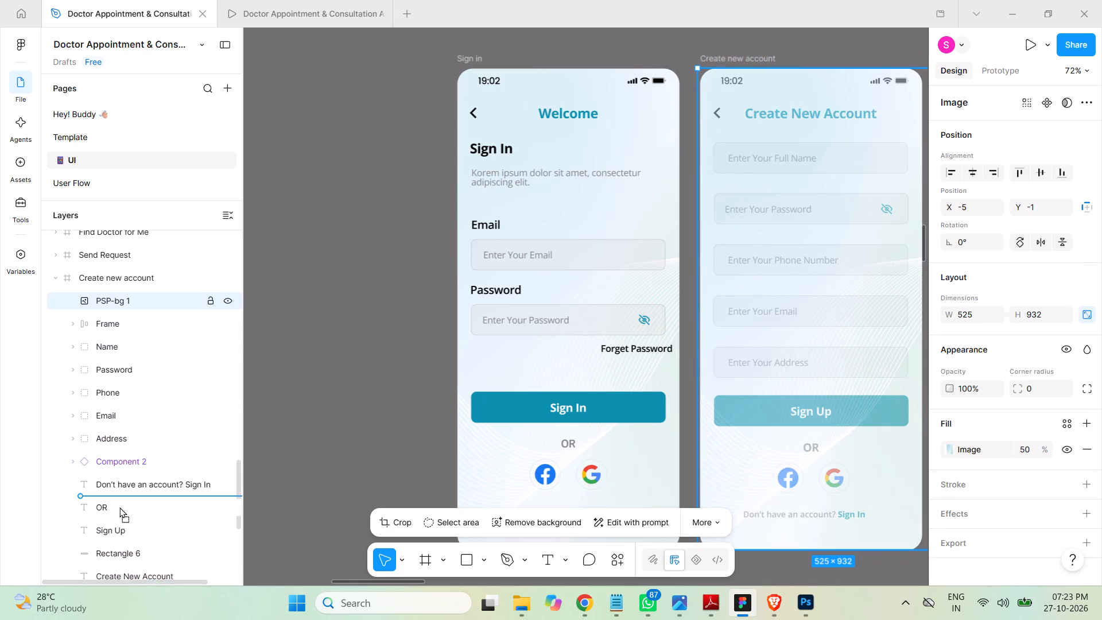
left_click_drag(119, 507, 129, 443)
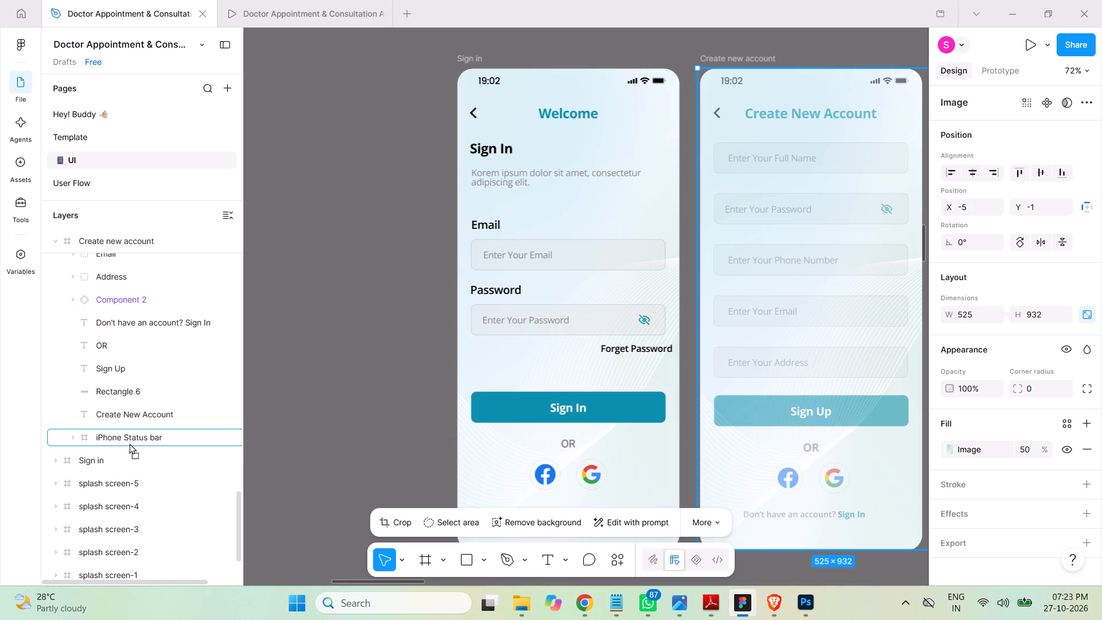
left_click_drag(129, 443, 126, 424)
left_click(109, 437)
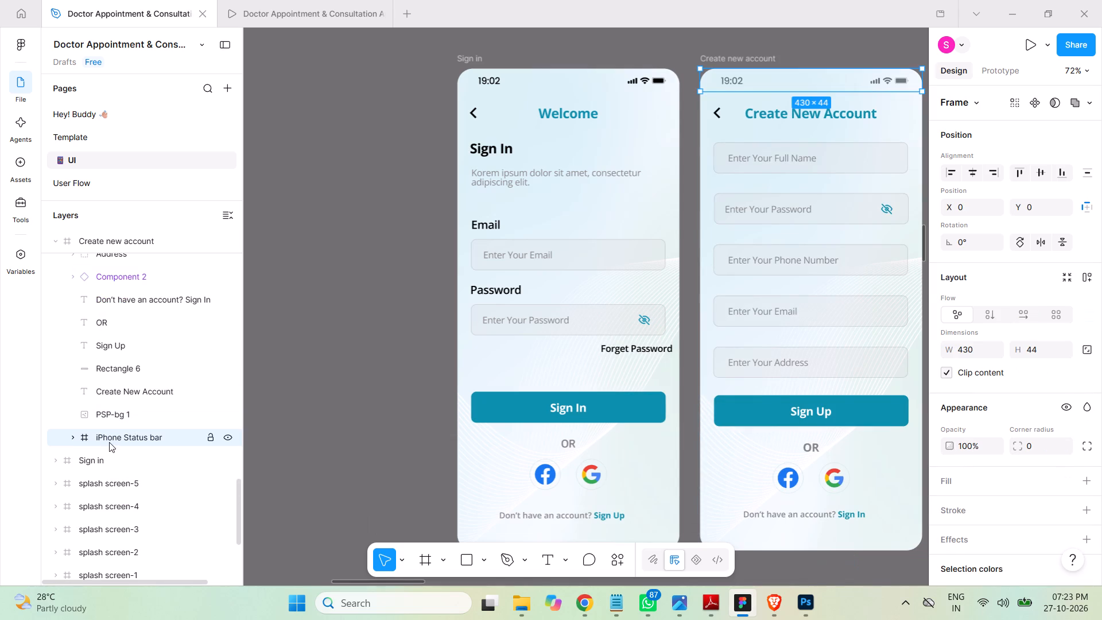
left_click_drag(111, 439, 114, 405)
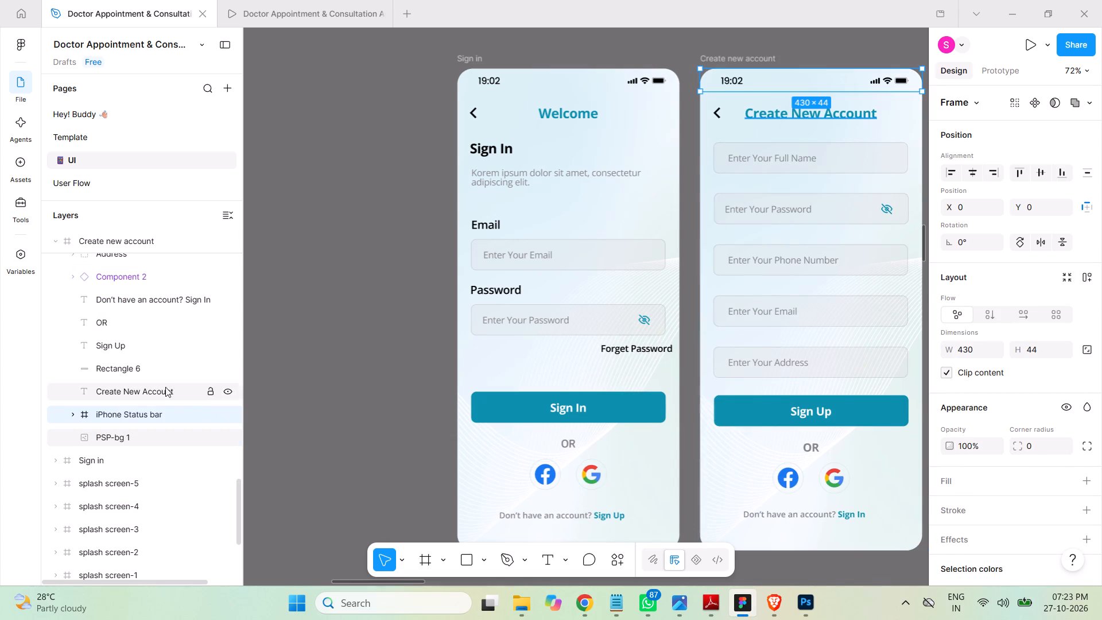
left_click(350, 211)
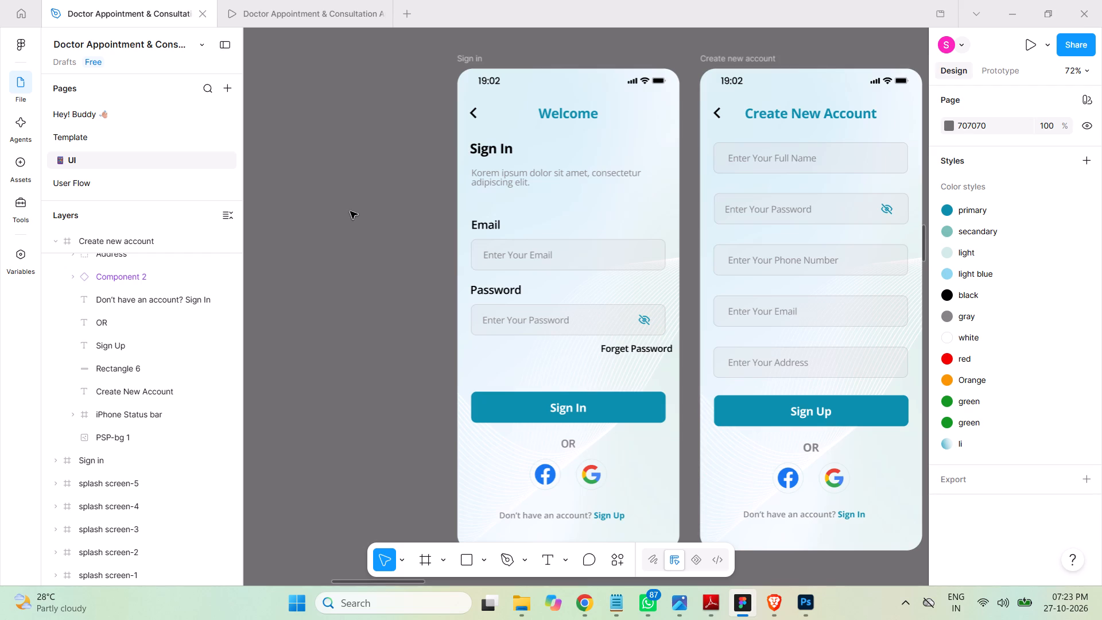
key("ctrl+s")
Collapse the Create new account frame's layers and reorder the Verify Your Mobile Number frame to just above it in the layer order.
scroll(136, 358, "up", 1)
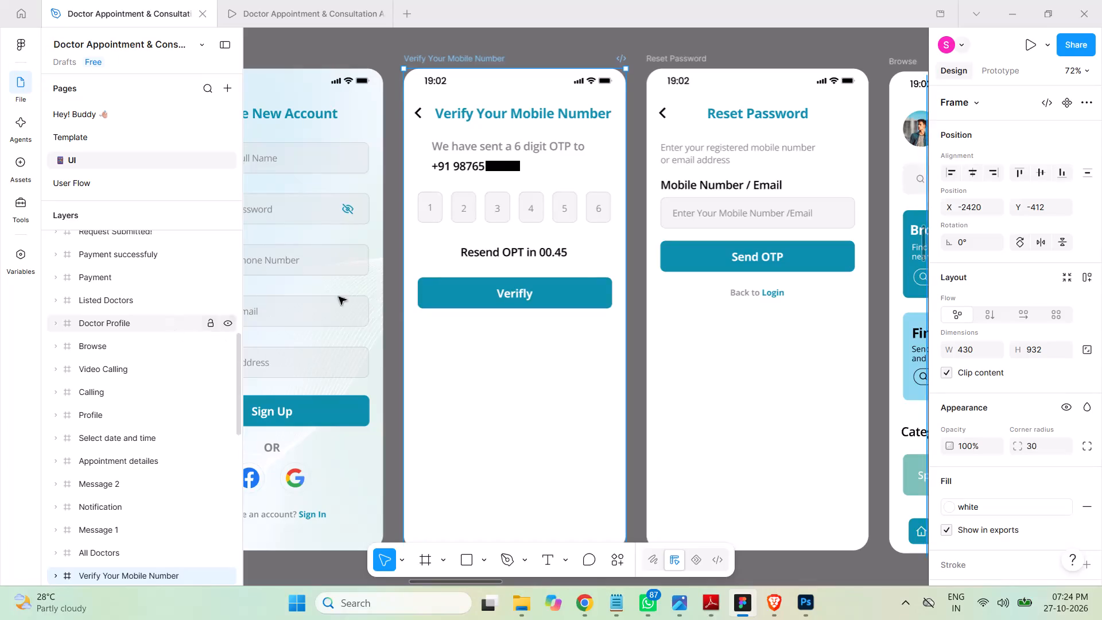
left_click(315, 71)
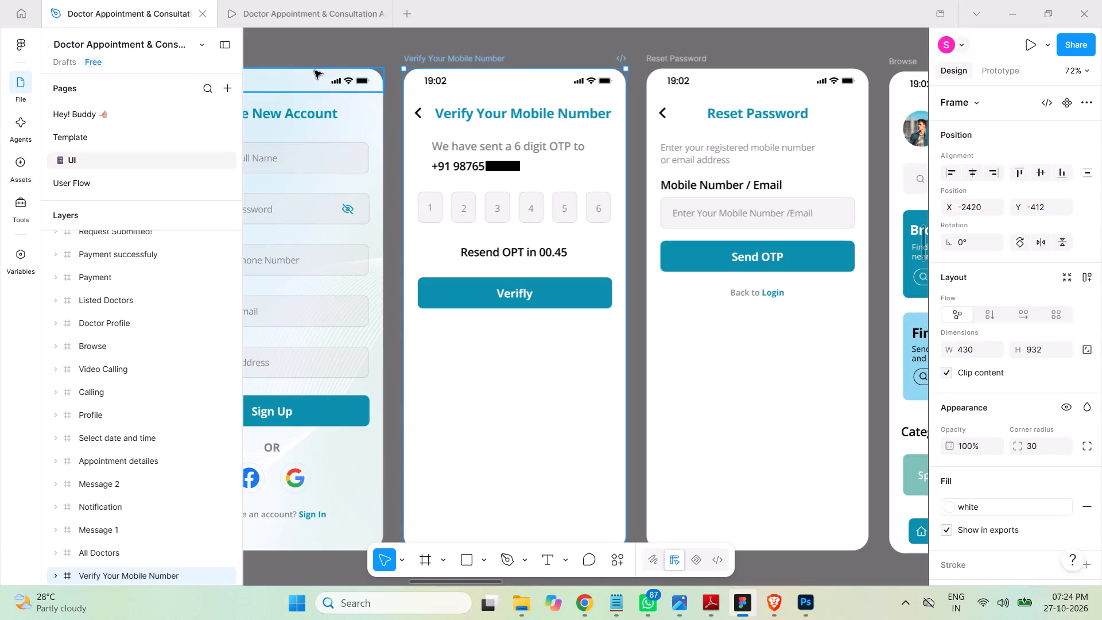
scroll(109, 370, "up", 1)
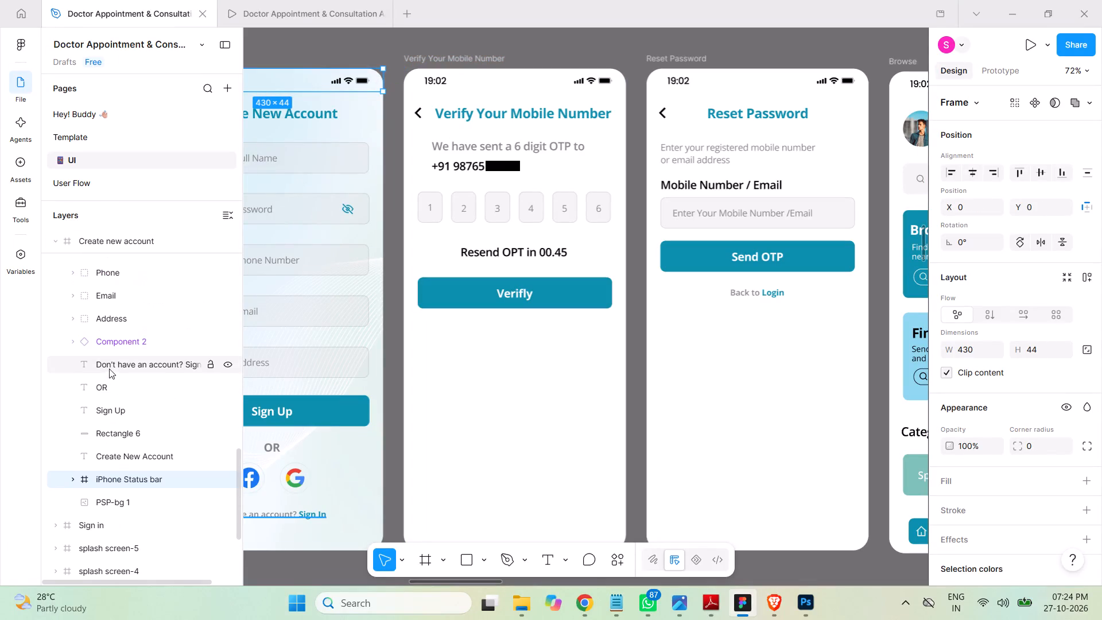
scroll(108, 360, "up", 8)
scroll(122, 370, "down", 2)
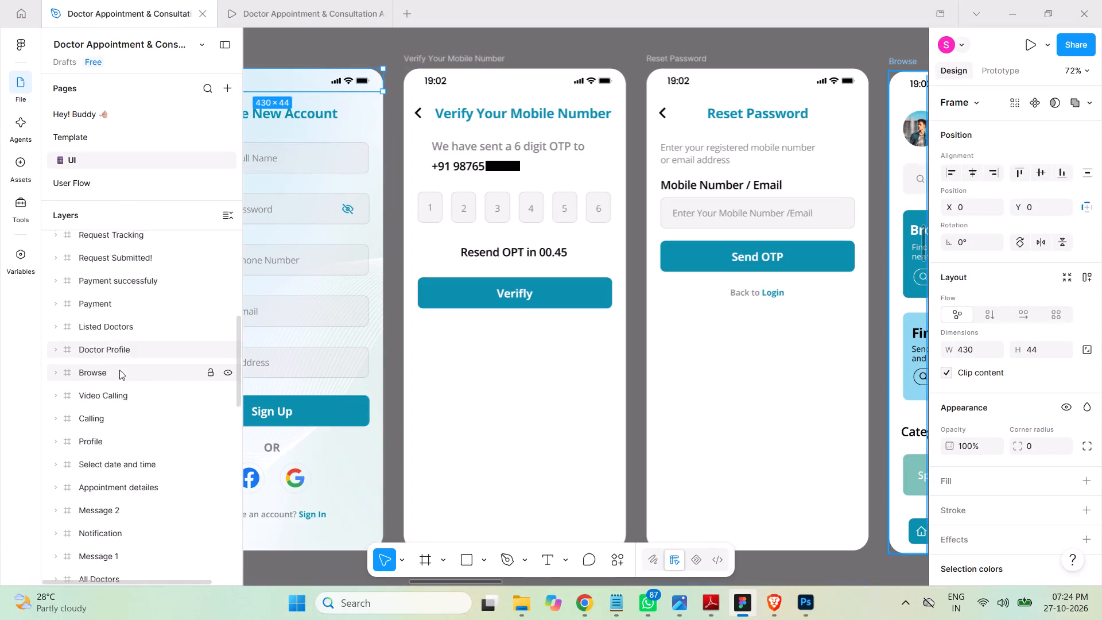
scroll(120, 366, "down", 1)
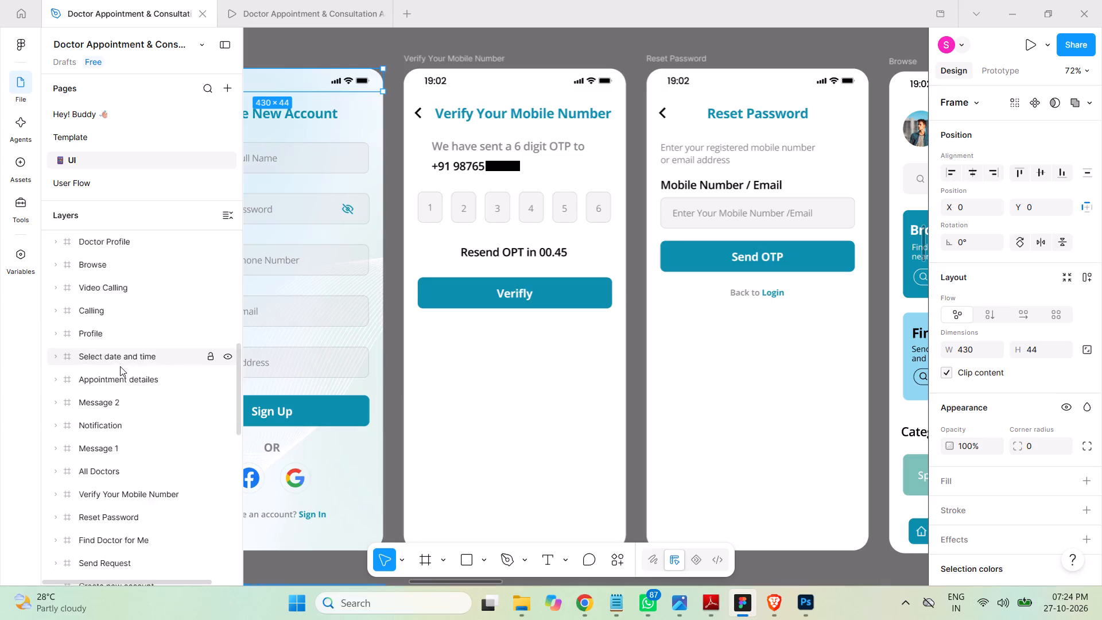
scroll(120, 366, "down", 2)
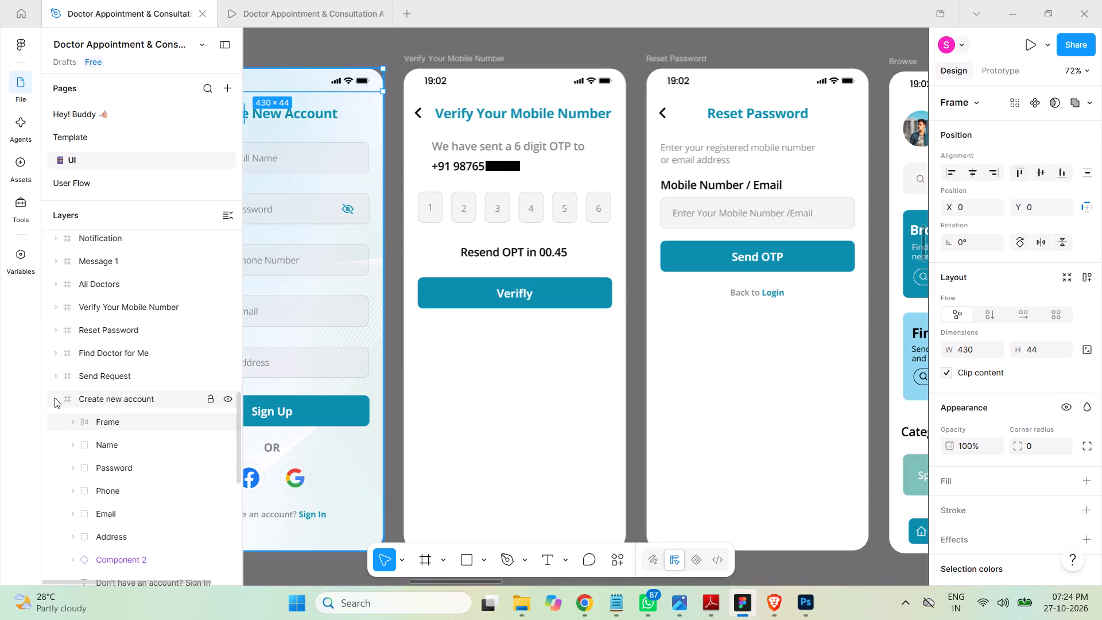
left_click(55, 398)
left_click(68, 304)
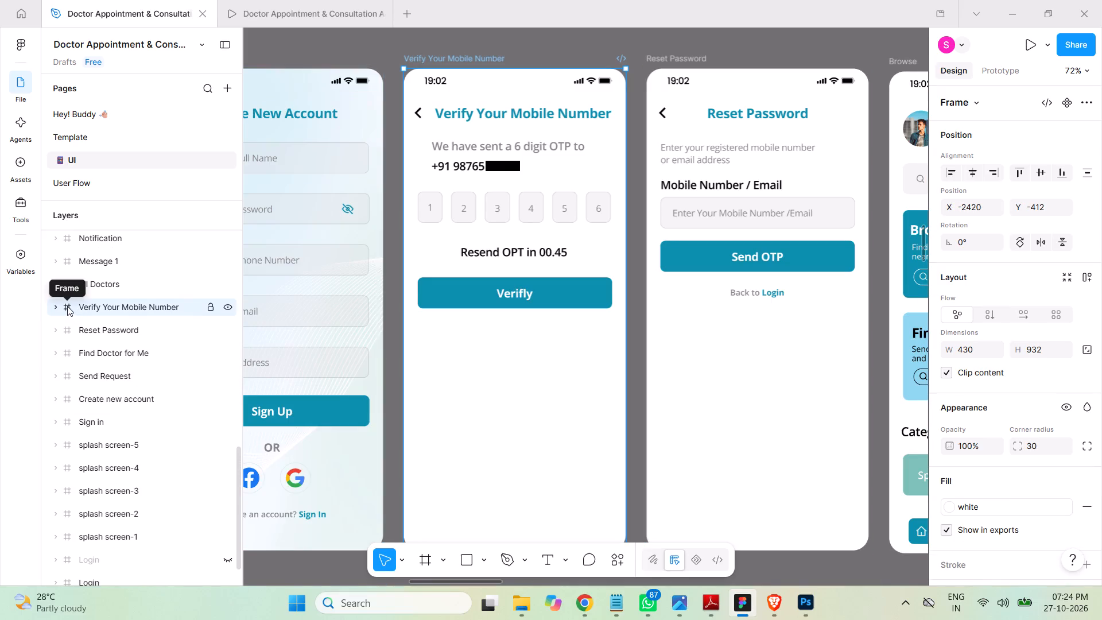
left_click_drag(67, 306, 67, 334)
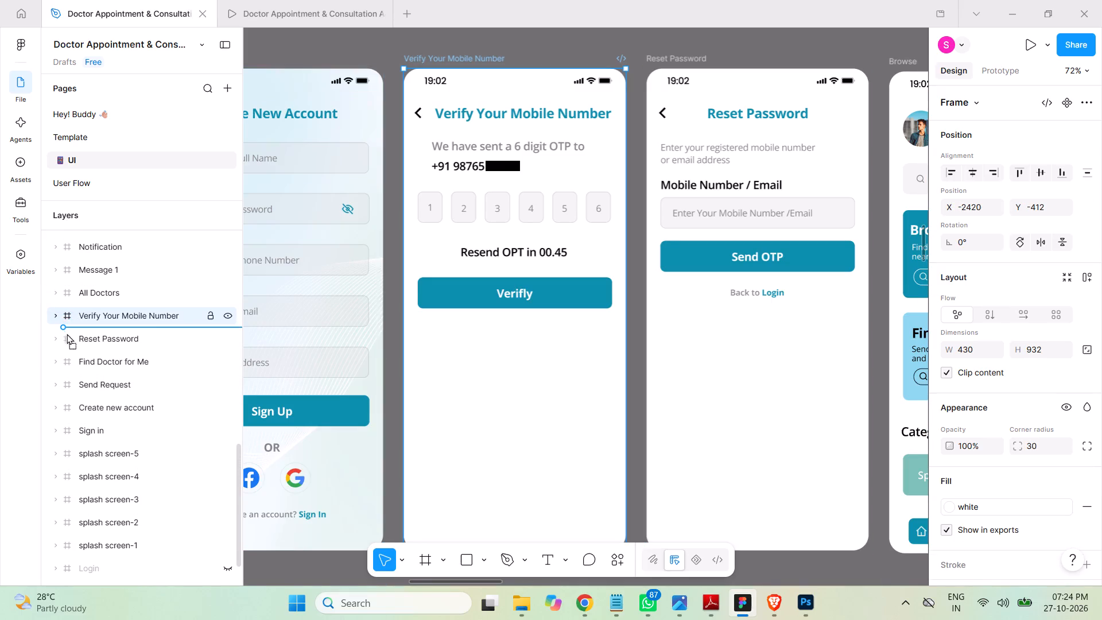
left_click_drag(67, 334, 71, 395)
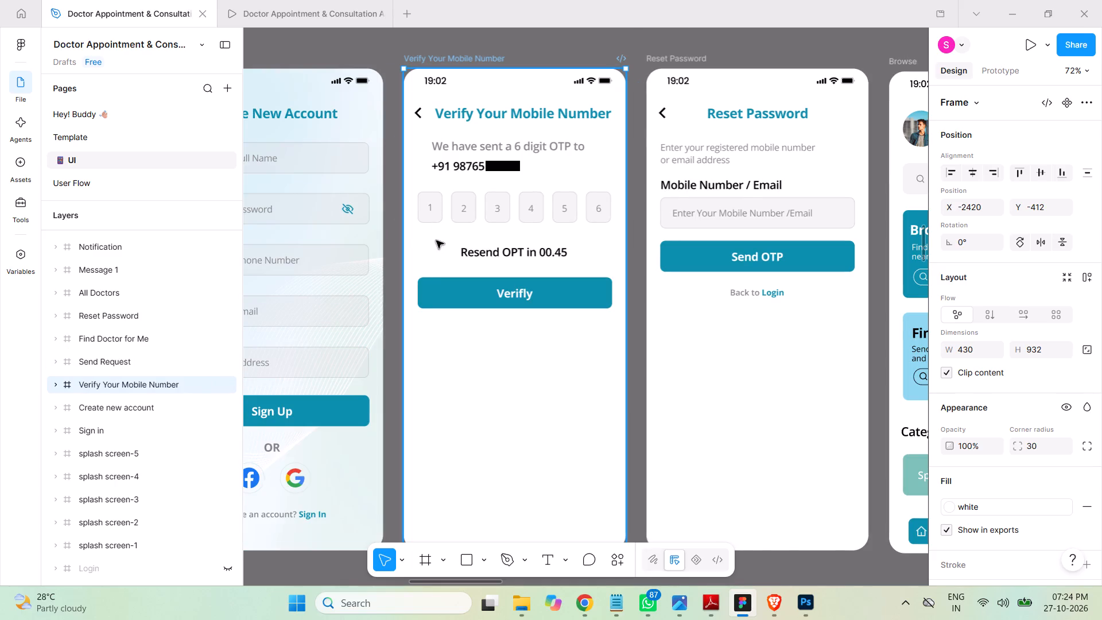
Paste PSP-bg 1 into the Verify Your Mobile Number frame, move it beneath the title text layer, and select the iPhone Status bar.
key("ctrl+v")
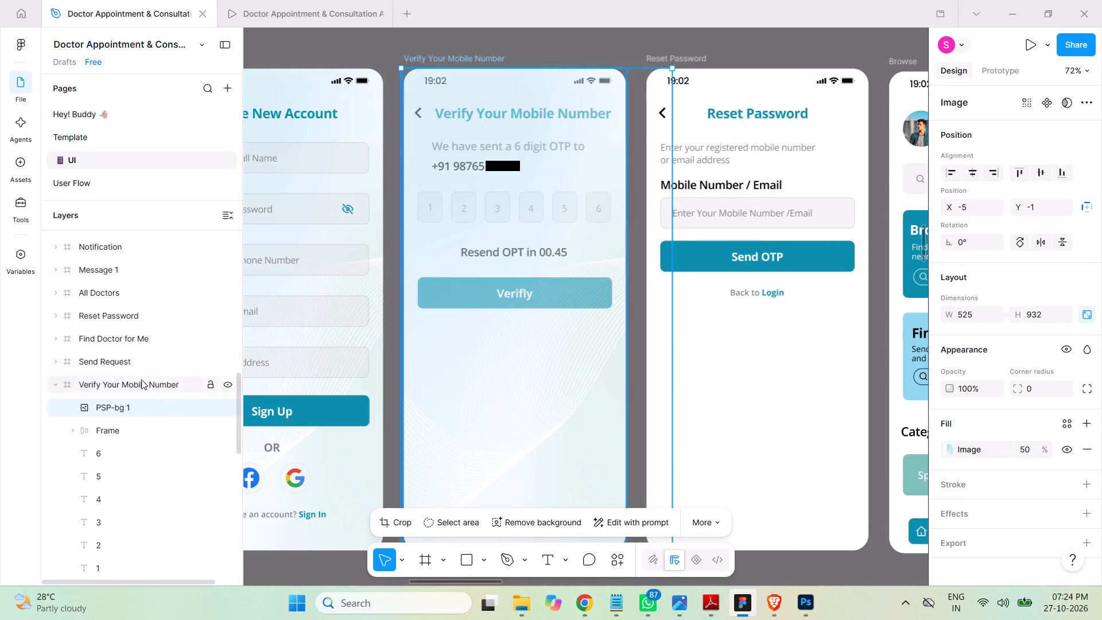
scroll(170, 307, "down", 1)
scroll(164, 304, "up", 1)
scroll(164, 328, "down", 1)
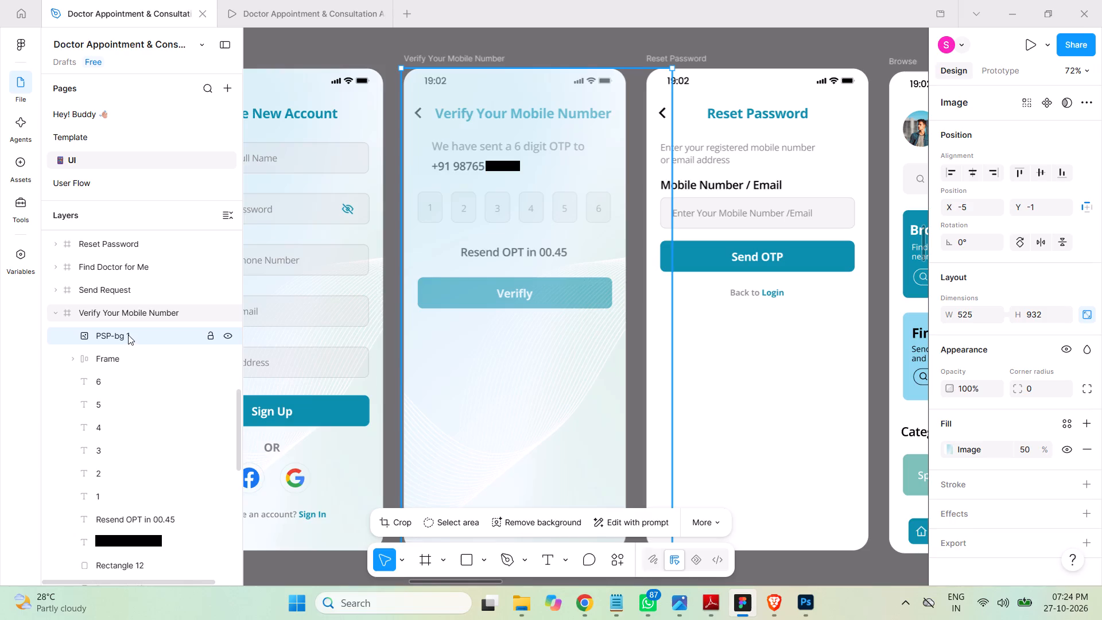
left_click_drag(128, 335, 111, 491)
left_click_drag(111, 491, 108, 517)
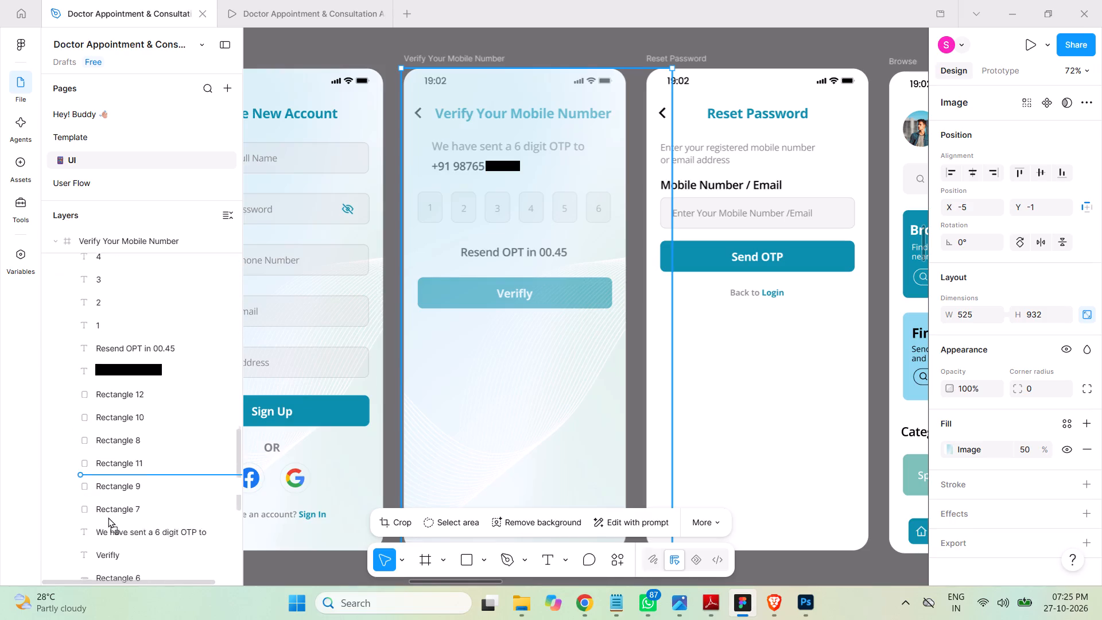
left_click_drag(108, 517, 113, 441)
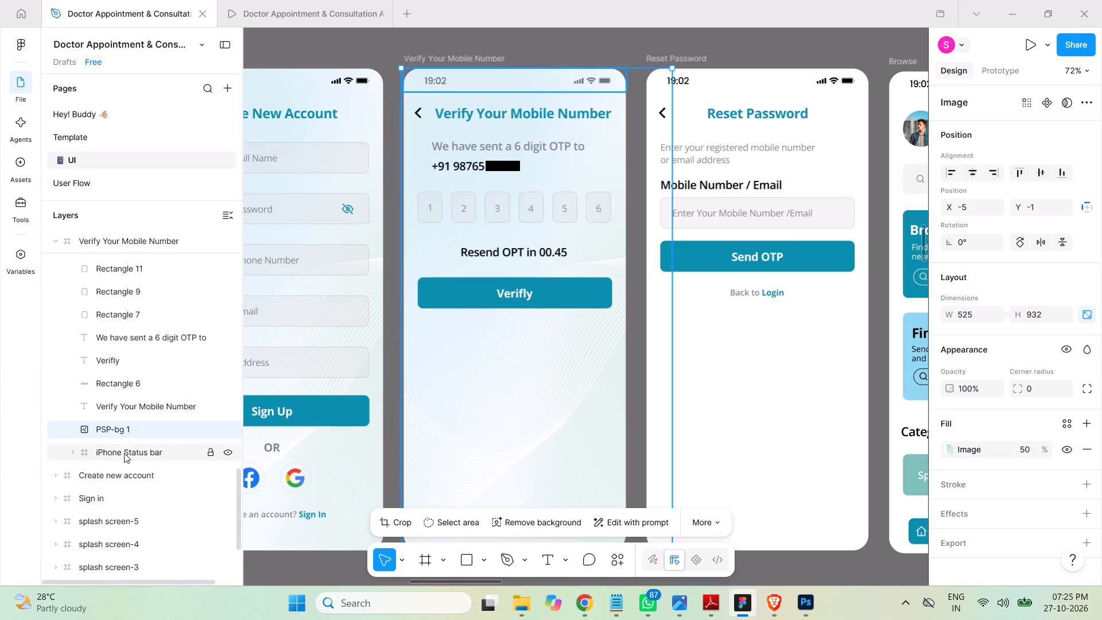
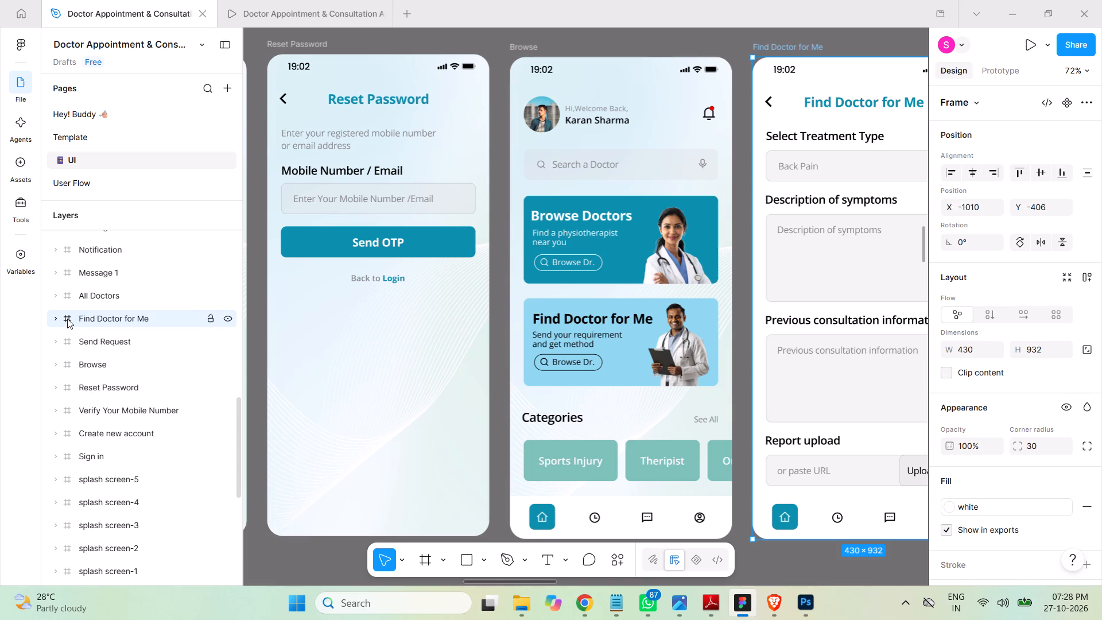
Reorder the Find Doctor for Me frame to just above Browse in the layer order and paste the PSP-bg 1 background into it.
left_click_drag(67, 319, 67, 342)
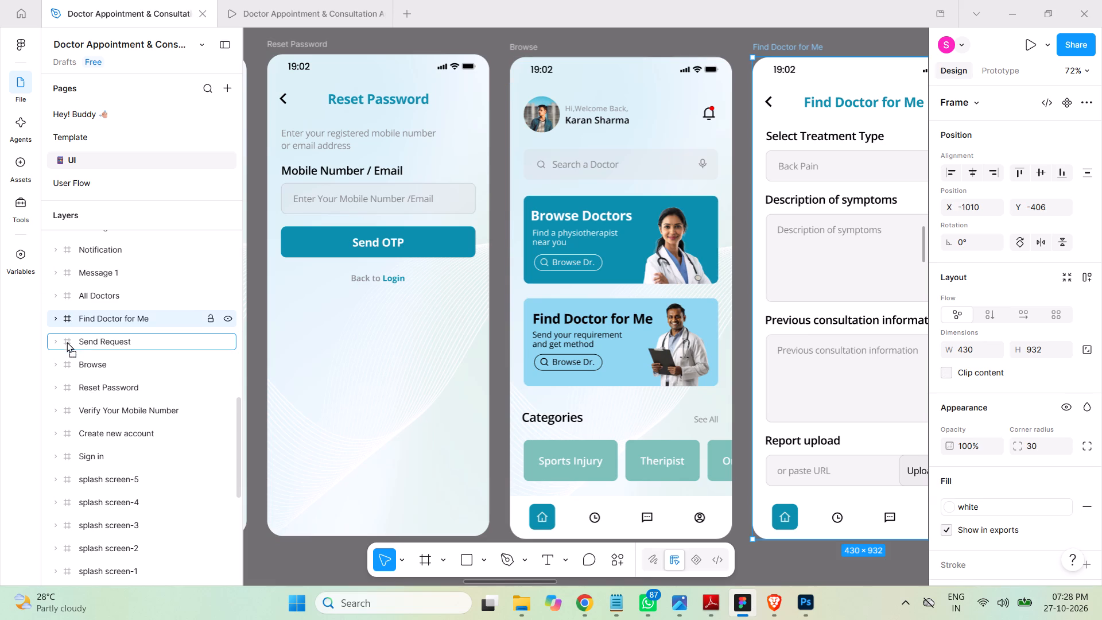
left_click_drag(67, 342, 67, 351)
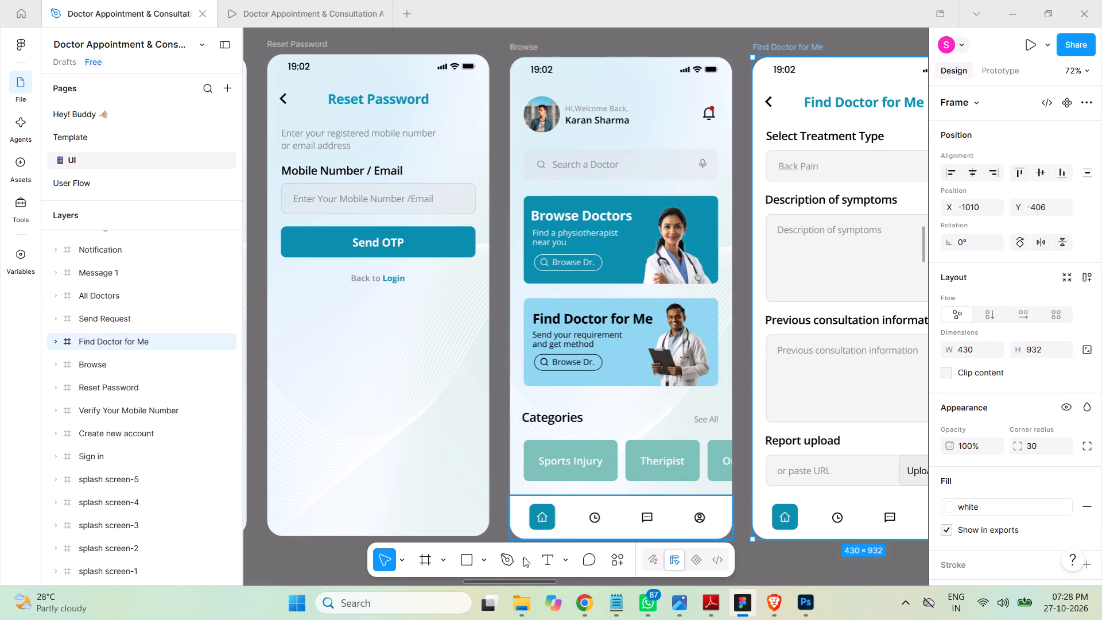
left_click_drag(522, 582, 577, 595)
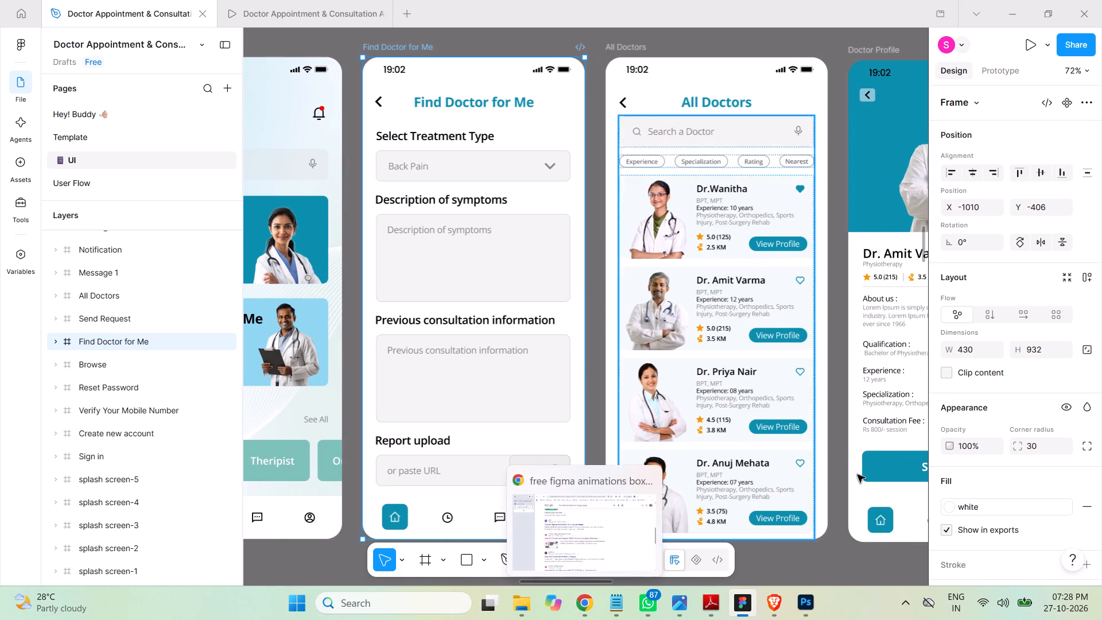
key("ctrl+v")
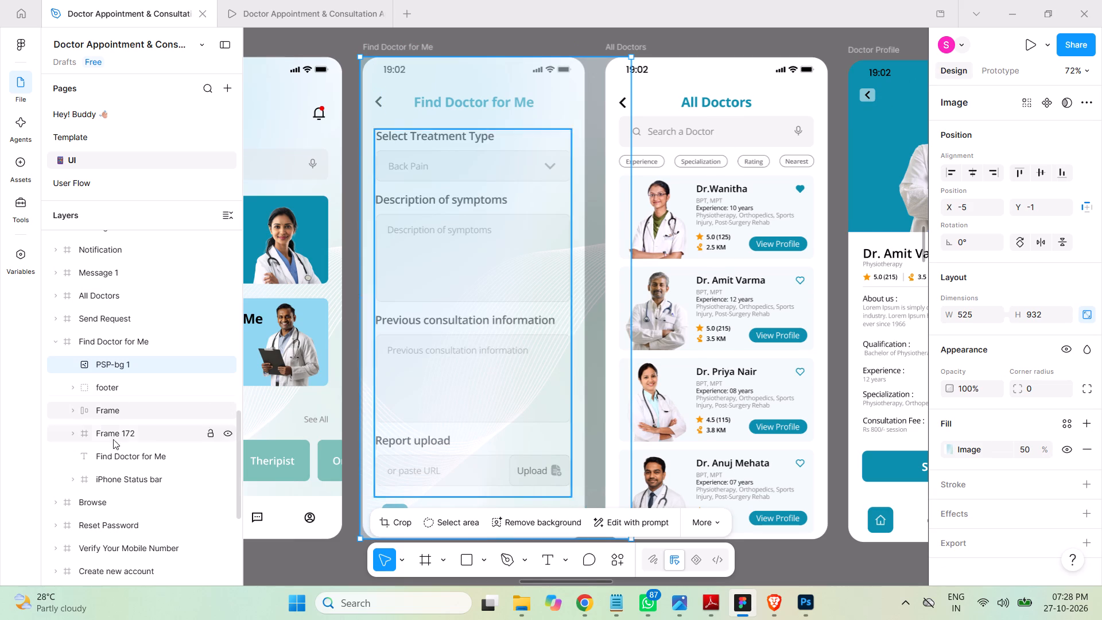
Send PSP-bg 1 to the bottom of the Find Doctor for Me layer stack, beneath the iPhone Status bar, and save the file.
left_click_drag(111, 363, 106, 464)
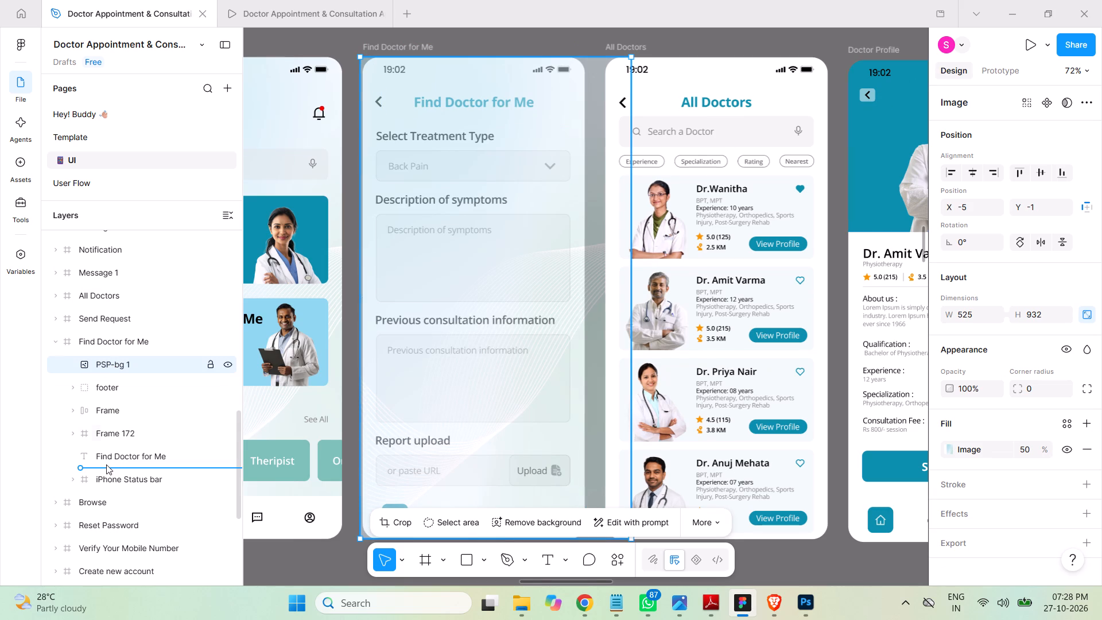
left_click(110, 481)
left_click_drag(85, 480, 86, 473)
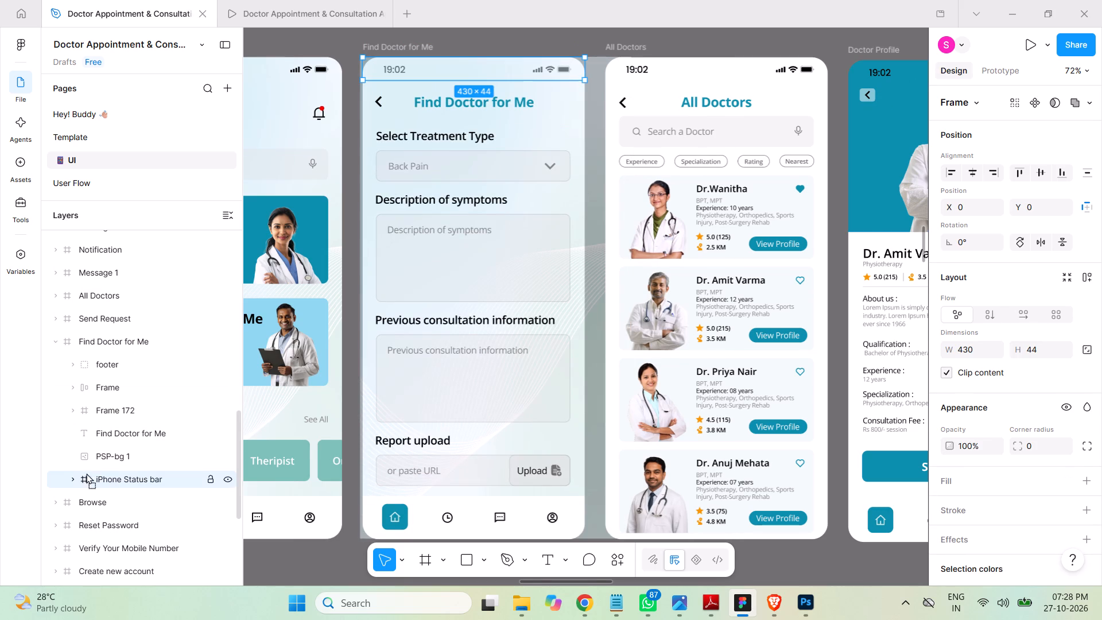
left_click_drag(86, 473, 90, 444)
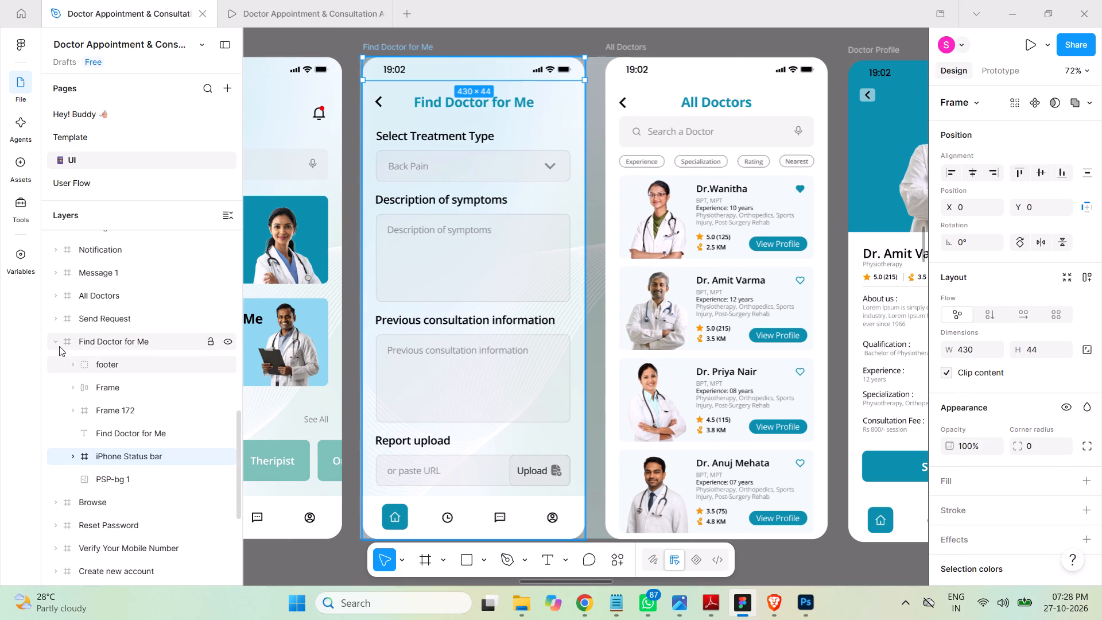
left_click(57, 342)
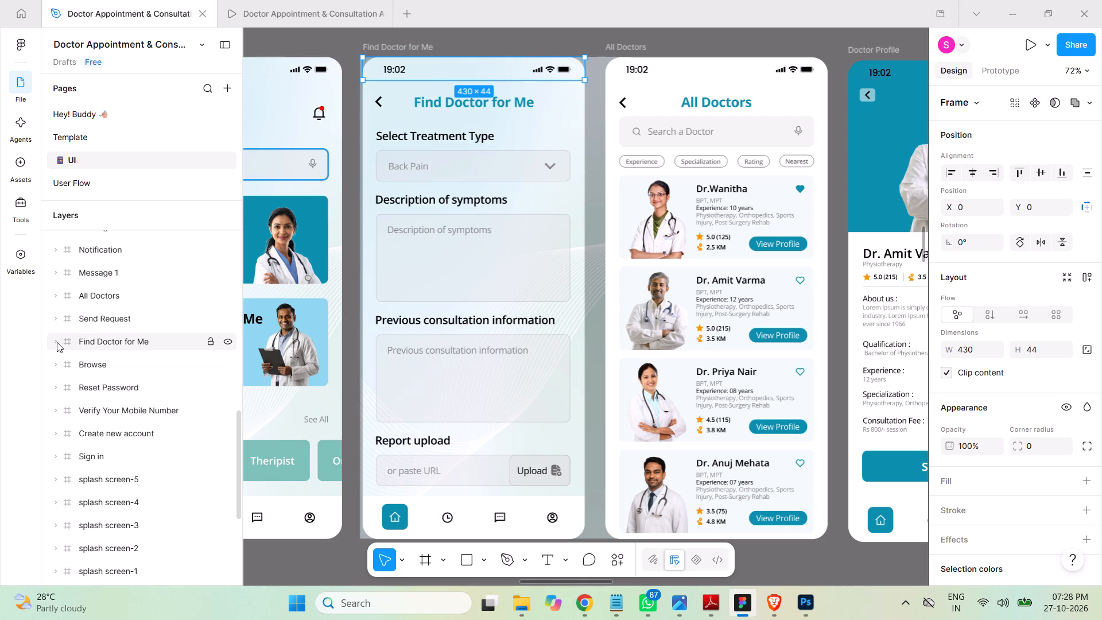
key("ctrl+s")
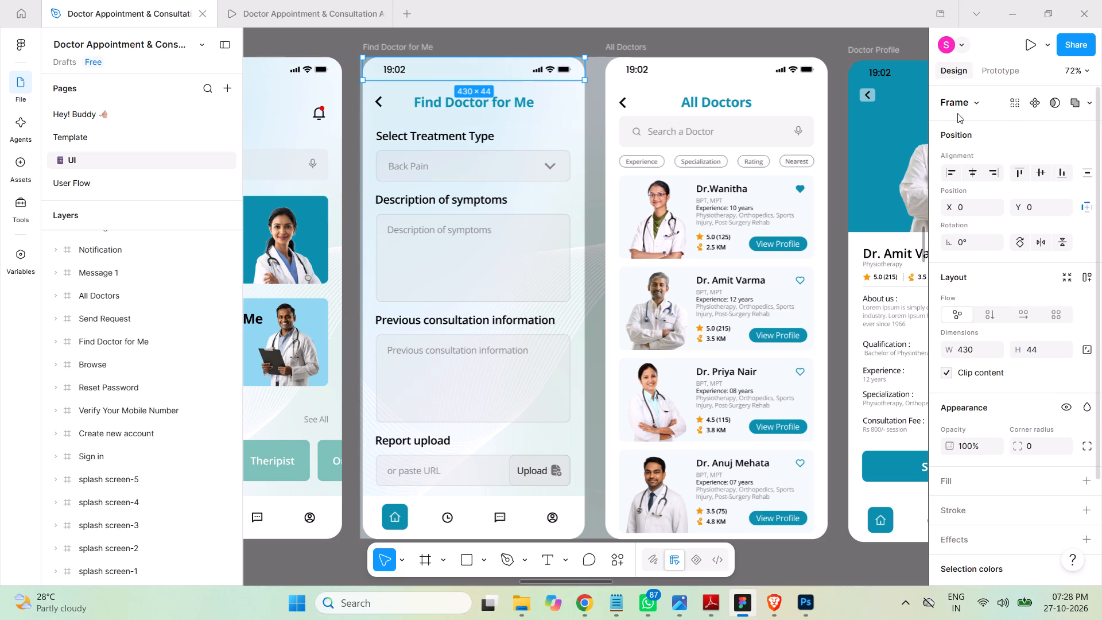
left_click(745, 41)
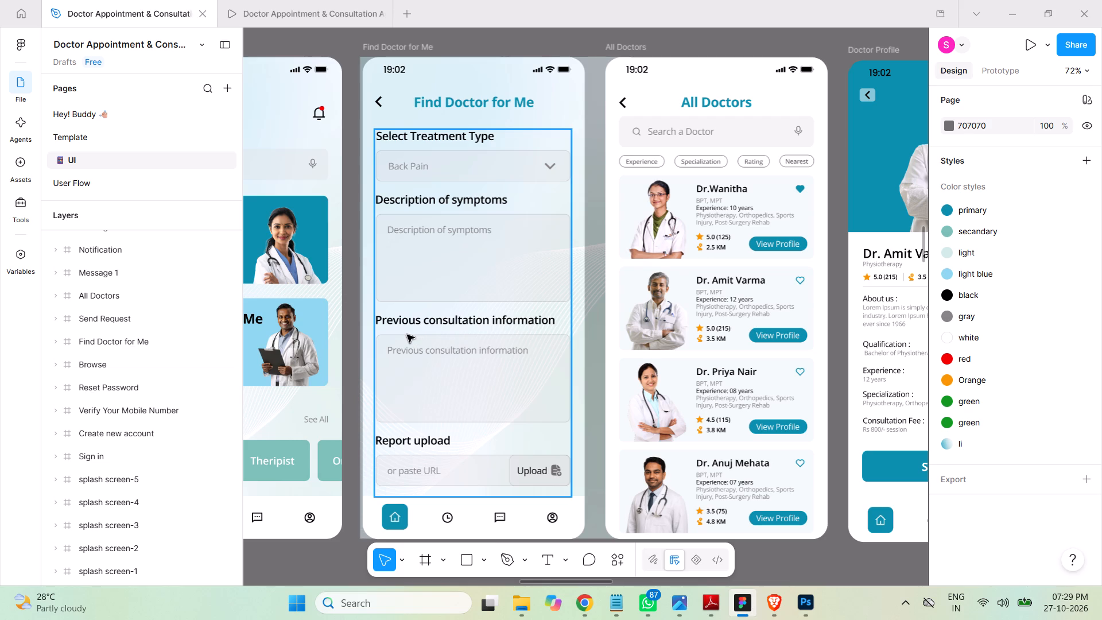
Move PSP-bg 1 to just above the iPhone Status bar in the Find Doctor for Me frame and collapse its layers.
left_click(394, 45)
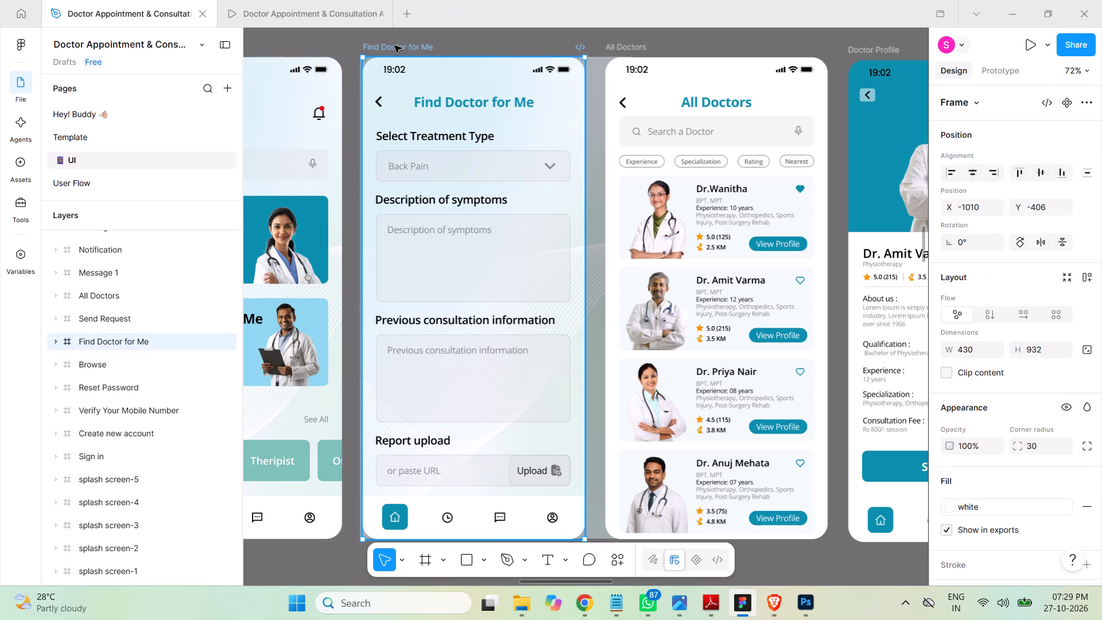
left_click(58, 342)
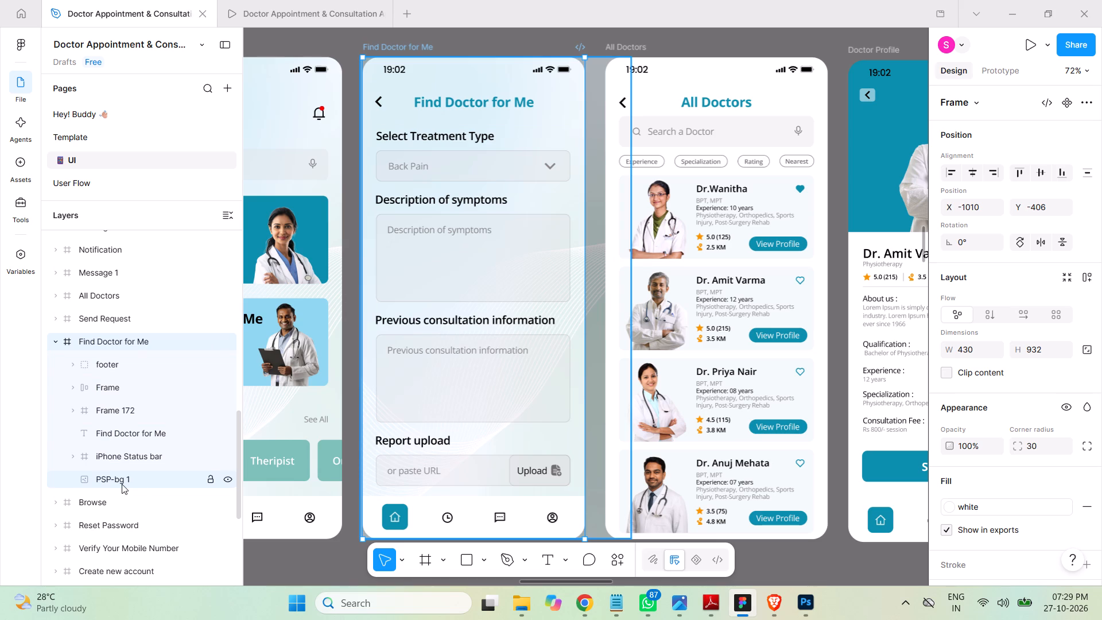
left_click(120, 482)
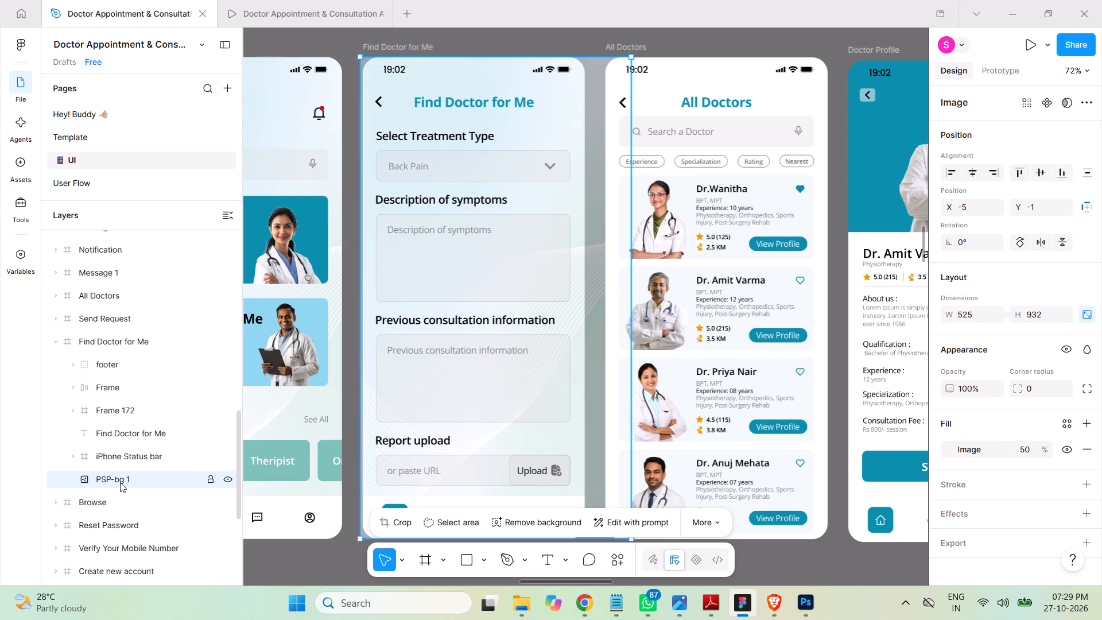
left_click_drag(111, 478, 112, 443)
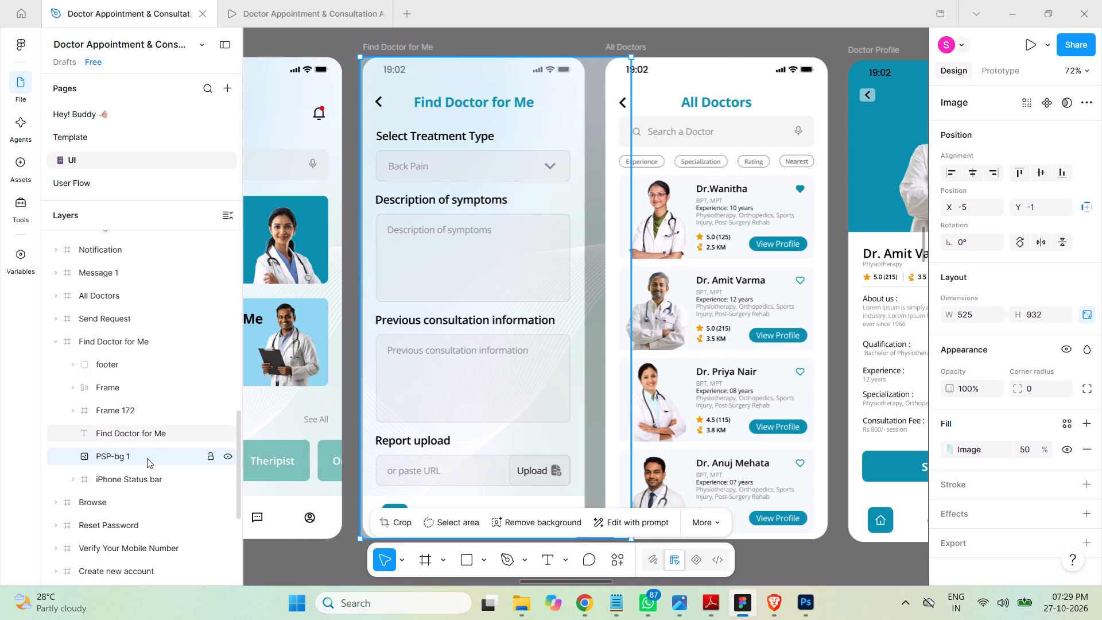
left_click(94, 342)
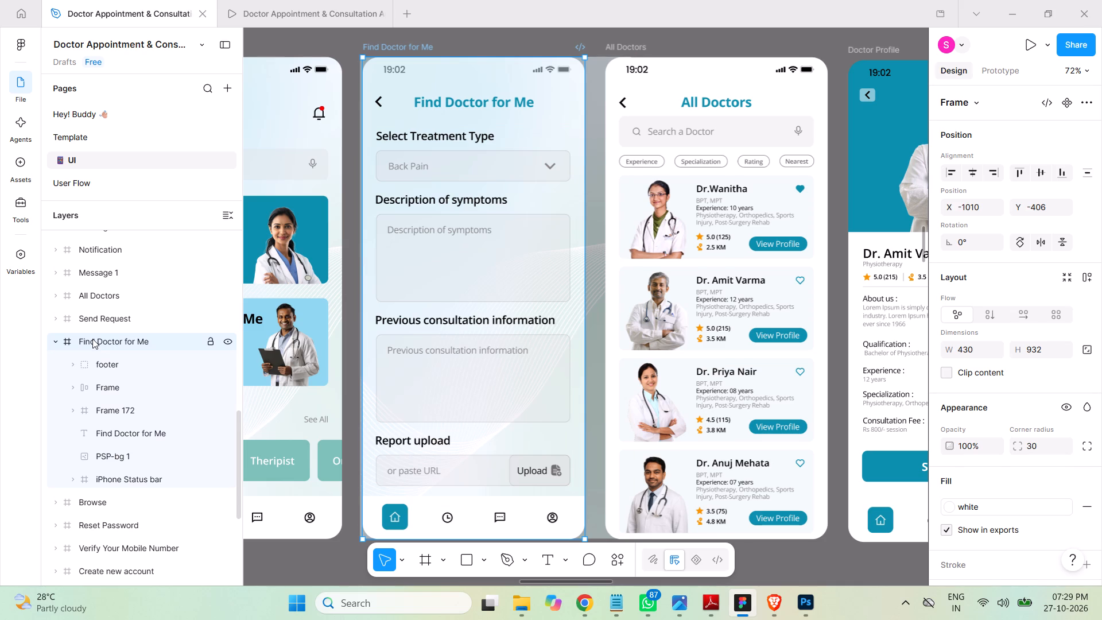
left_click(53, 340)
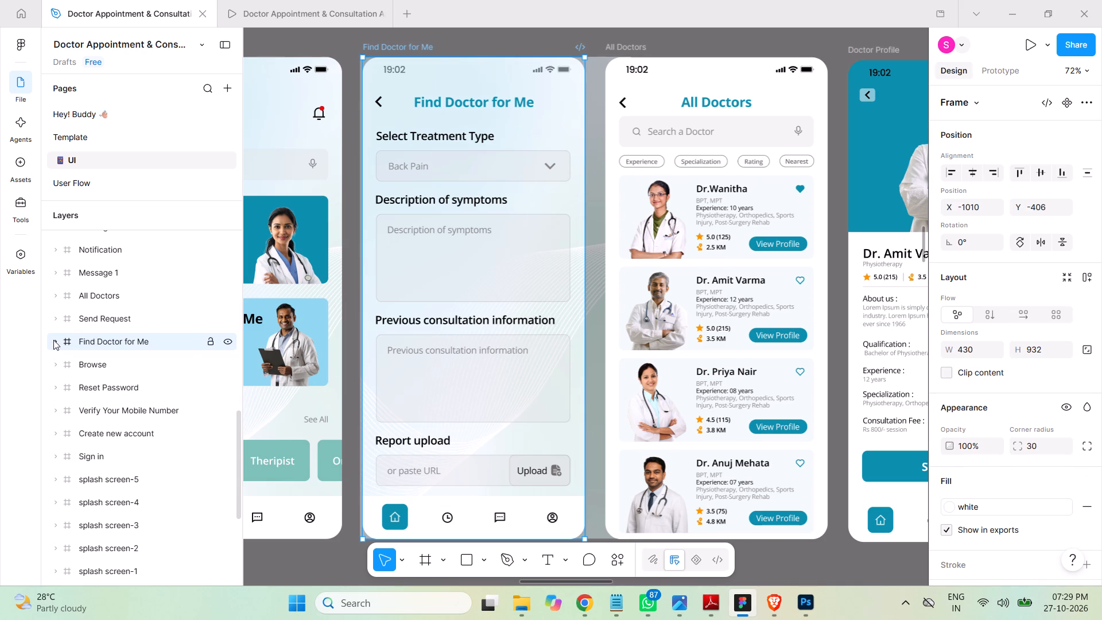
Compare the Browse frame's settings and turn on Clip content for the Find Doctor for Me frame.
left_click(56, 365)
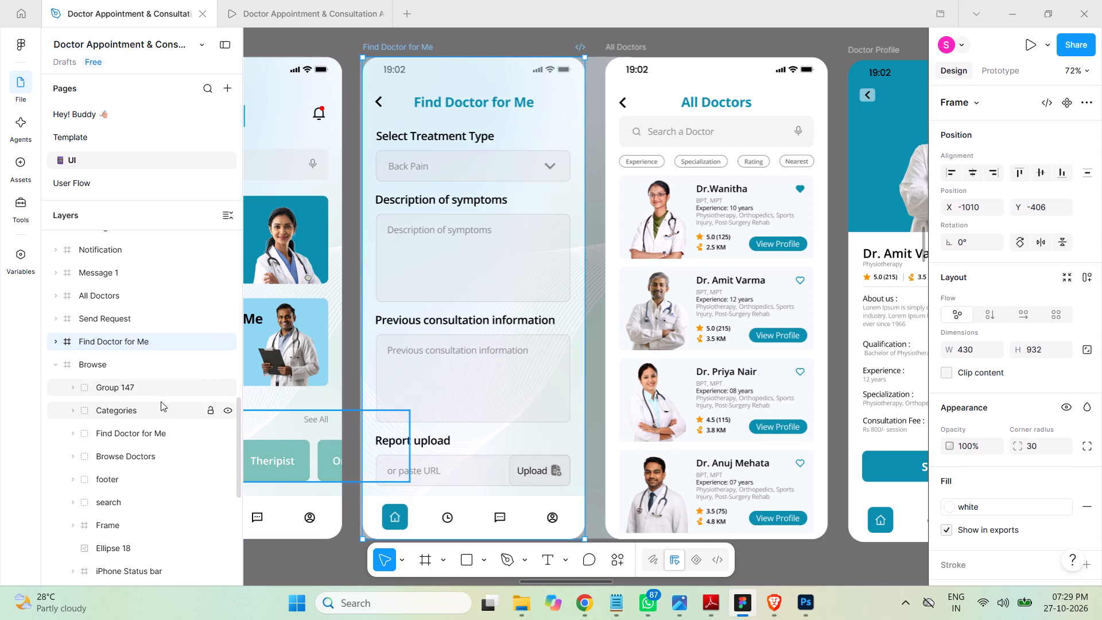
left_click(94, 362)
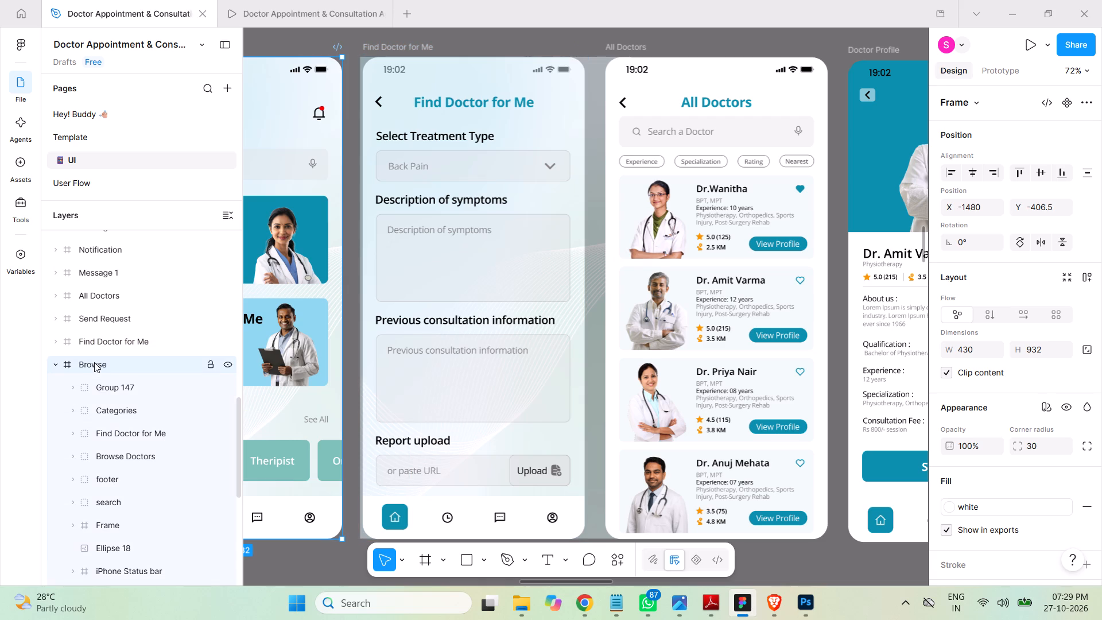
left_click(99, 338)
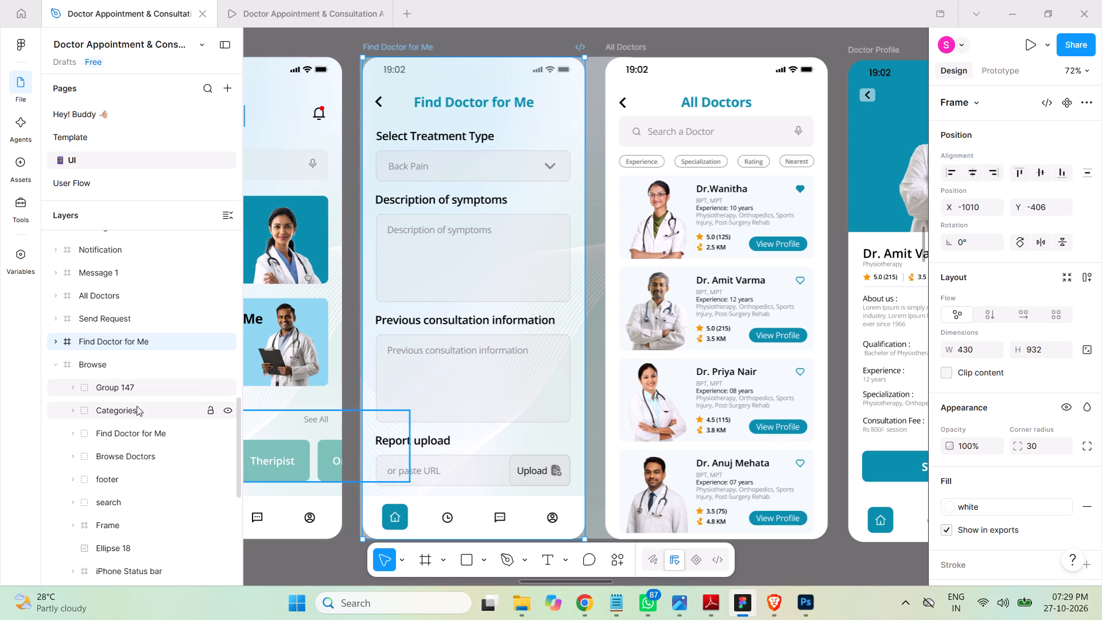
left_click(86, 362)
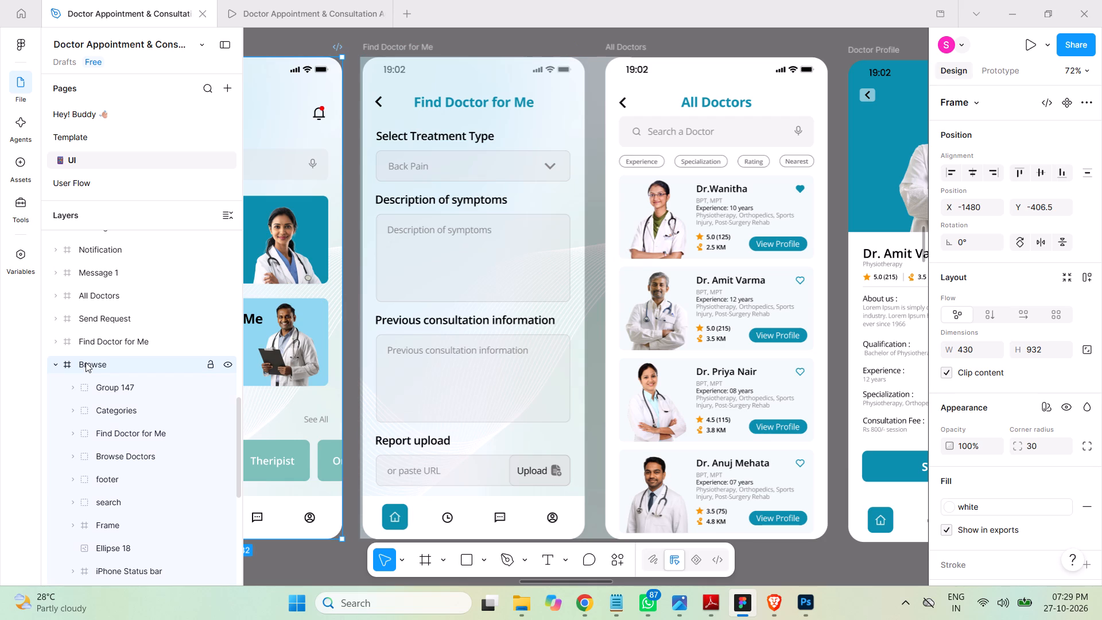
left_click(88, 340)
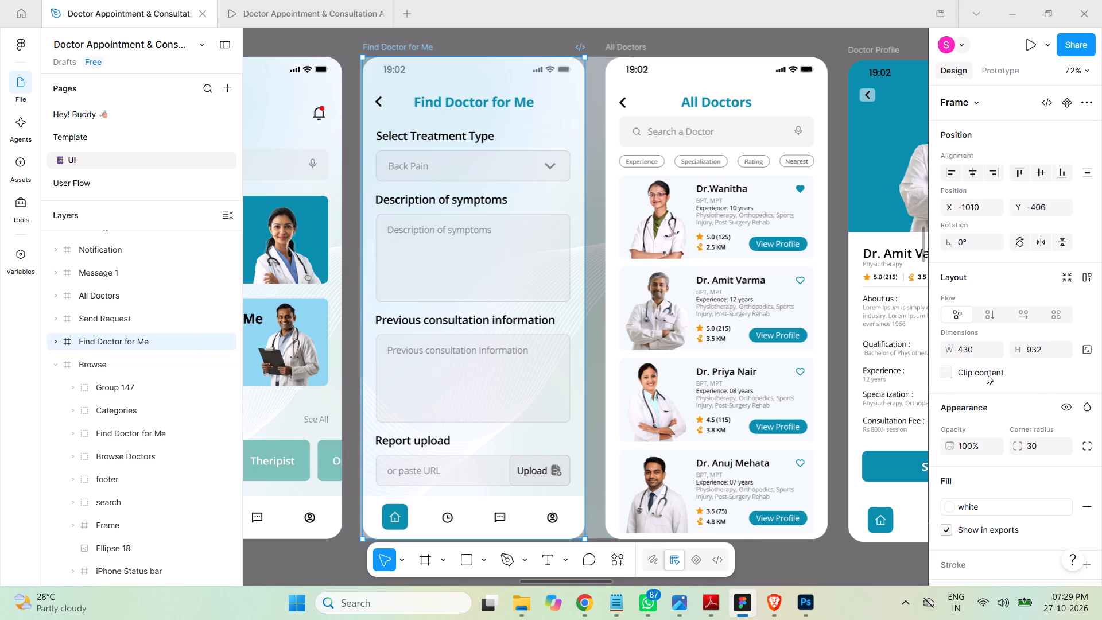
left_click(945, 372)
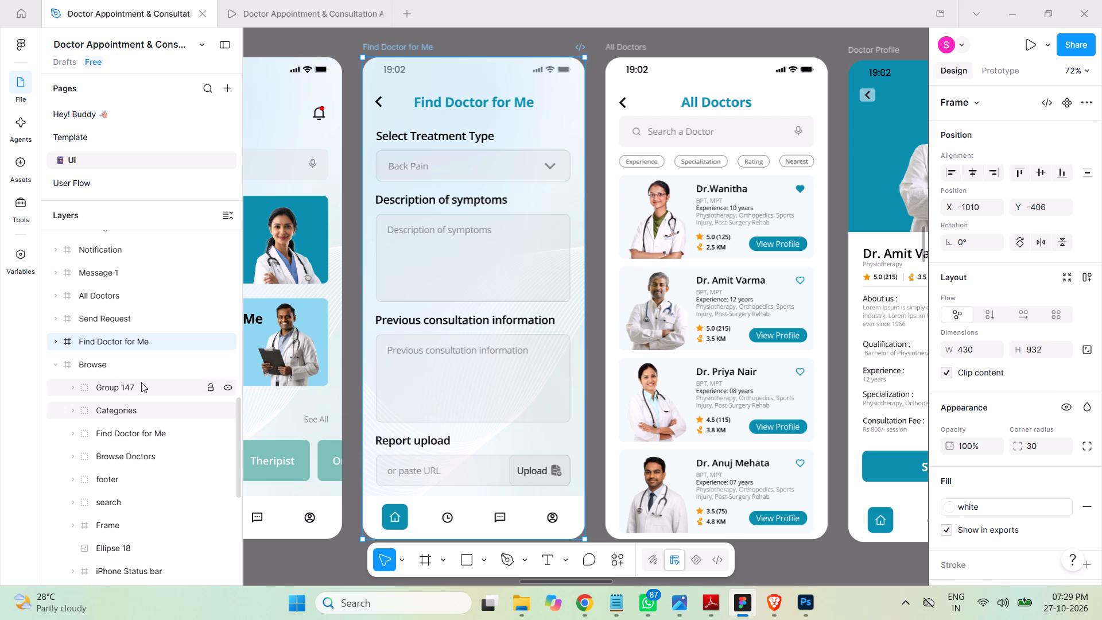
left_click(54, 363)
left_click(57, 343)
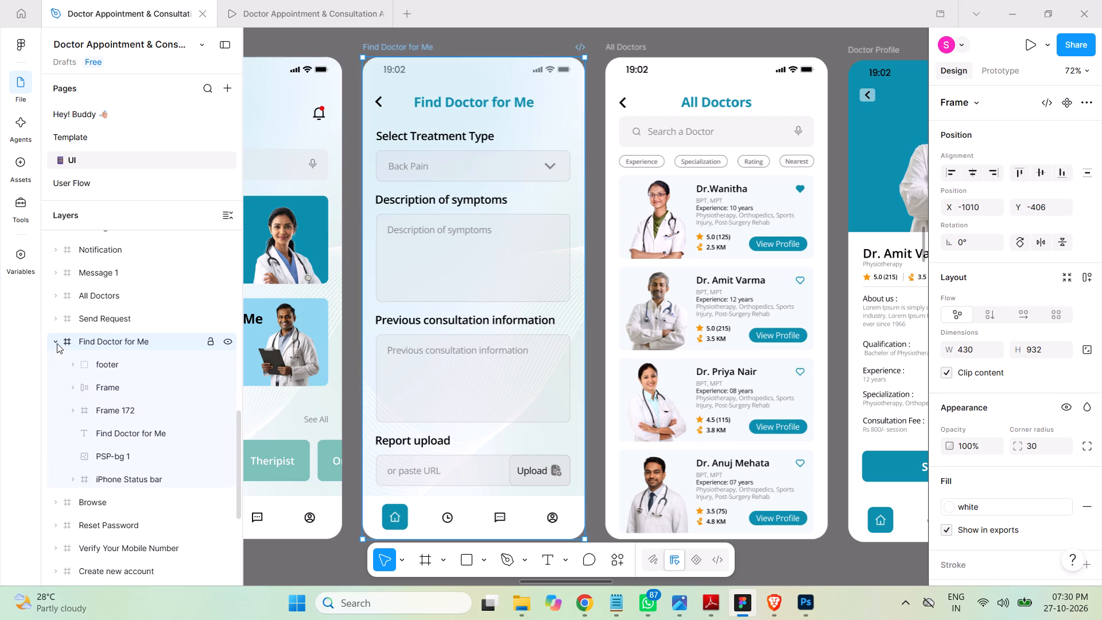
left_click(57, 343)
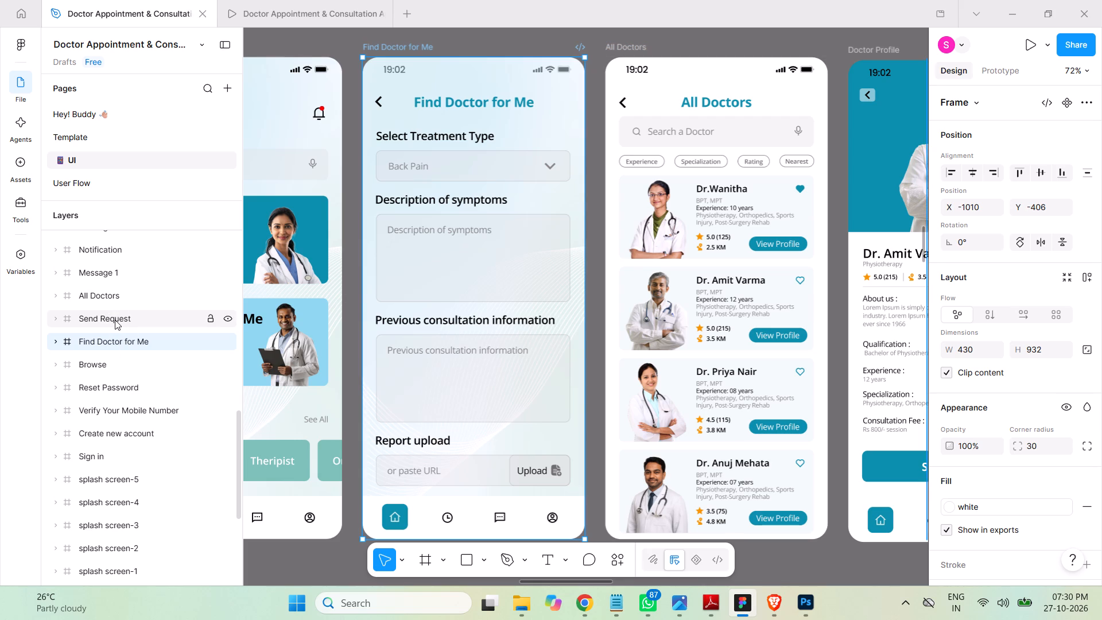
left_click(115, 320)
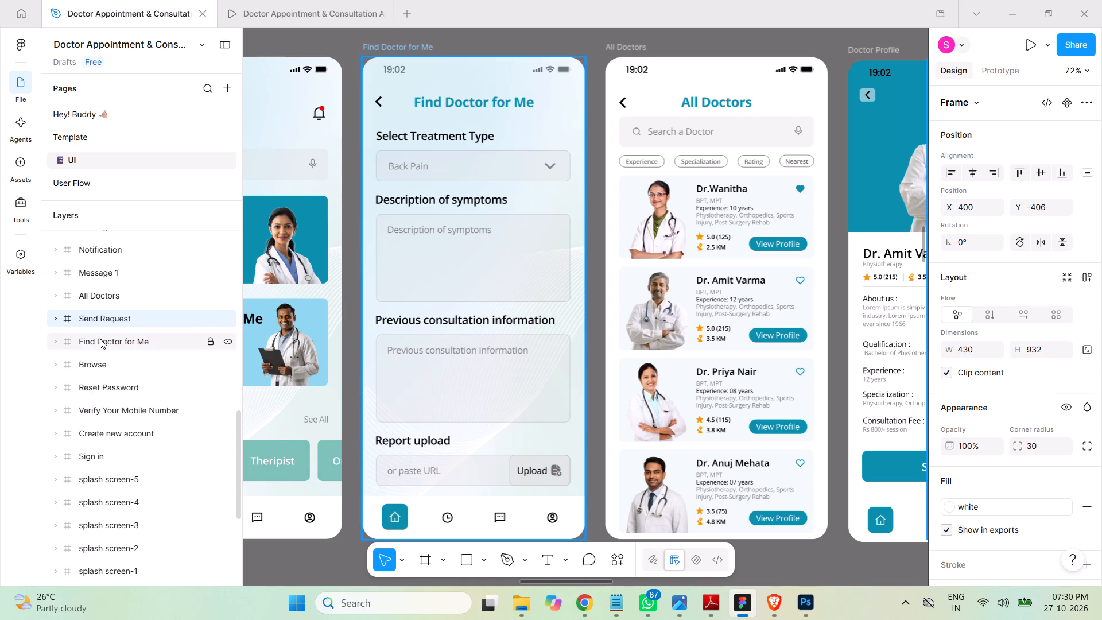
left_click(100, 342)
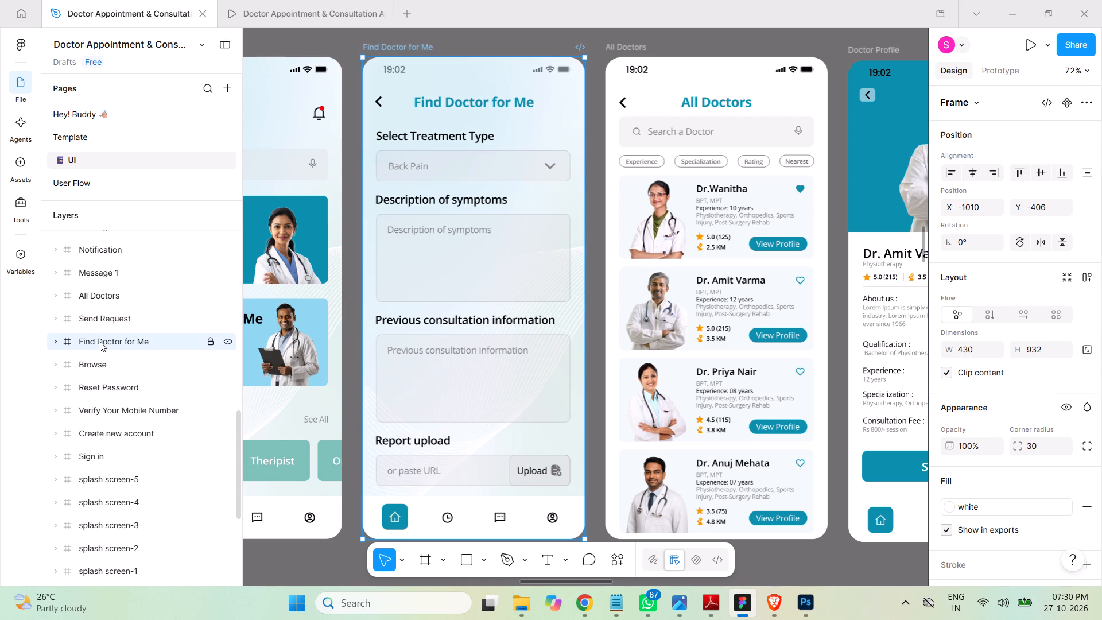
Reorder the All Doctors frame to just above Find Doctor for Me in the layer order and paste PSP-bg 1 into it.
left_click(64, 293)
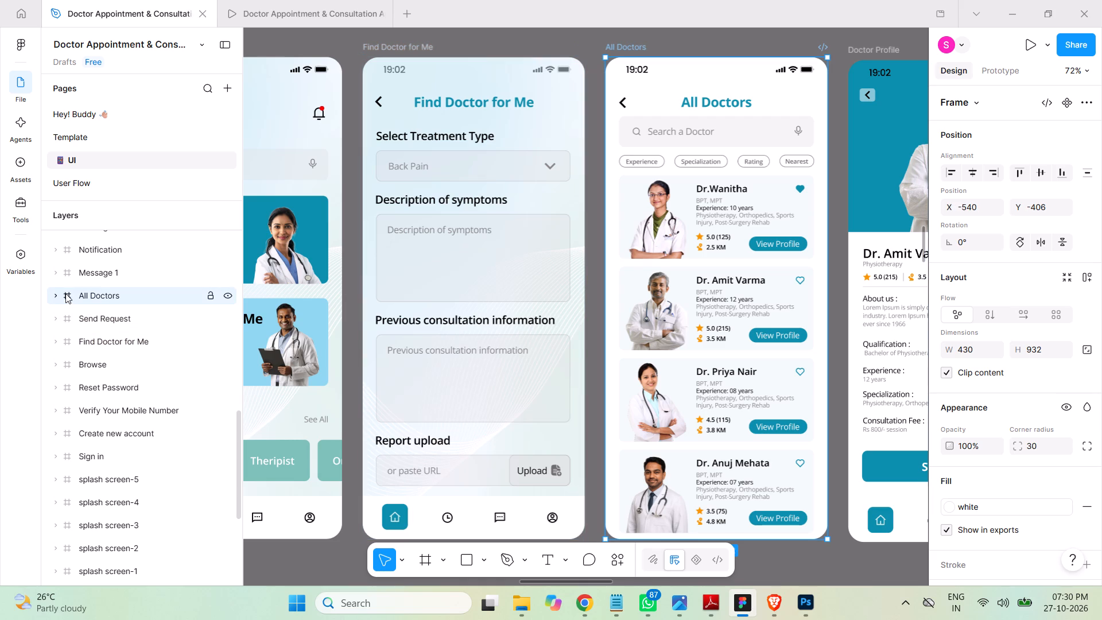
left_click_drag(65, 293, 67, 315)
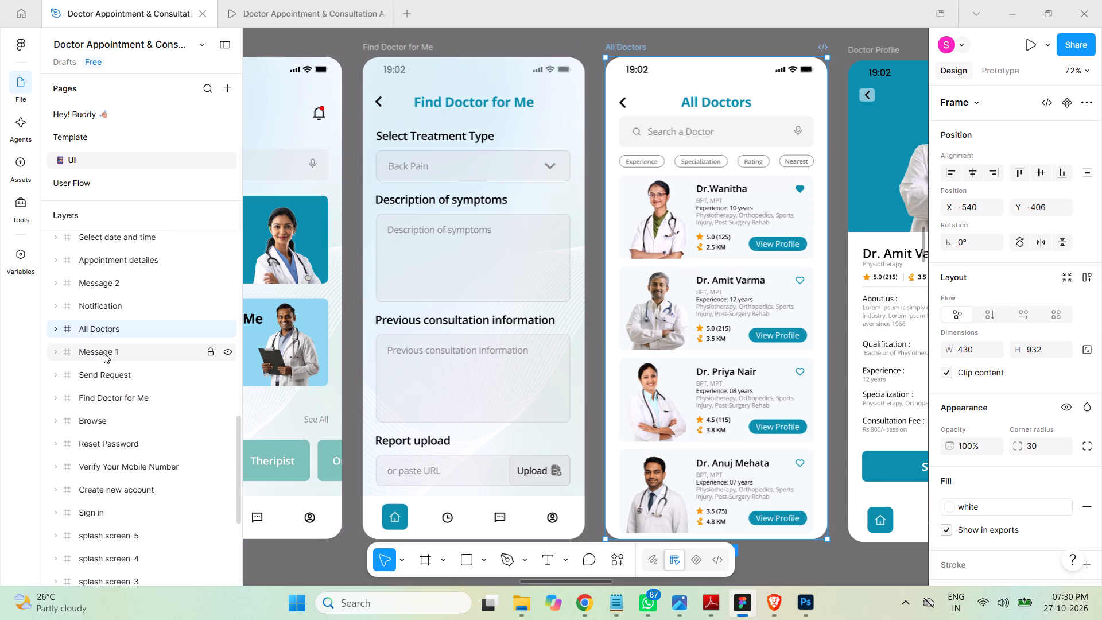
left_click_drag(67, 328, 69, 385)
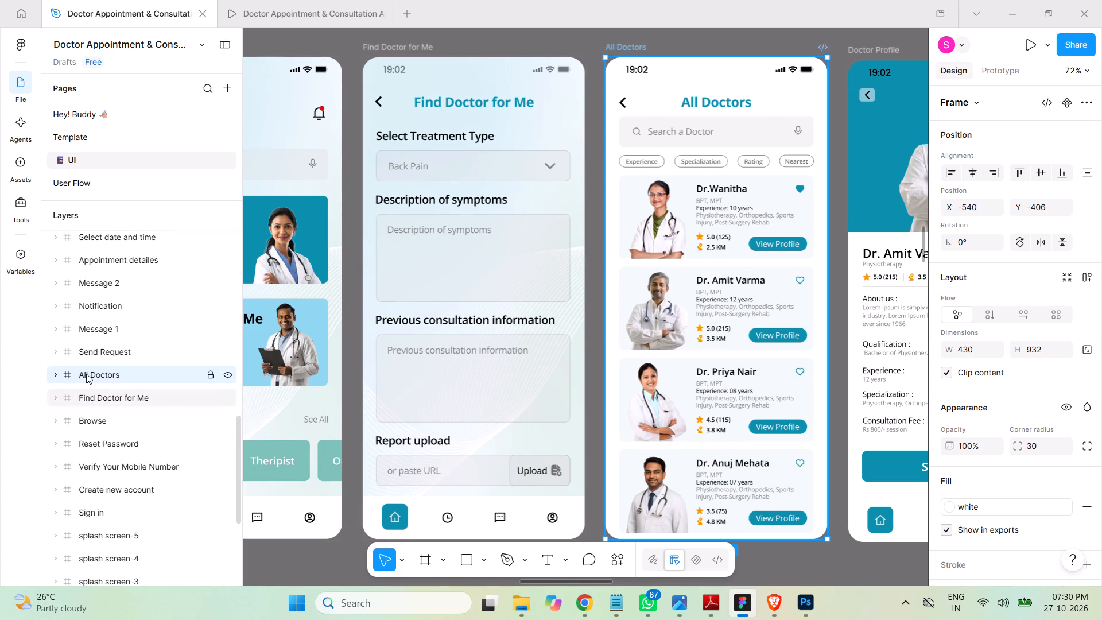
key("ctrl+v")
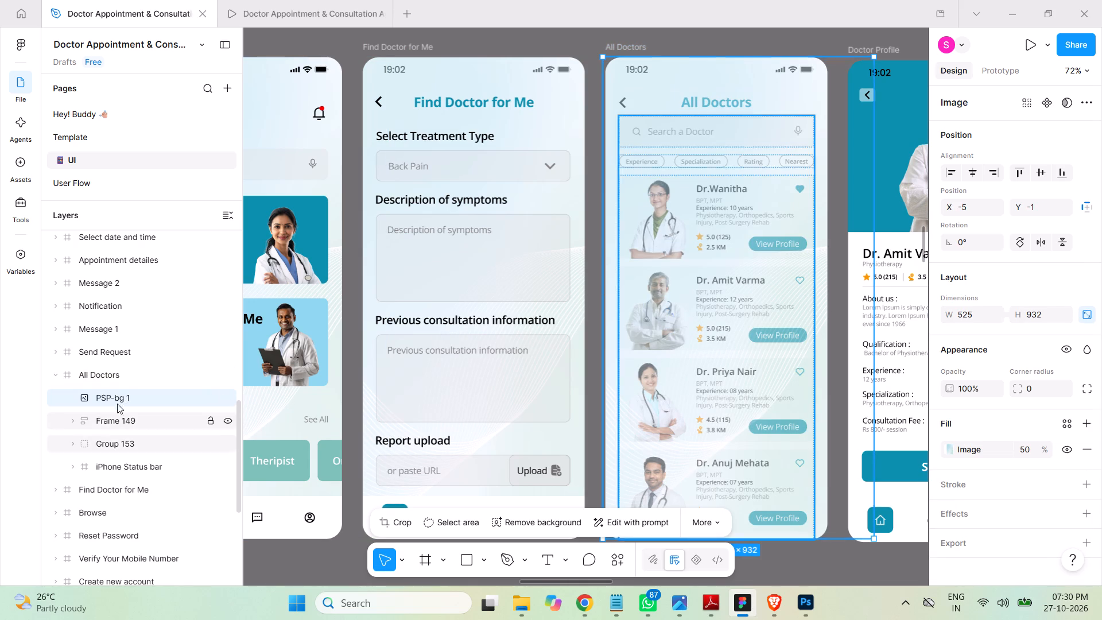
Send PSP-bg 1 to the bottom of the All Doctors layer stack, beneath the iPhone Status bar, and save the file.
left_click_drag(117, 394, 115, 454)
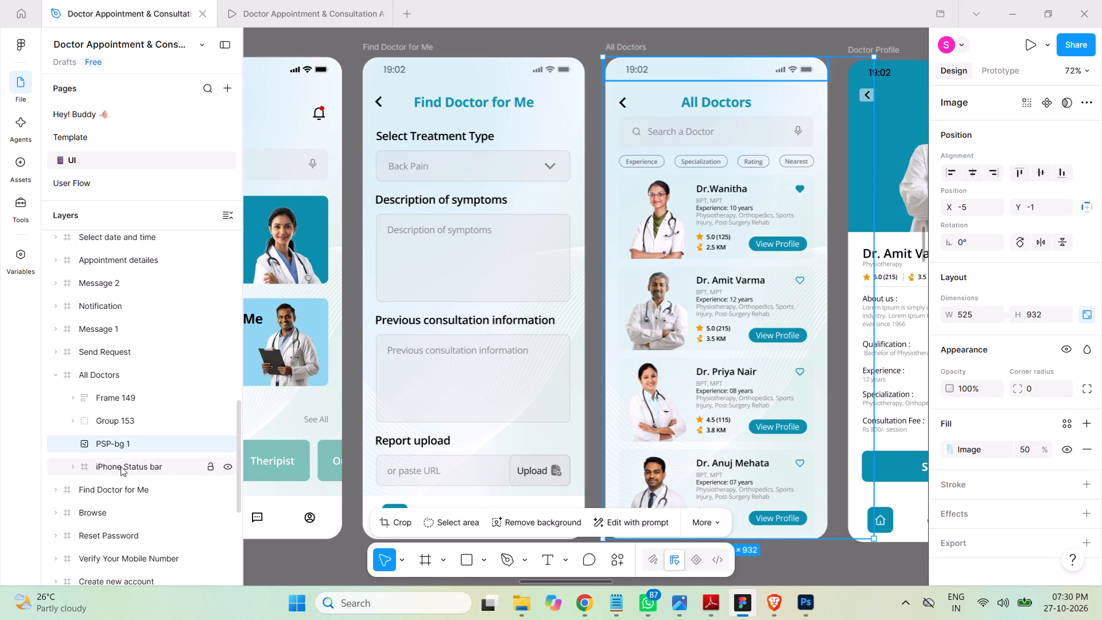
left_click(121, 466)
left_click_drag(117, 467, 116, 434)
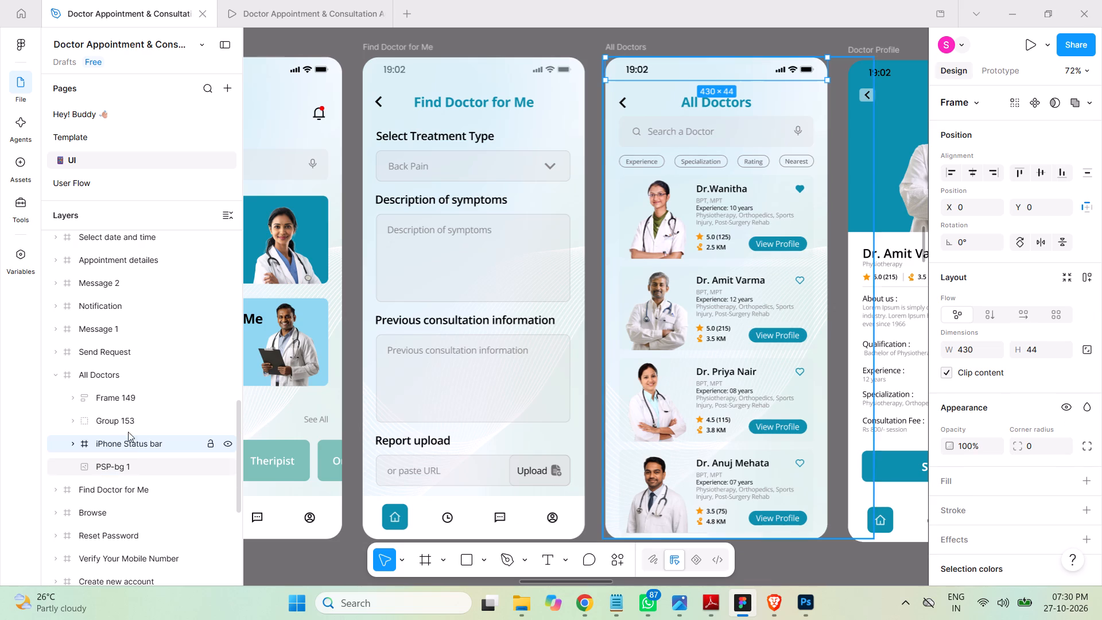
left_click(57, 375)
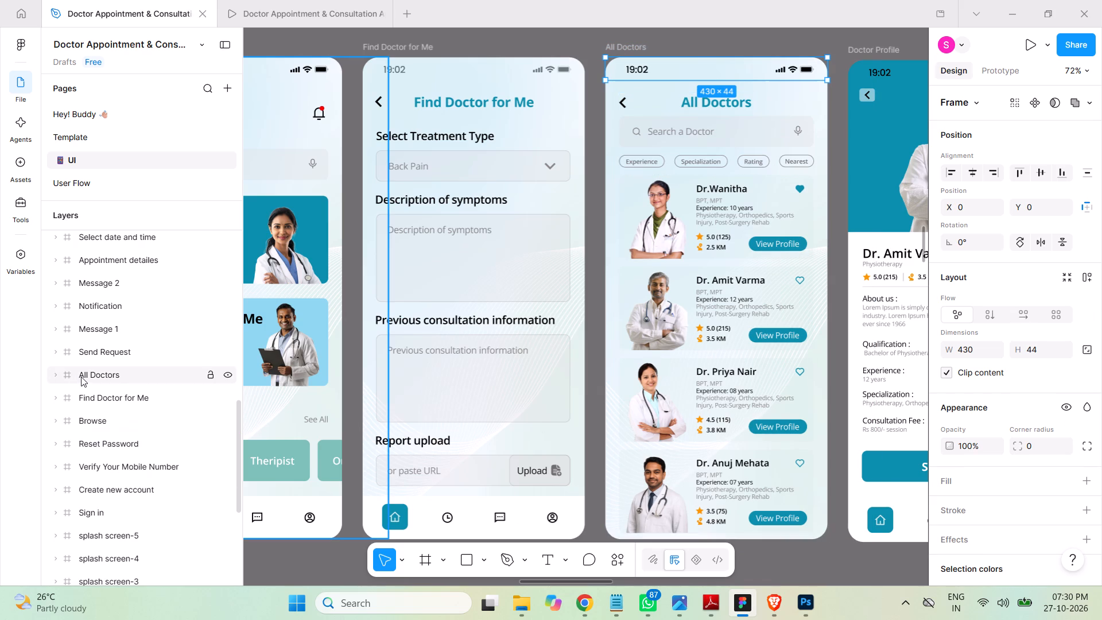
key("ctrl+s")
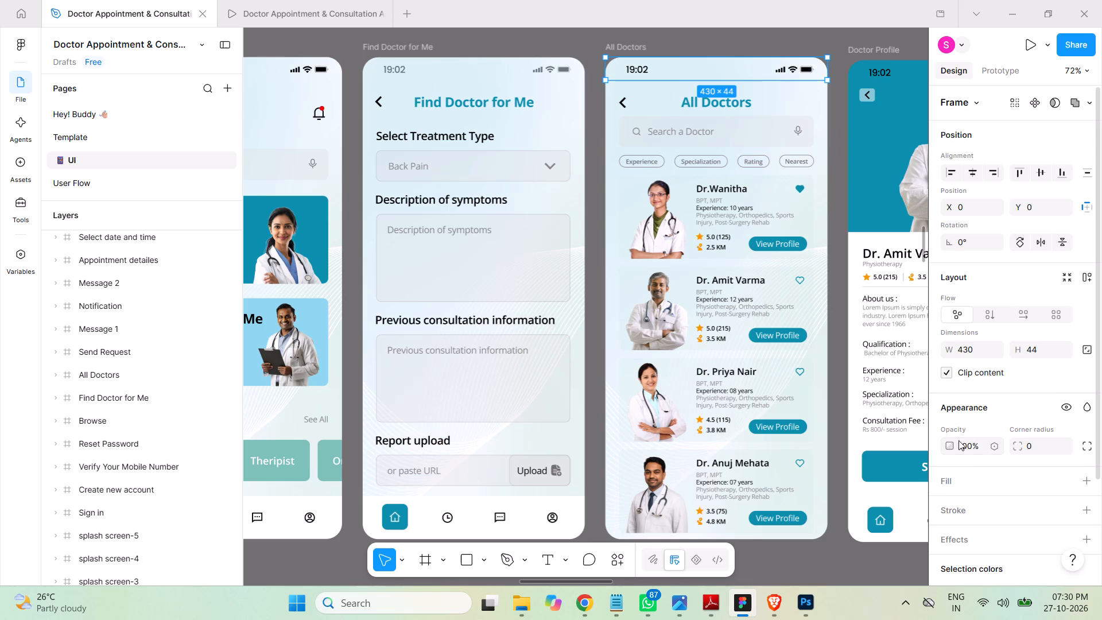
left_click(630, 50)
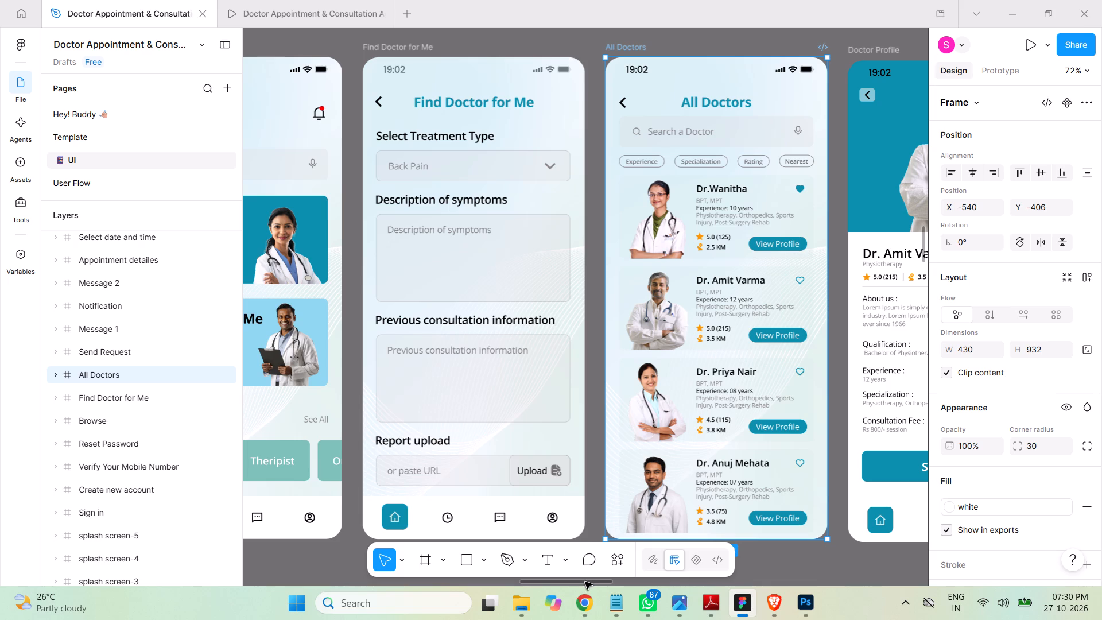
Reorder the Doctor Profile frame to just above All Doctors in the layer order.
left_click_drag(585, 582, 658, 583)
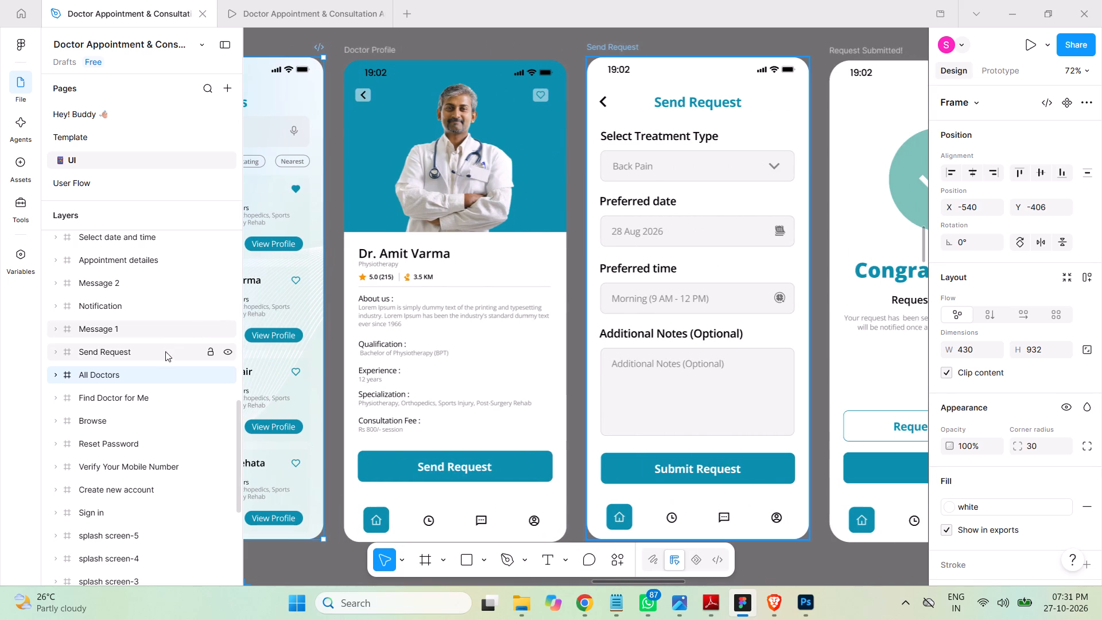
scroll(142, 323, "up", 1)
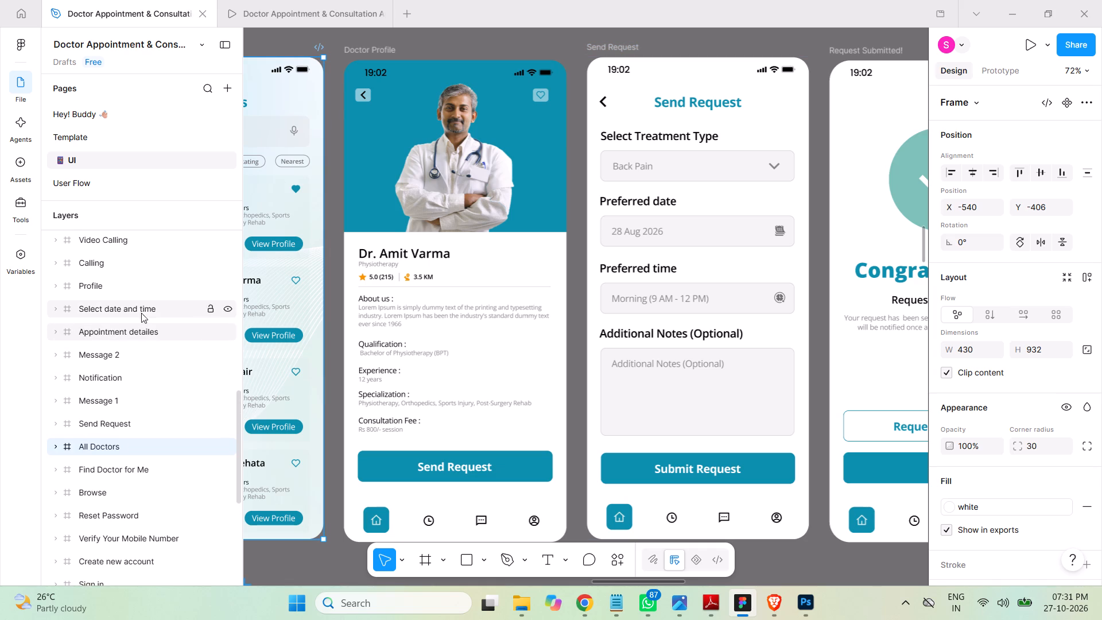
left_click(88, 284)
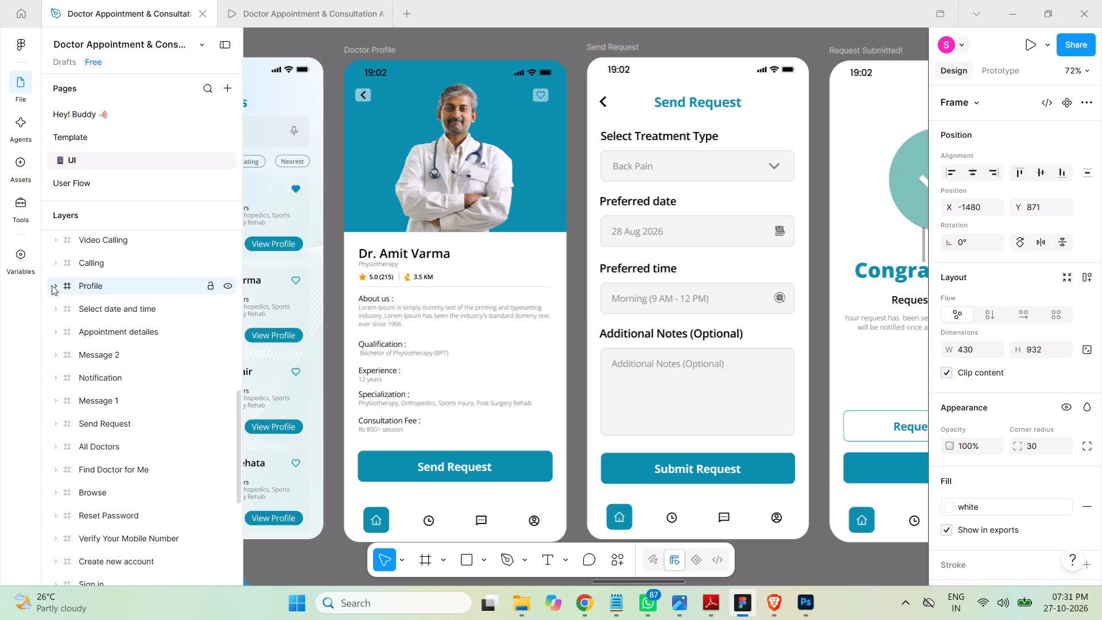
left_click(226, 286)
left_click(226, 286)
scroll(162, 286, "up", 3)
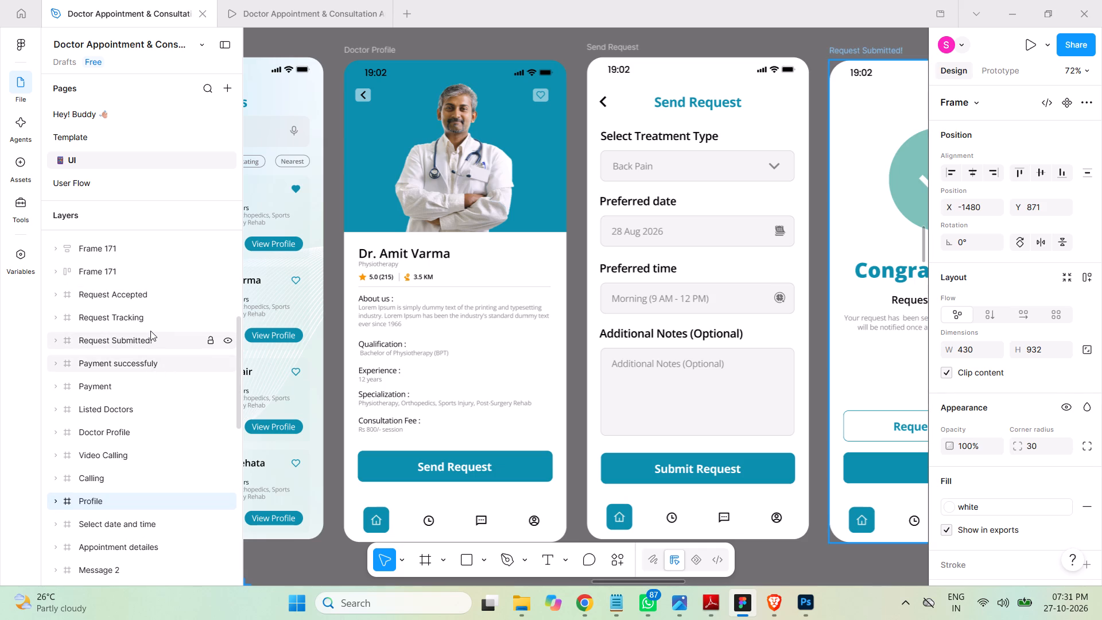
left_click(89, 431)
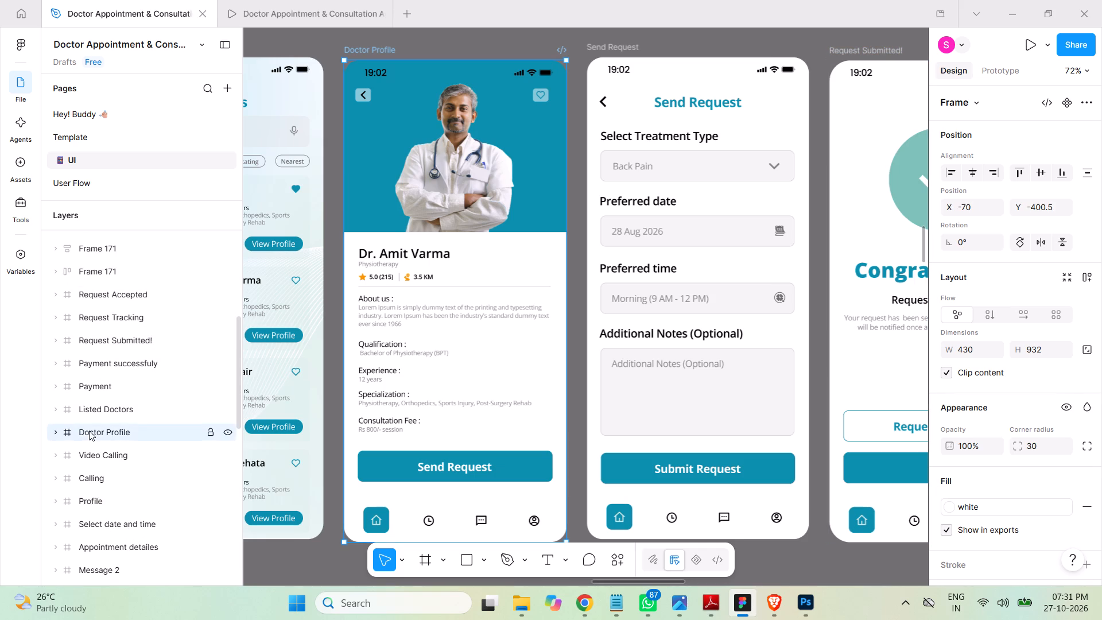
scroll(159, 341, "down", 2)
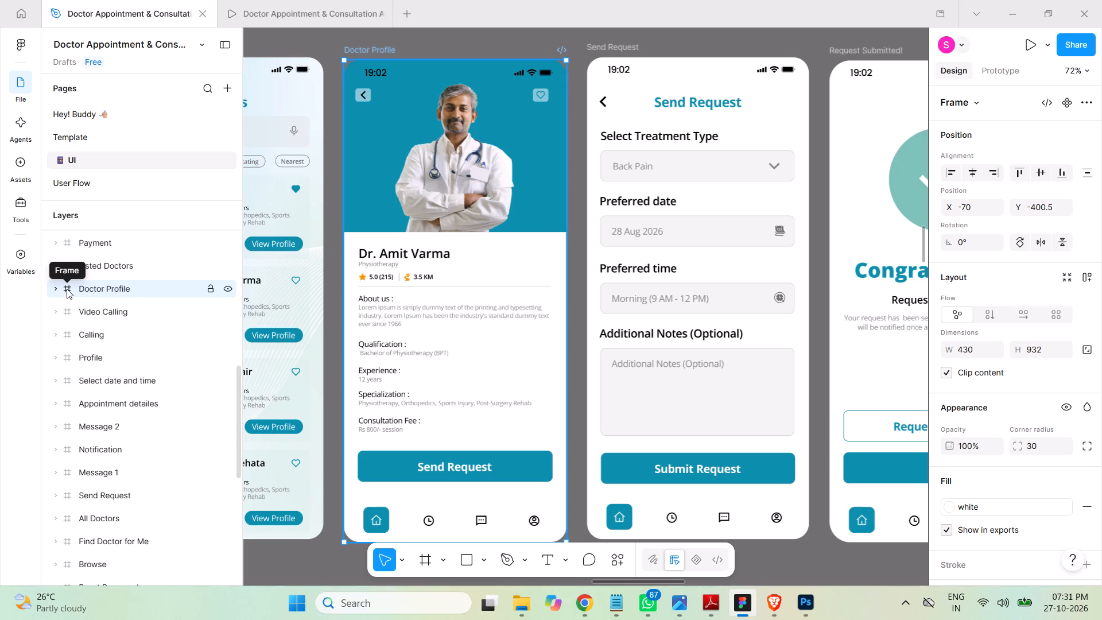
left_click_drag(67, 289, 74, 458)
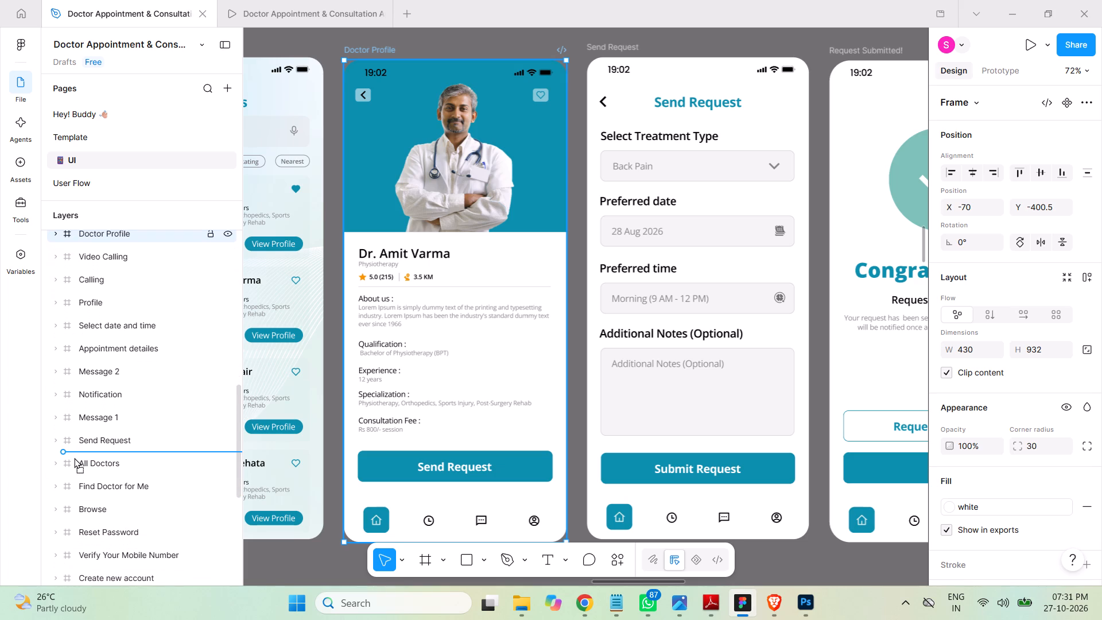
left_click_drag(74, 458, 73, 455)
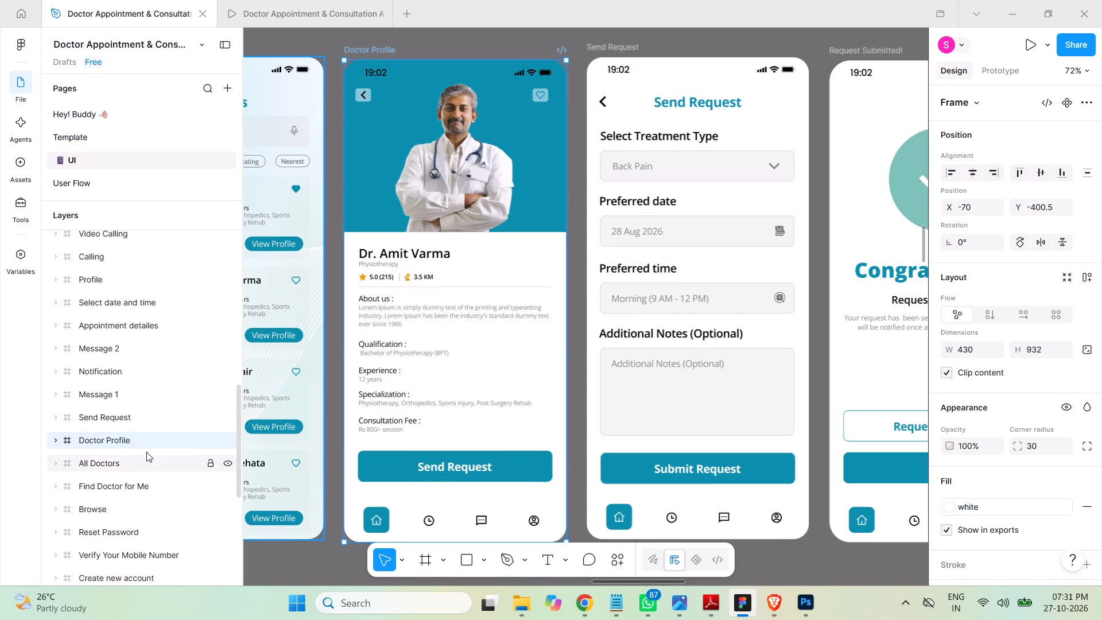
Paste PSP-bg 1 into the Doctor Profile frame and place it between iPhone Status bar and Rectangle 10 in the layer order.
key("ctrl+v")
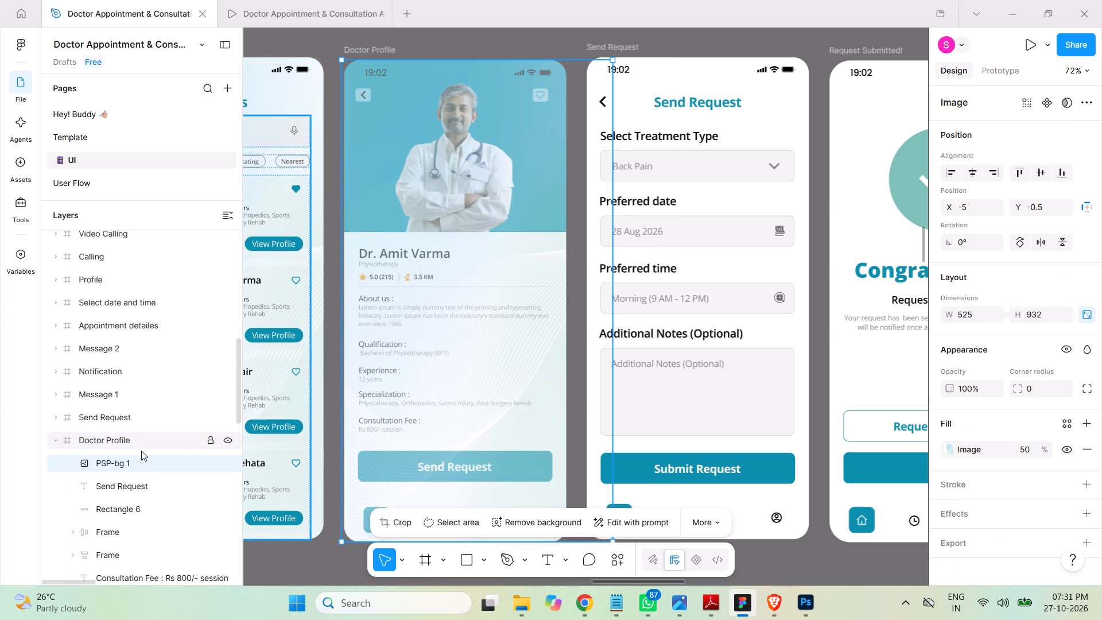
scroll(156, 384, "down", 3)
scroll(156, 383, "up", 1)
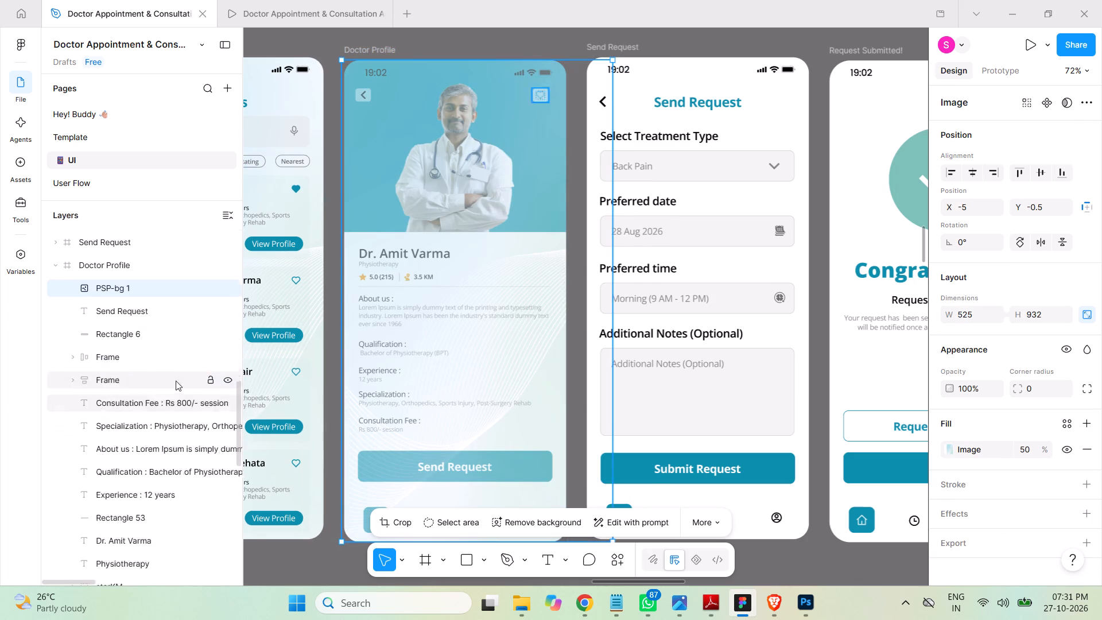
left_click_drag(135, 320, 129, 422)
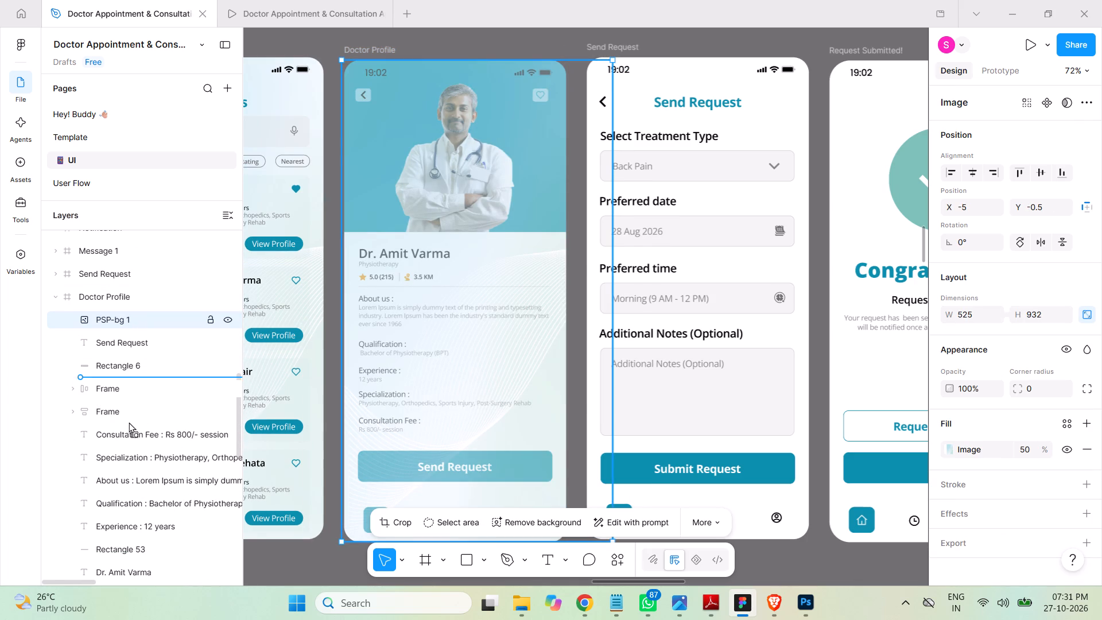
left_click_drag(129, 422, 123, 490)
scroll(147, 394, "down", 2)
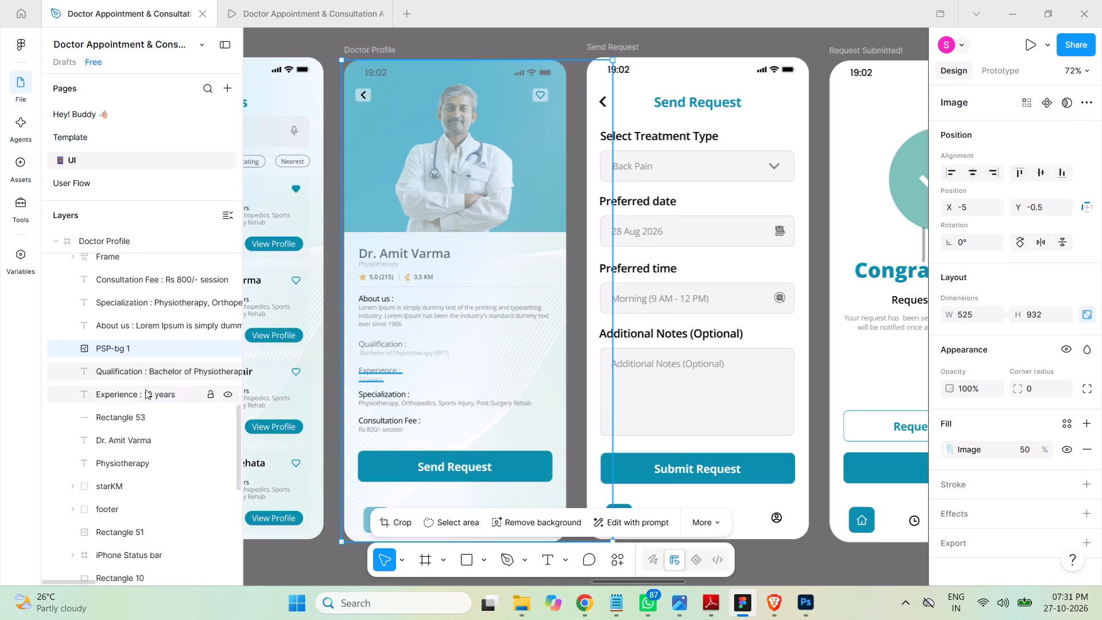
scroll(146, 389, "down", 1)
left_click_drag(135, 265, 133, 332)
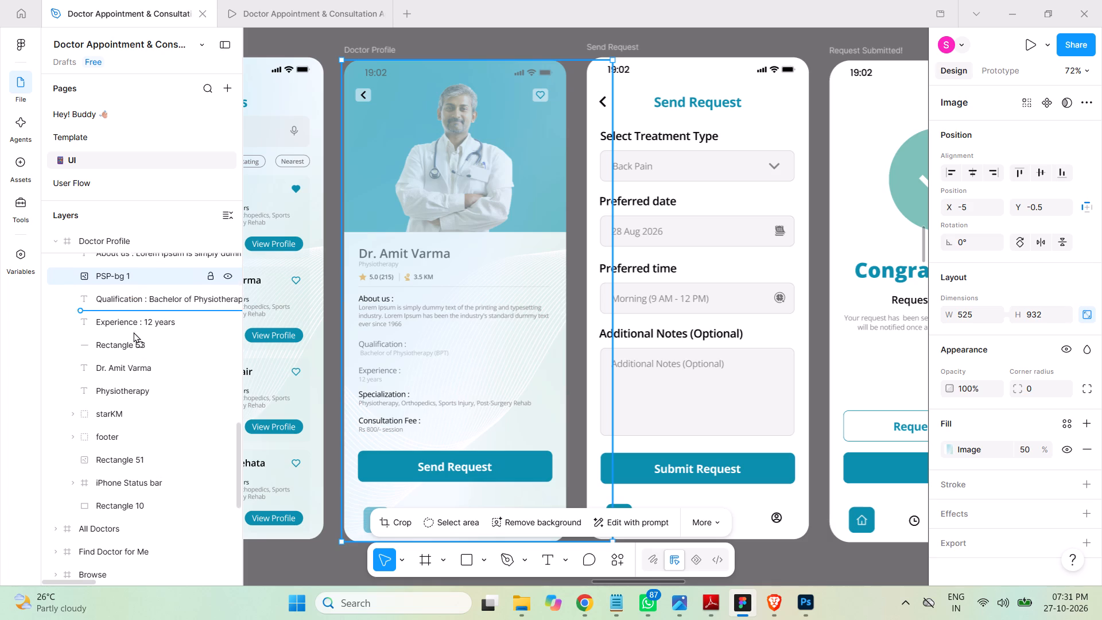
left_click_drag(133, 332, 122, 476)
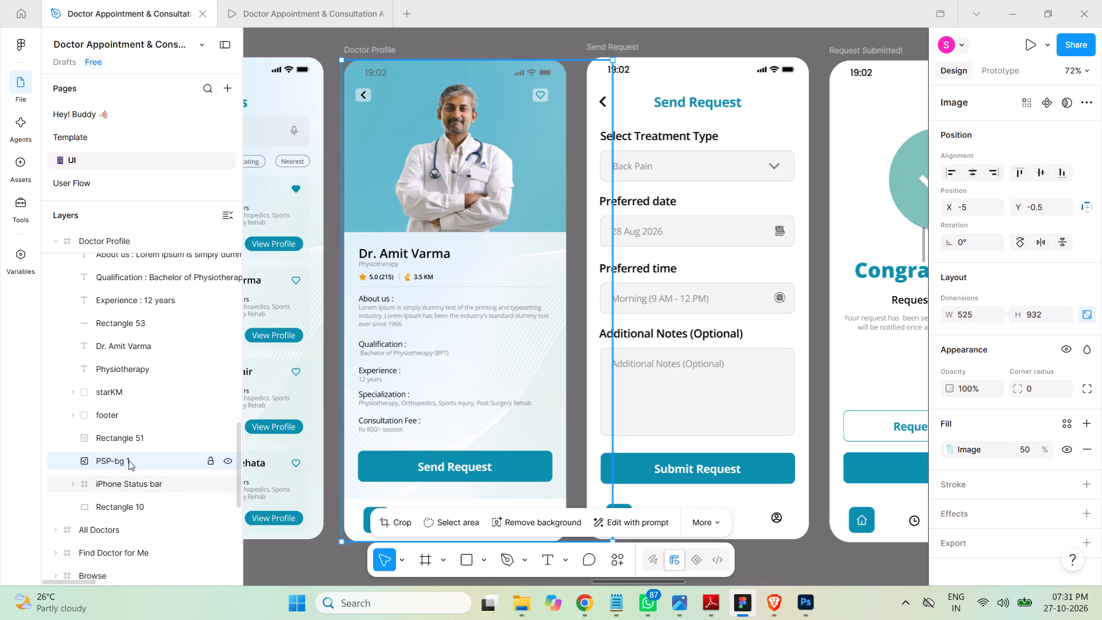
left_click_drag(130, 458, 129, 490)
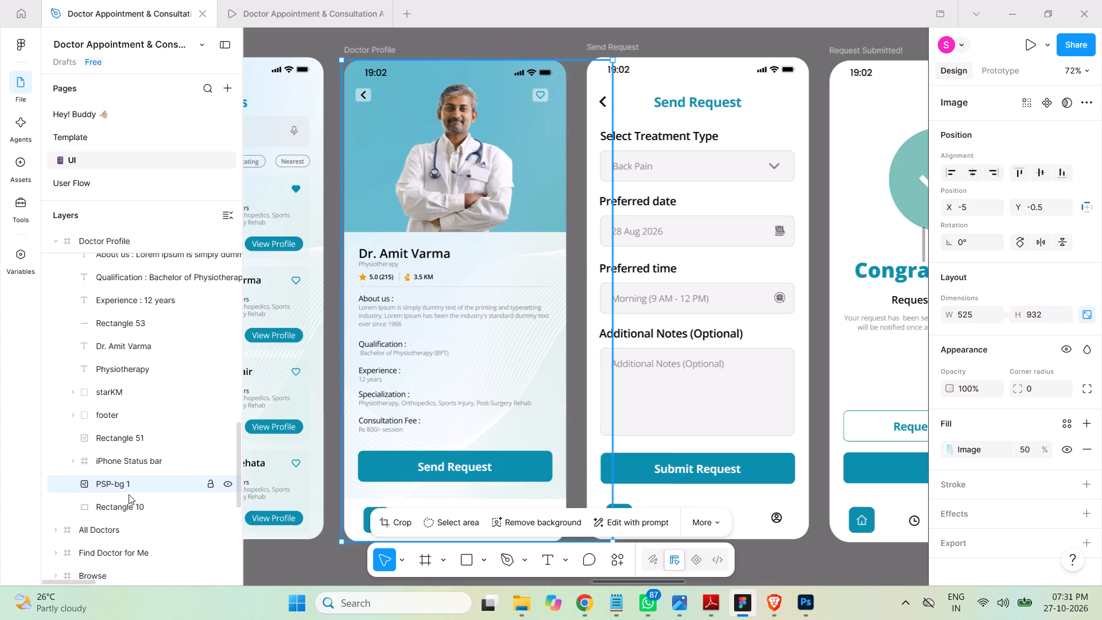
Move Rectangle 10 above PSP-bg 1, just beneath the iPhone Status bar, and collapse the Doctor Profile layers.
left_click(121, 509)
left_click_drag(120, 507, 120, 506)
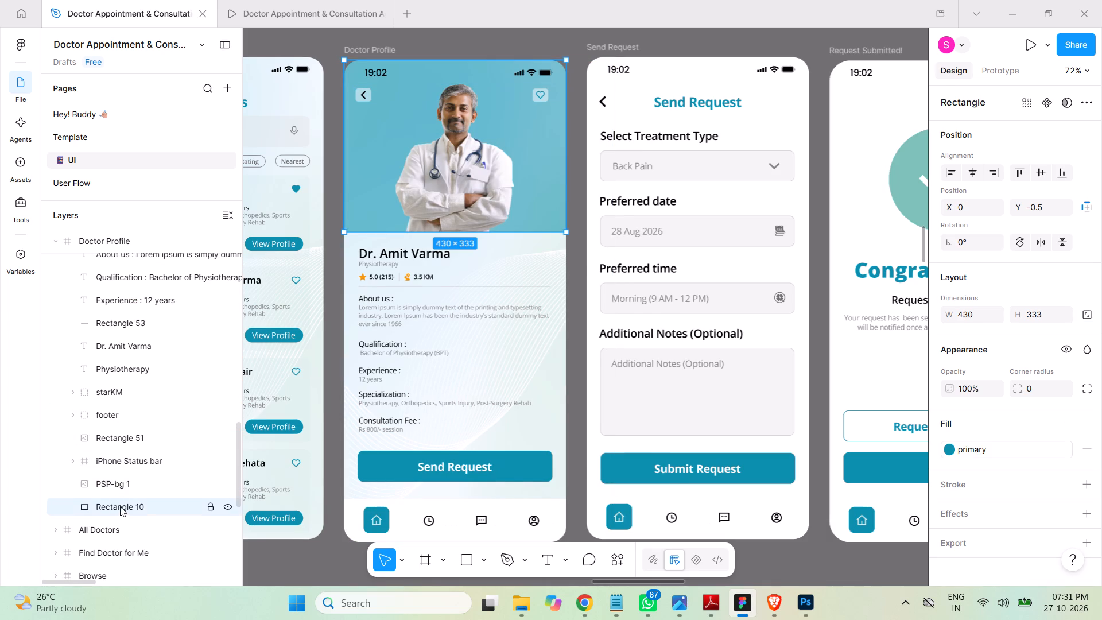
left_click_drag(120, 506, 121, 468)
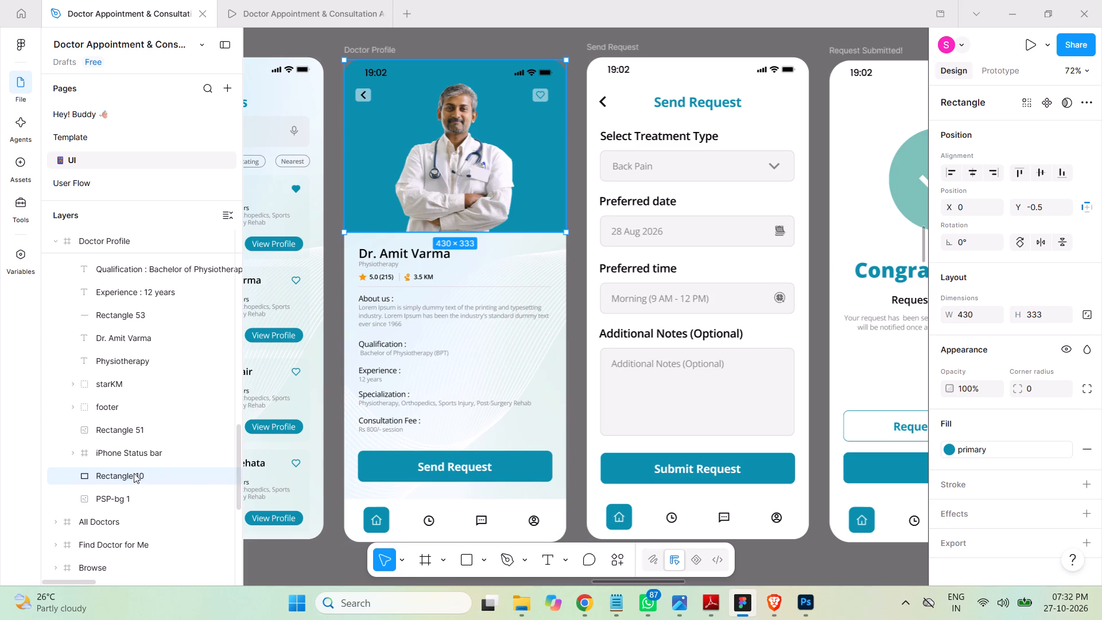
scroll(163, 443, "up", 1)
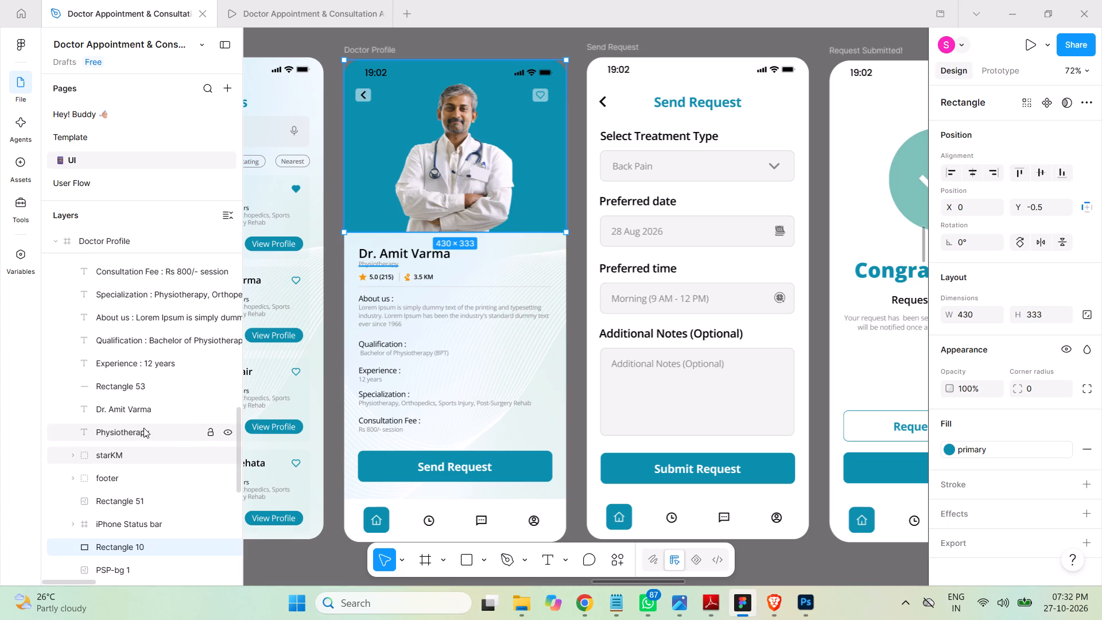
scroll(143, 428, "up", 2)
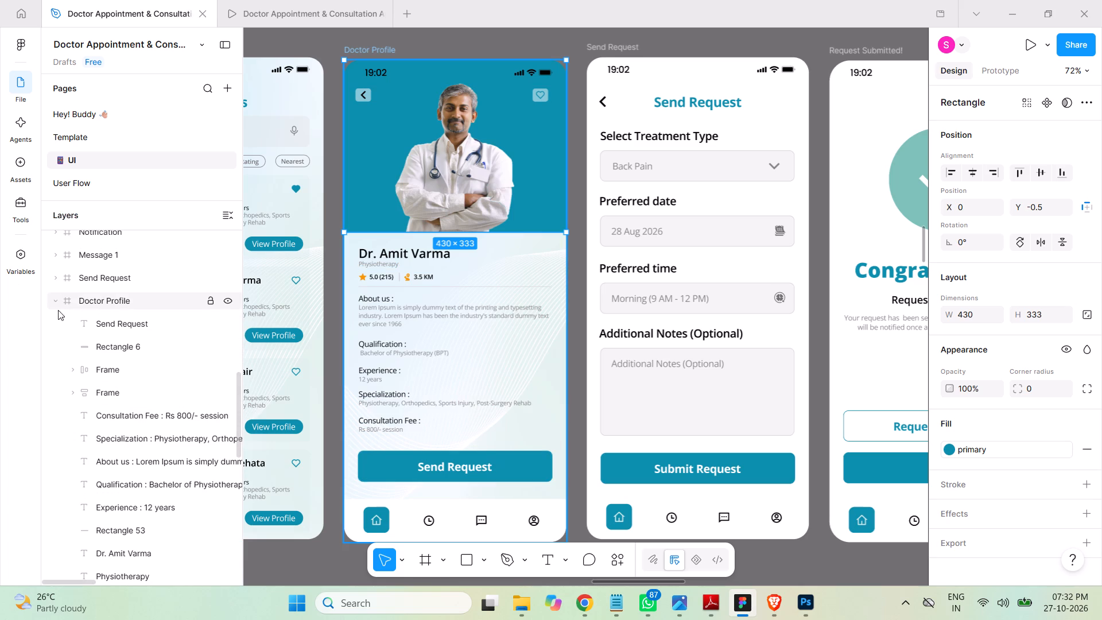
left_click(57, 304)
Paste PSP-bg 1 into the Send Request frame, place it at the bottom beneath the iPhone Status bar, and collapse the frame's layers.
left_click(69, 277)
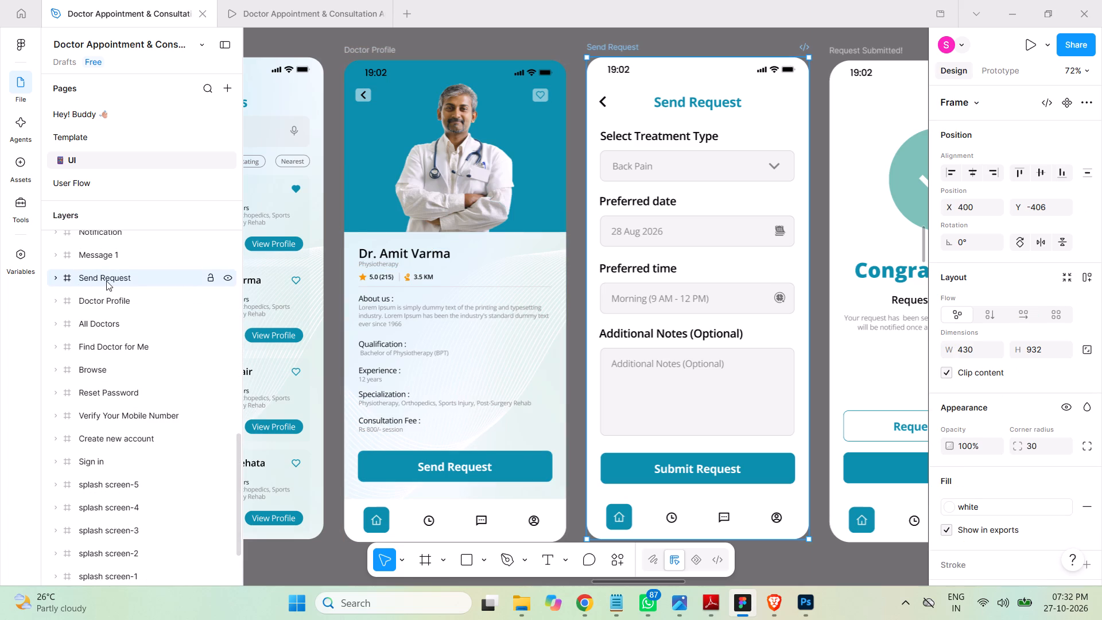
key("ctrl+v")
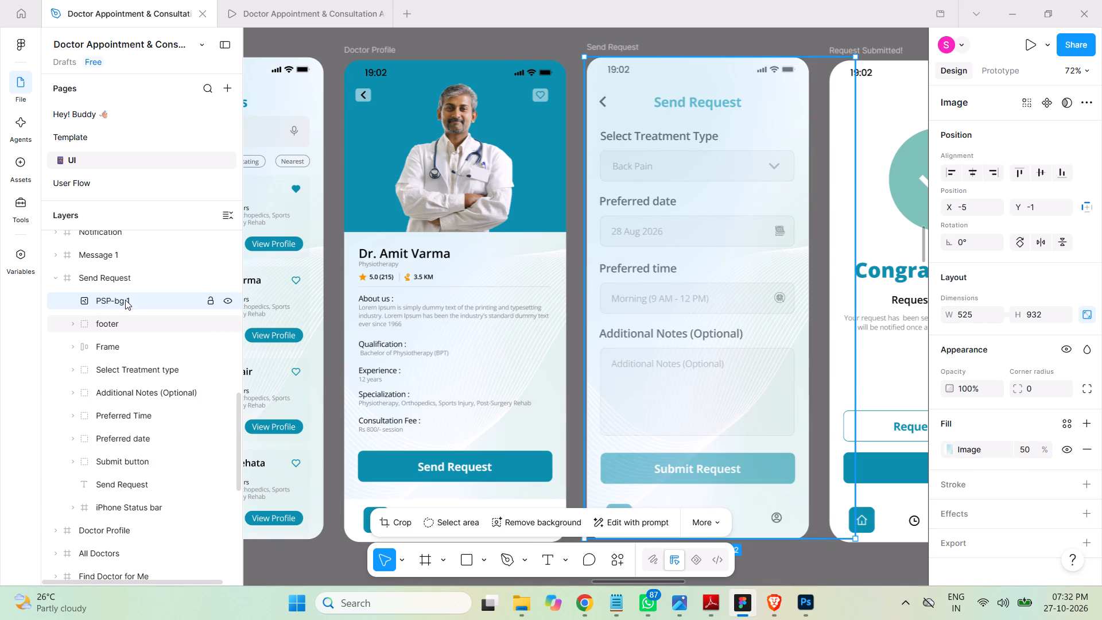
left_click_drag(126, 300, 112, 493)
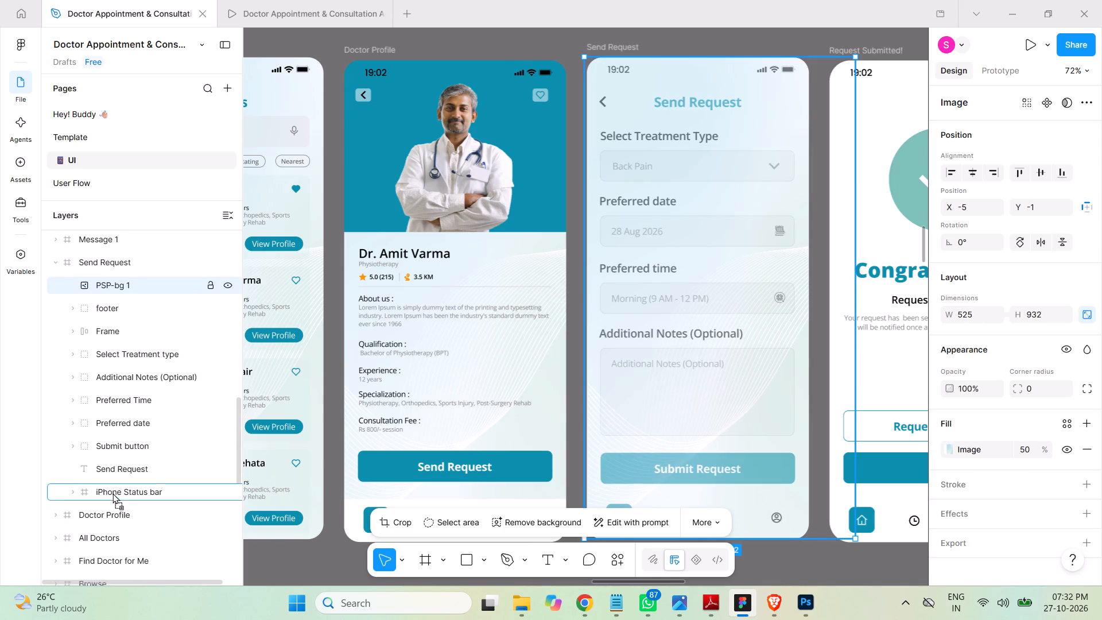
left_click_drag(112, 493, 118, 478)
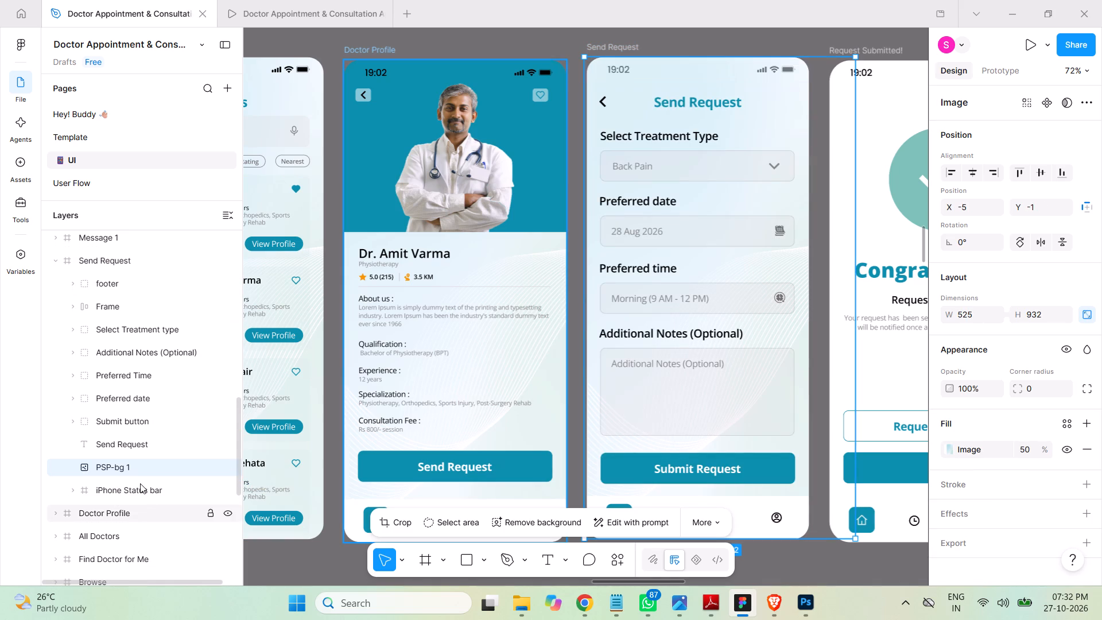
left_click(122, 490)
left_click_drag(116, 490, 122, 465)
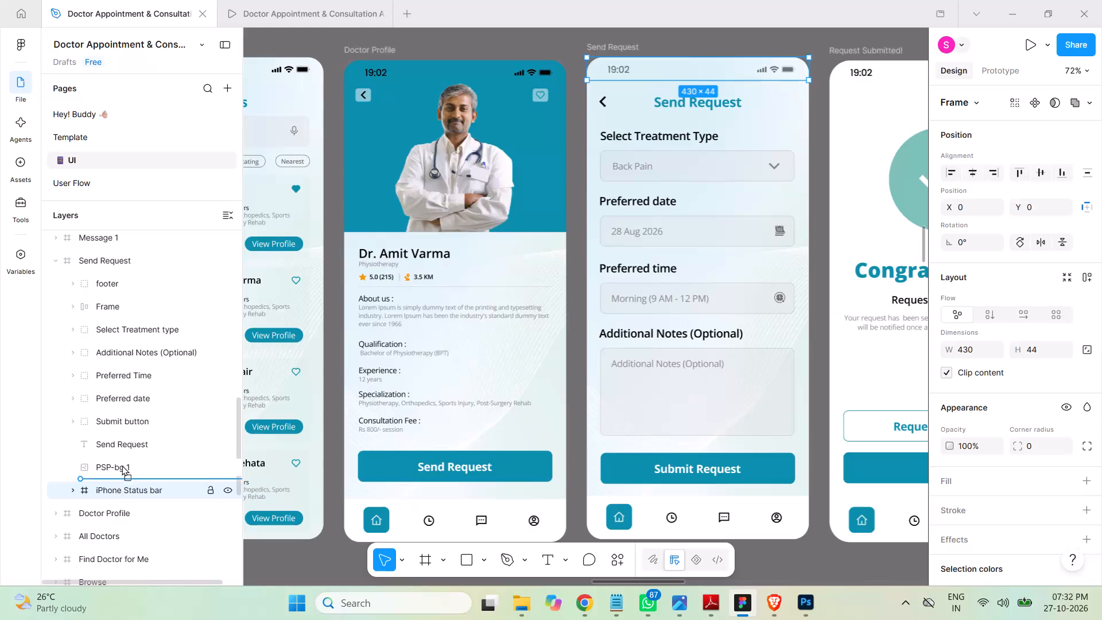
left_click_drag(122, 465, 120, 462)
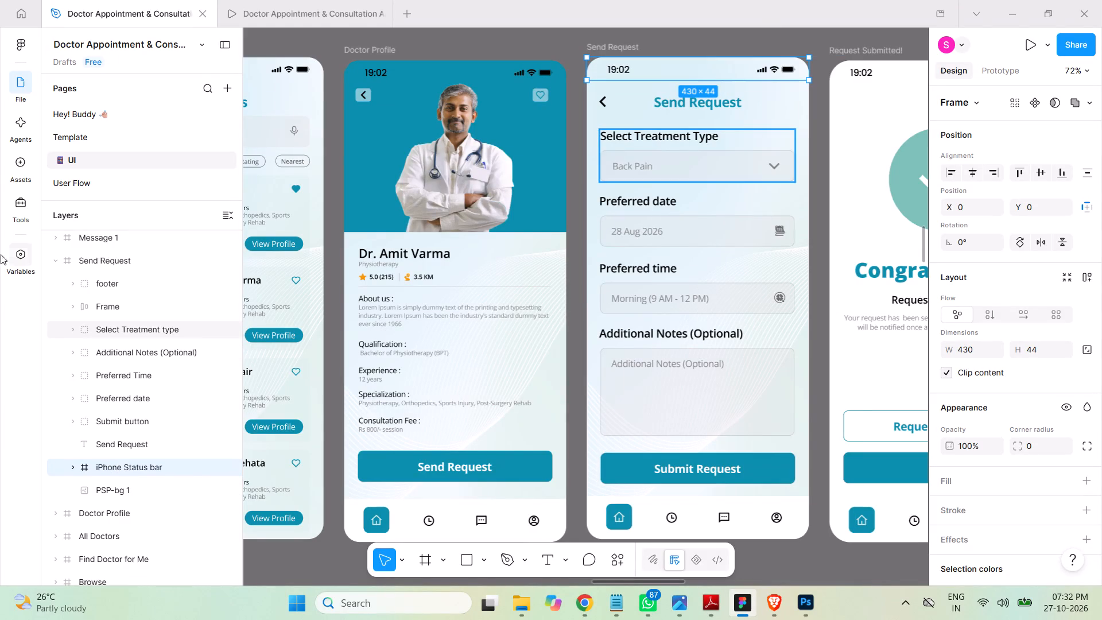
left_click(55, 259)
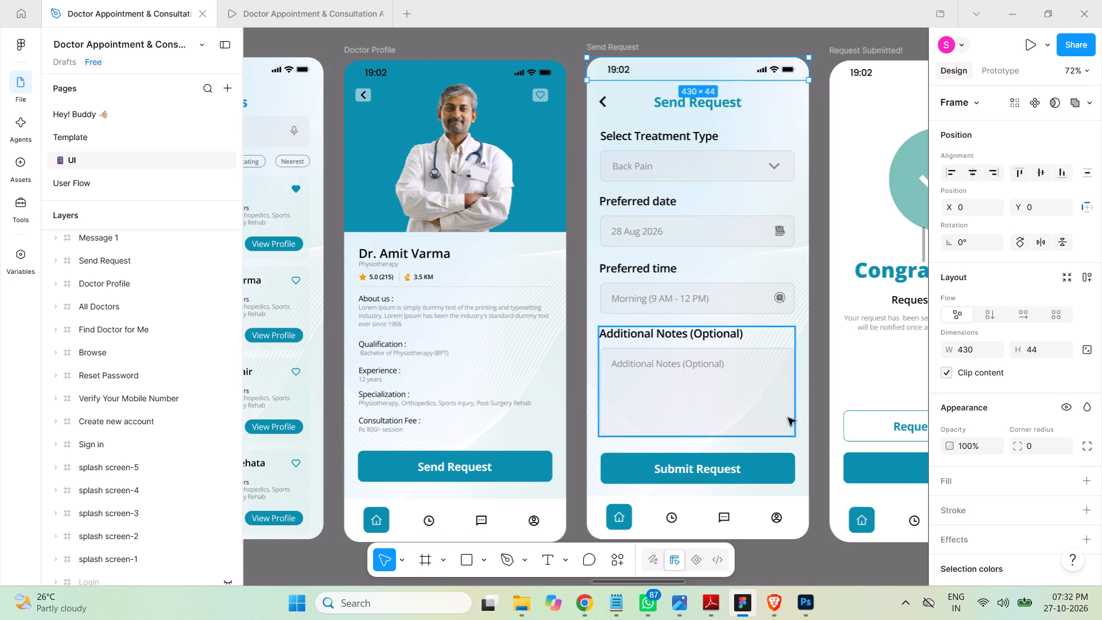
Reorder the Request Submitted! frame to just above Send Request in the layer order.
key("space")
key("space")
key("space")
key("space")
key("space")
key("space")
key("space")
key("space")
key("space")
key("space")
key("space")
key("space")
key("space")
key("space")
key("space")
key("space")
key("space")
key("space")
key("space")
key("space")
left_click_drag(817, 283, 488, 308)
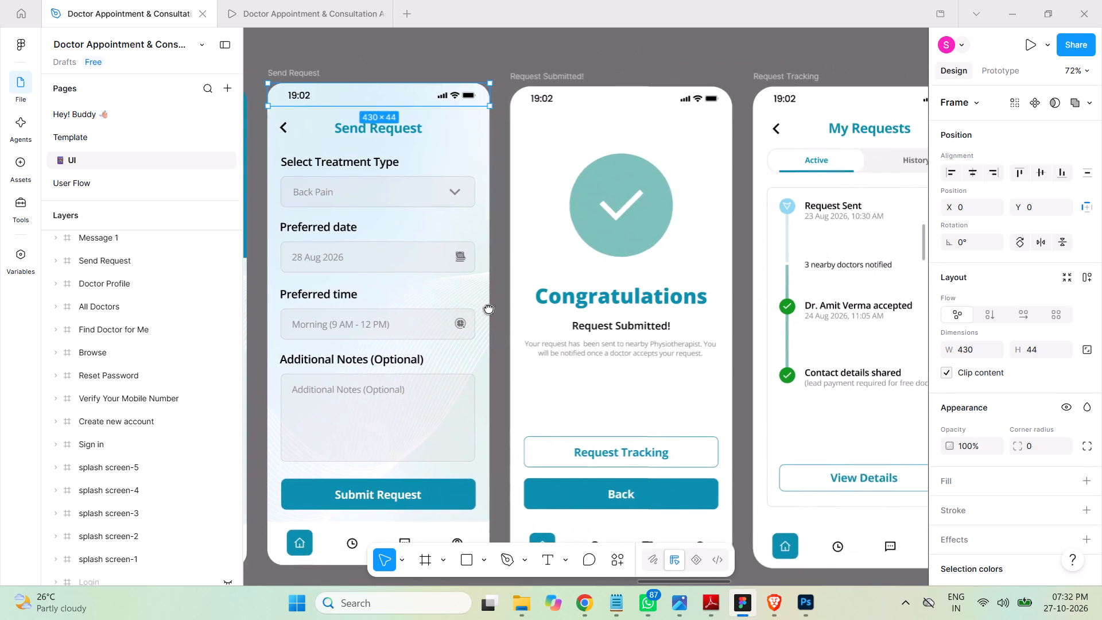
left_click_drag(488, 308, 366, 311)
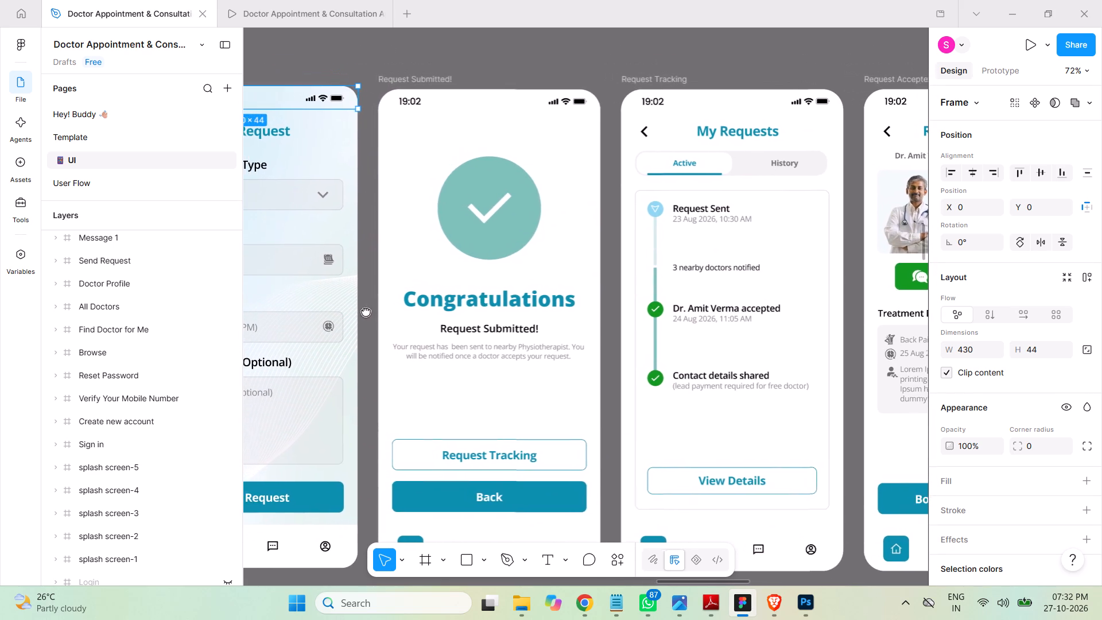
left_click_drag(366, 311, 409, 309)
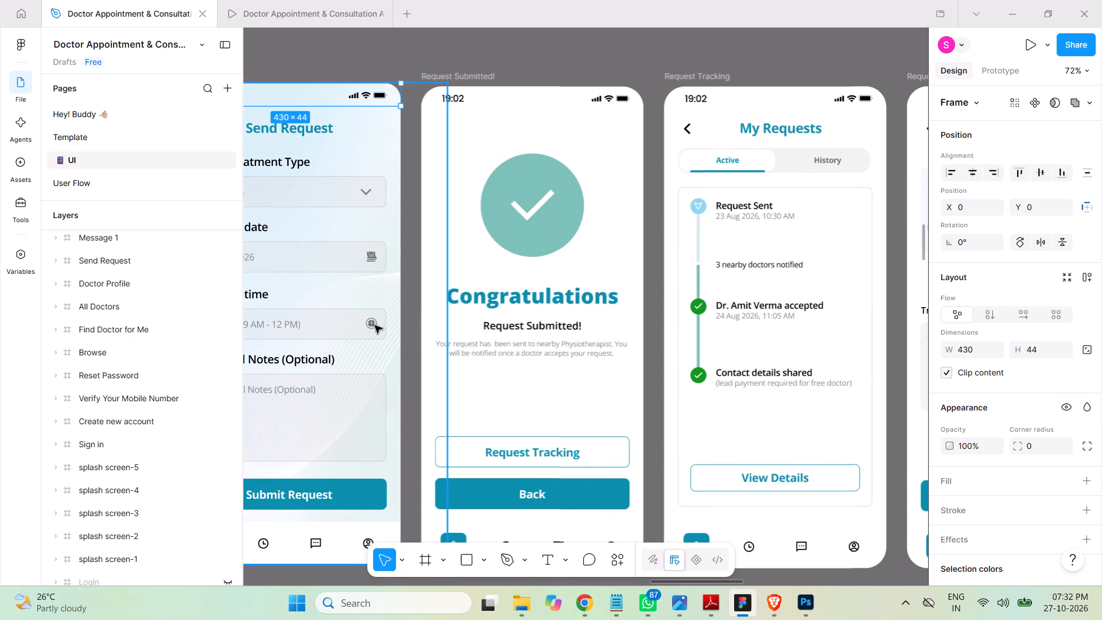
left_click(114, 264)
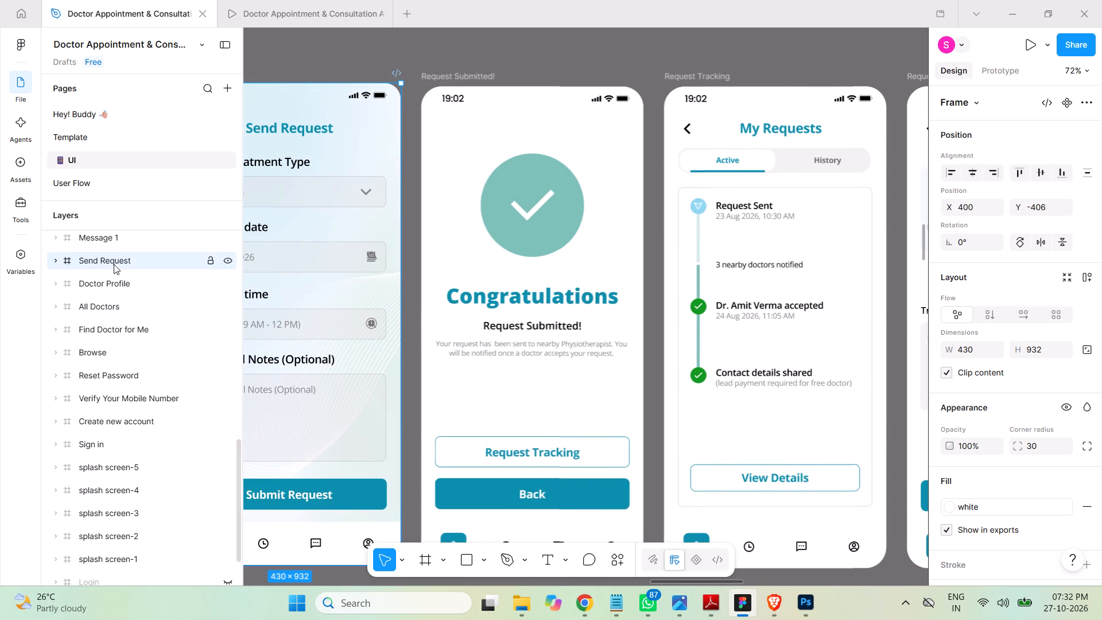
scroll(135, 304, "up", 1)
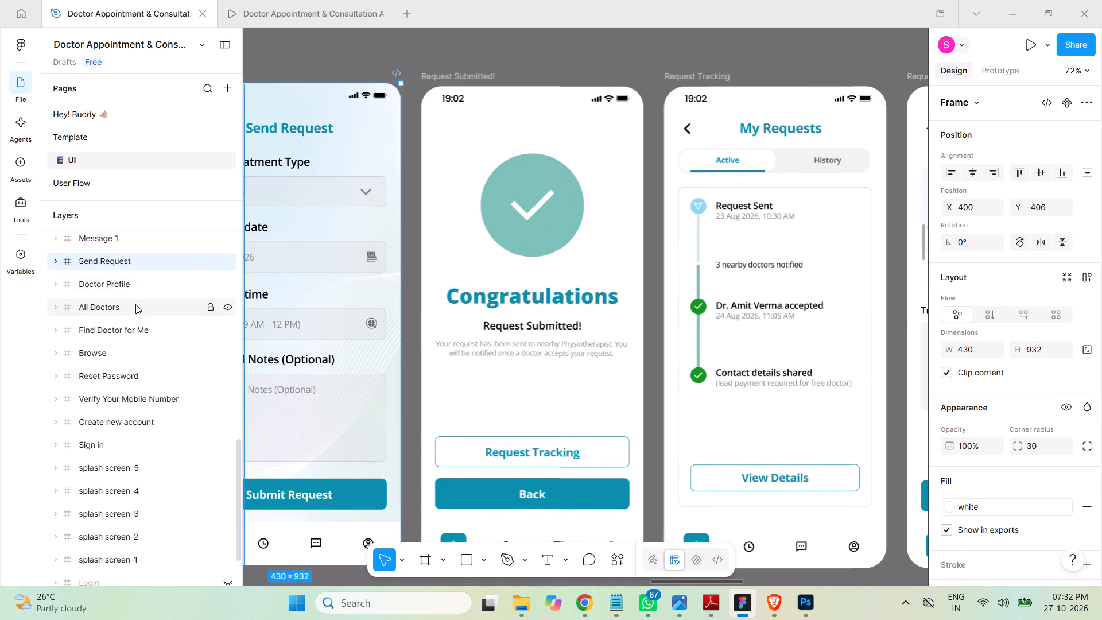
scroll(135, 304, "up", 1)
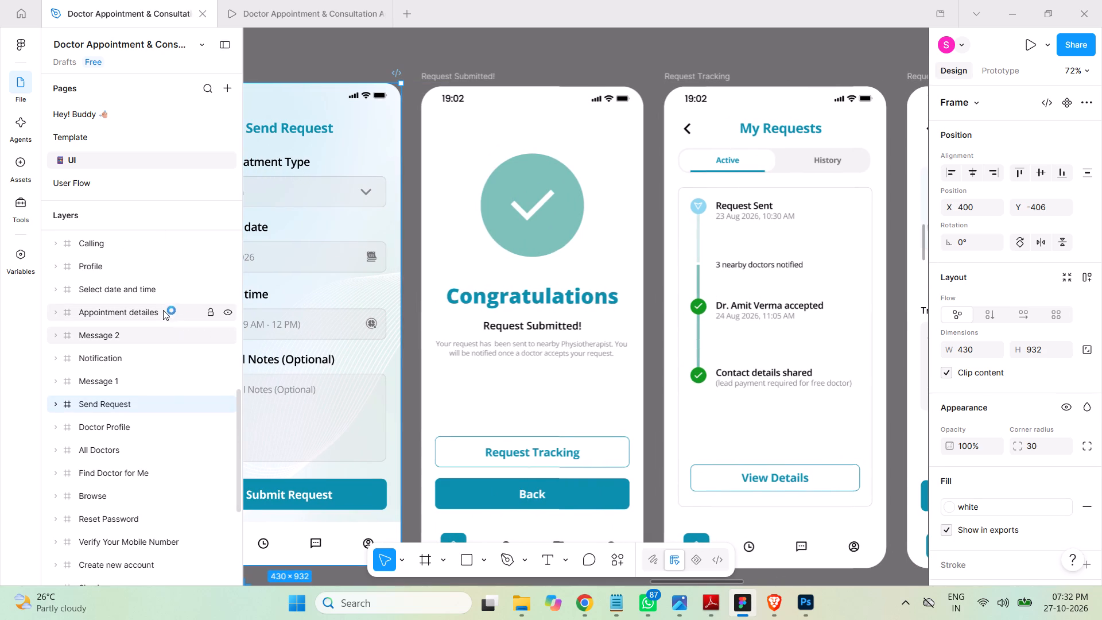
scroll(150, 306, "up", 1)
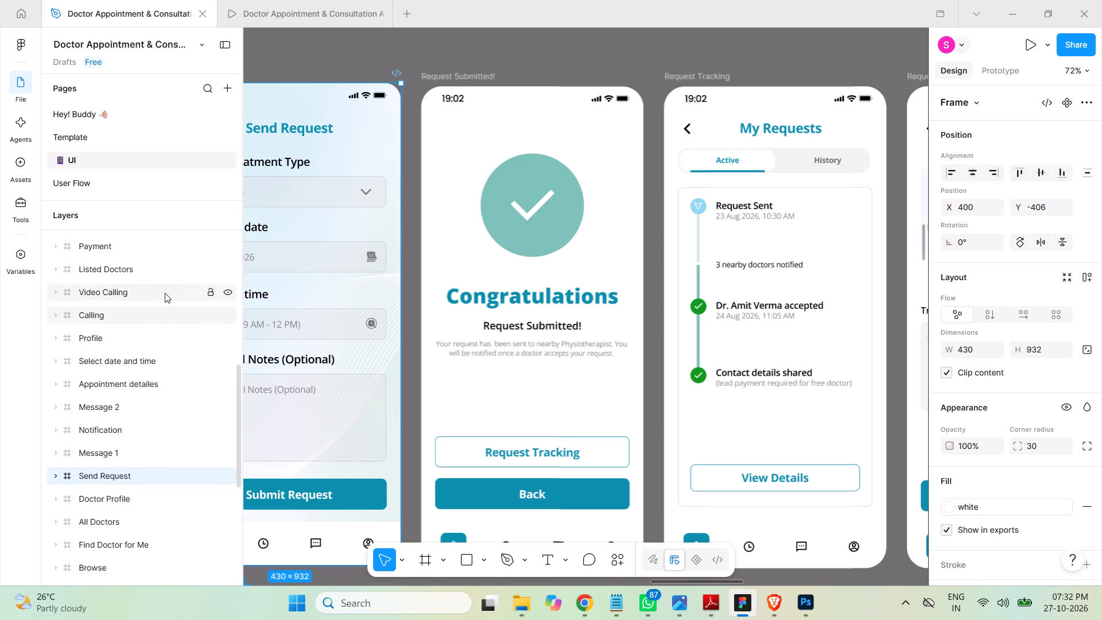
scroll(148, 283, "up", 1)
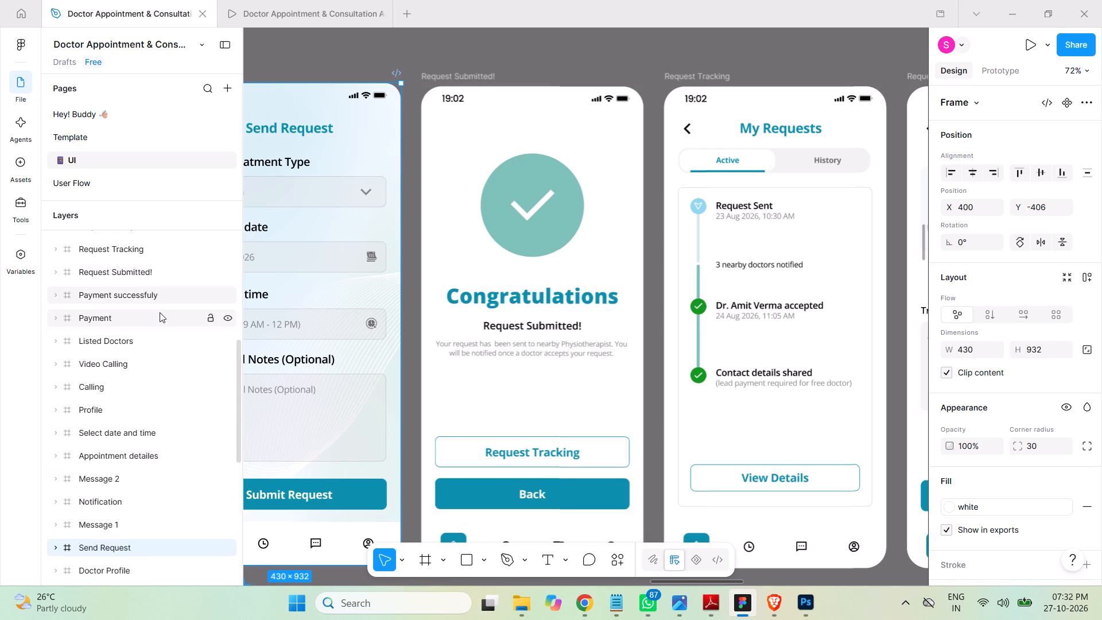
left_click(68, 272)
left_click_drag(68, 273, 67, 346)
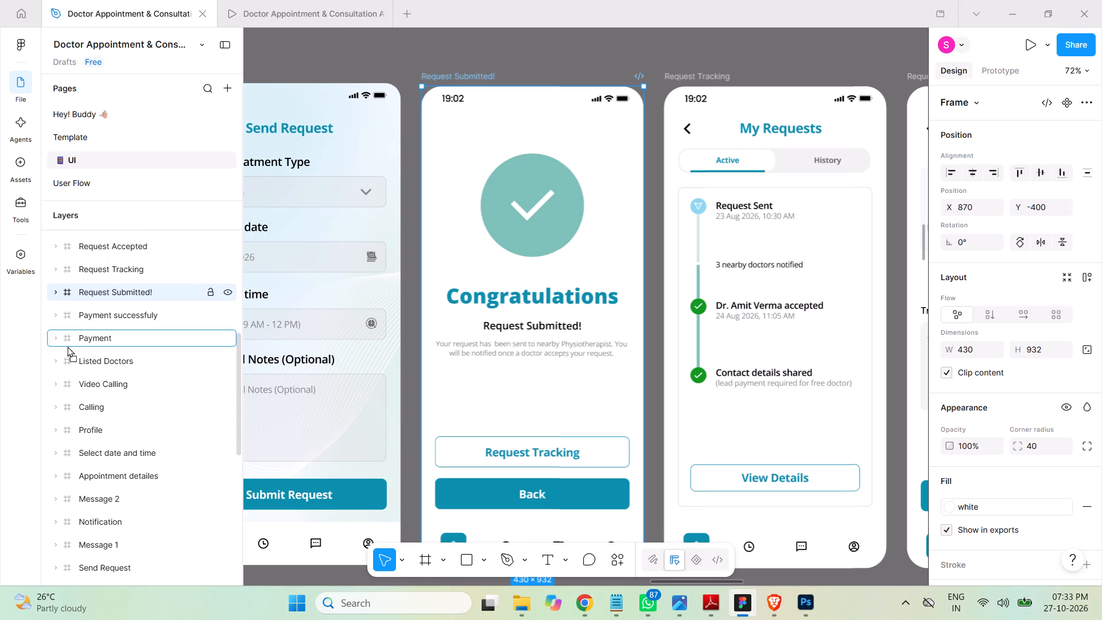
left_click_drag(67, 346, 76, 392)
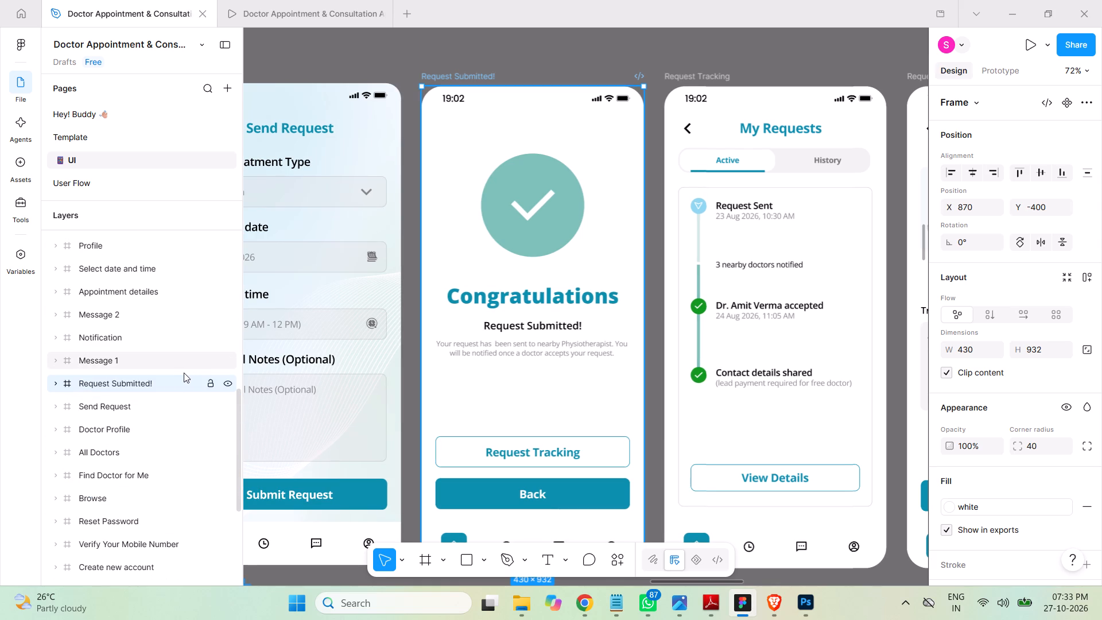
Paste PSP-bg 1 into the Request Submitted! frame, place it at the bottom beneath the iPhone Status bar, and collapse the frame's layers.
key("ctrl+v")
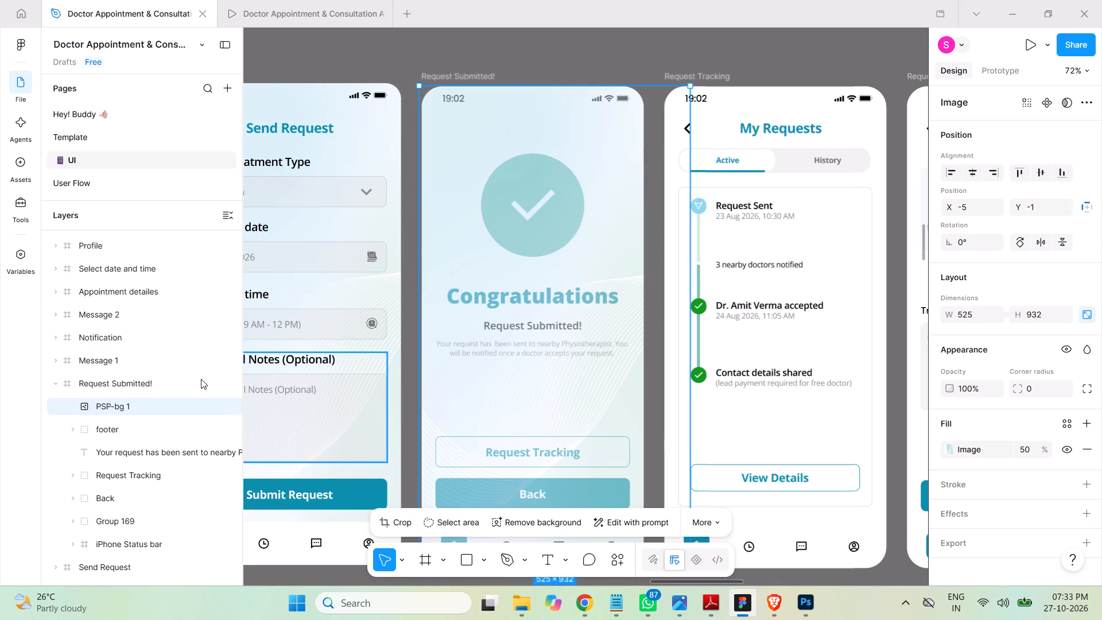
left_click_drag(138, 406, 134, 470)
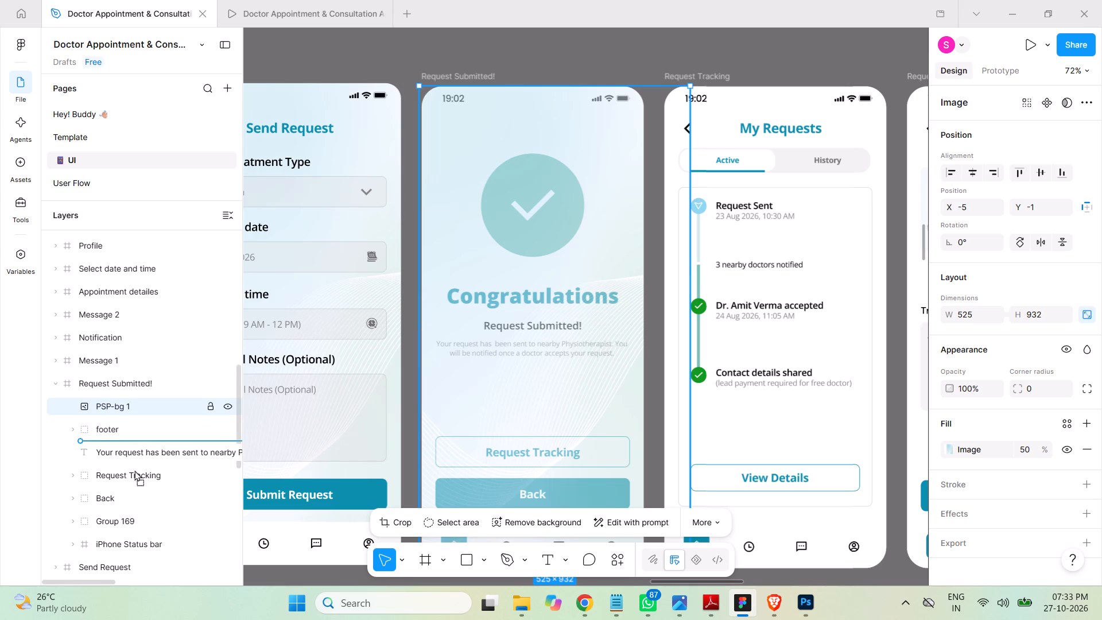
left_click_drag(134, 470, 127, 428)
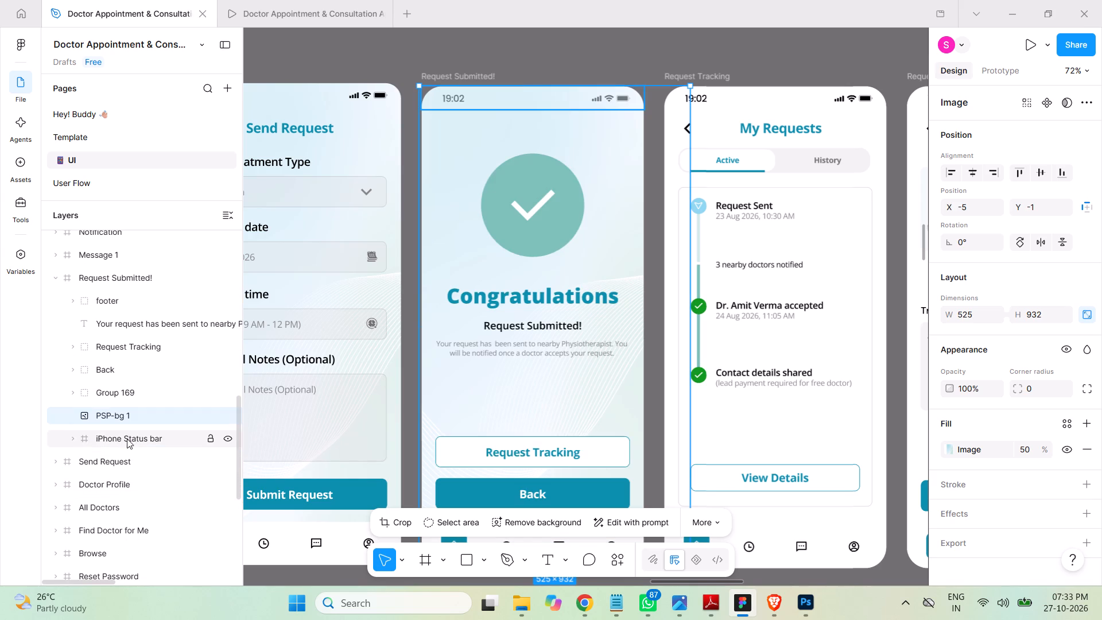
left_click(85, 437)
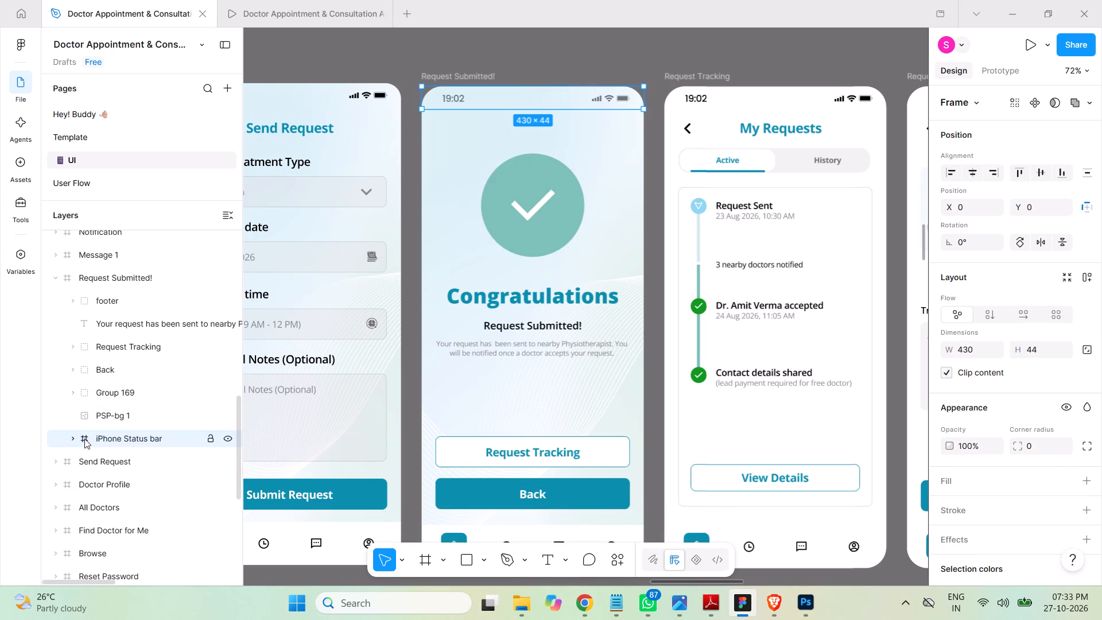
left_click_drag(84, 437, 87, 411)
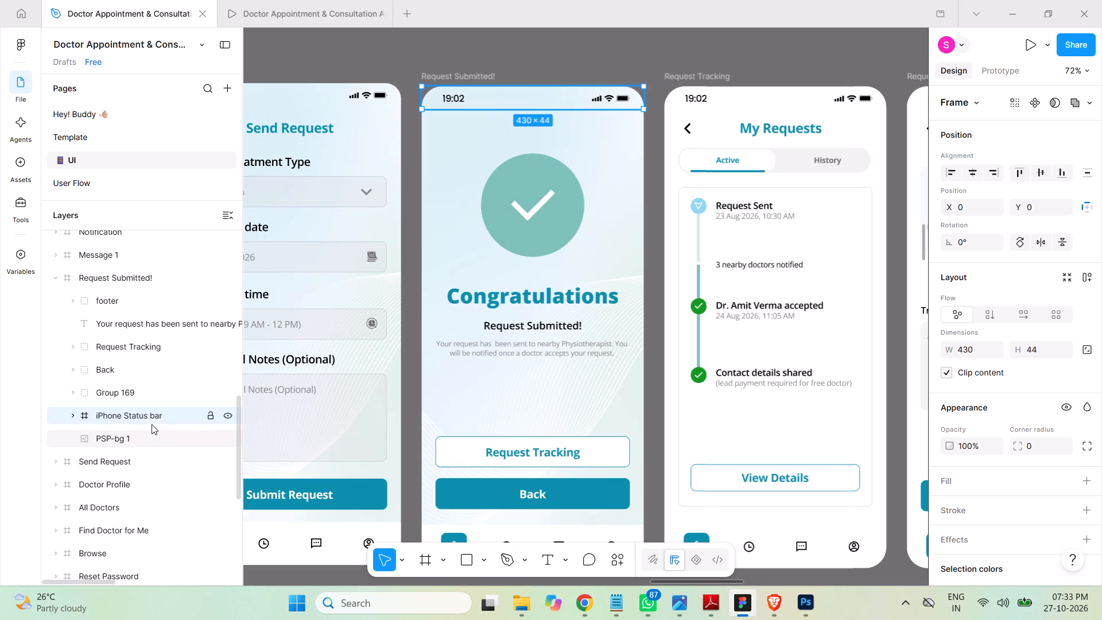
left_click(61, 281)
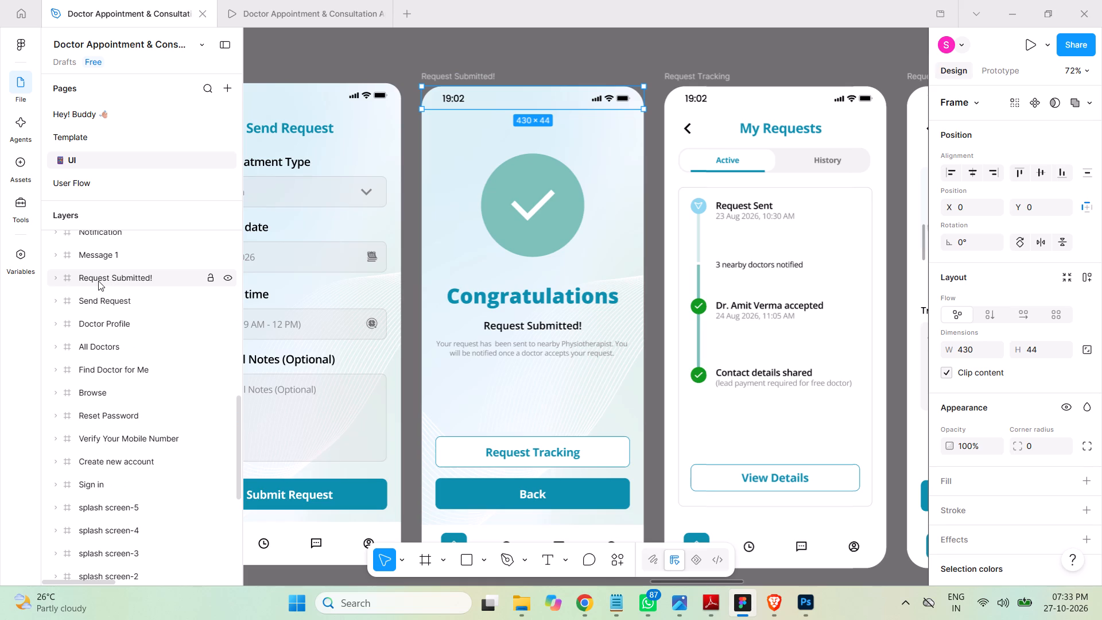
Reorder the Request Tracking frame to just above Request Submitted! in the layer order, keeping it outside the Message 1 frame.
left_click(98, 281)
scroll(127, 328, "up", 2)
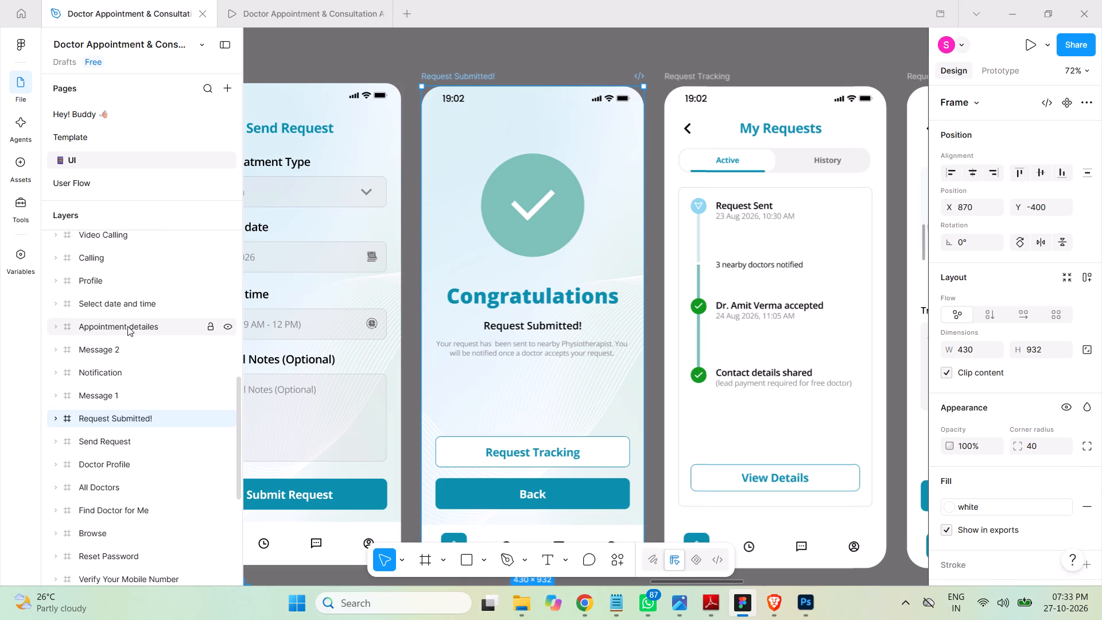
scroll(146, 319, "up", 1)
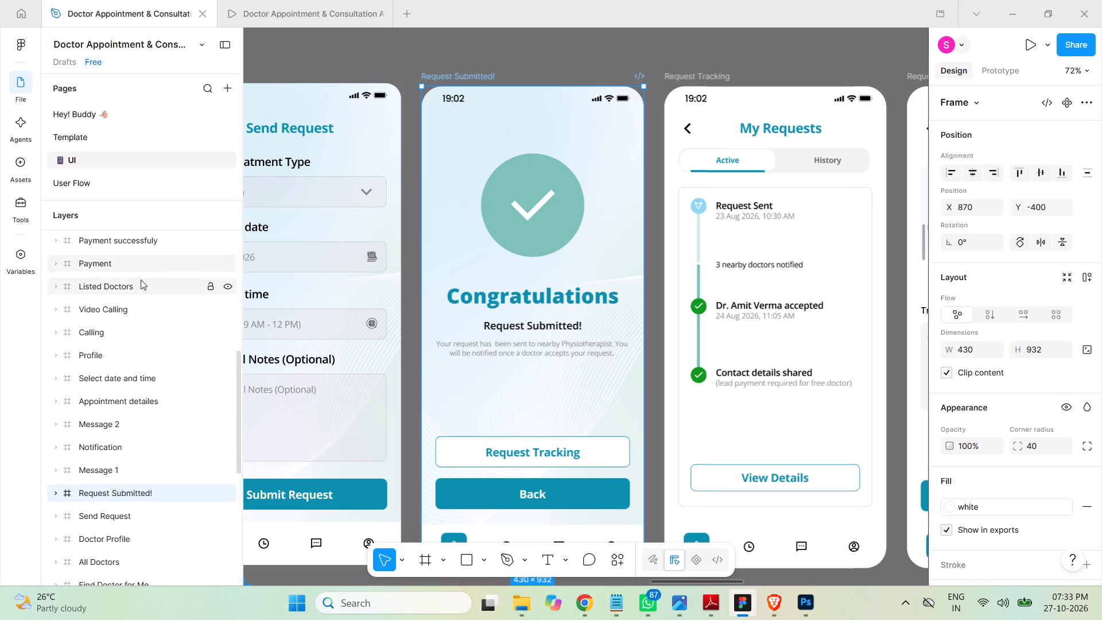
scroll(141, 280, "up", 1)
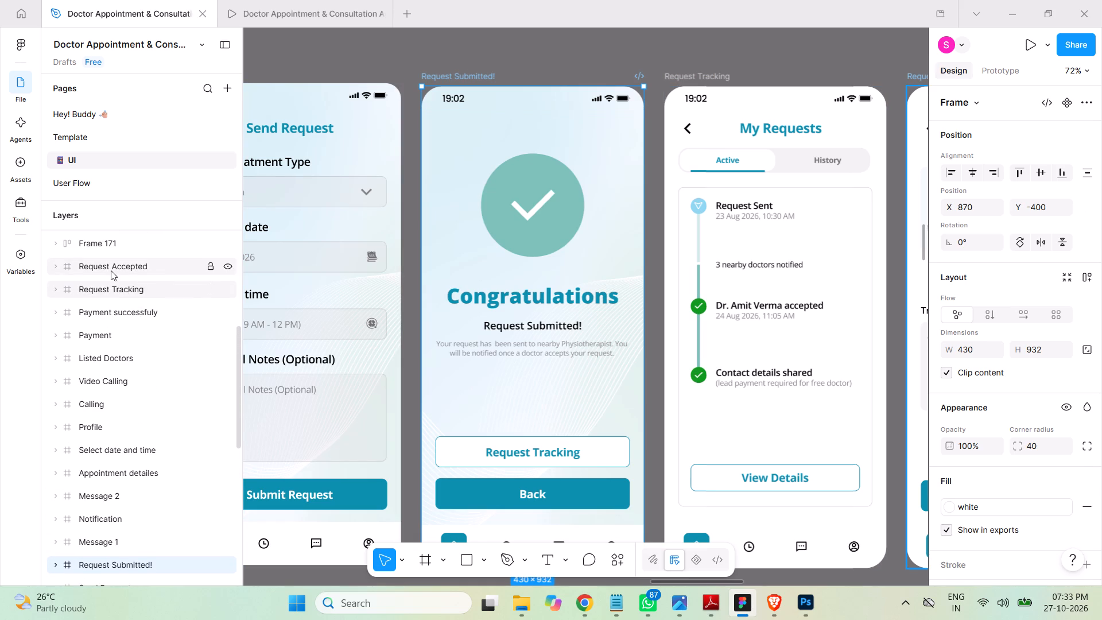
left_click(68, 289)
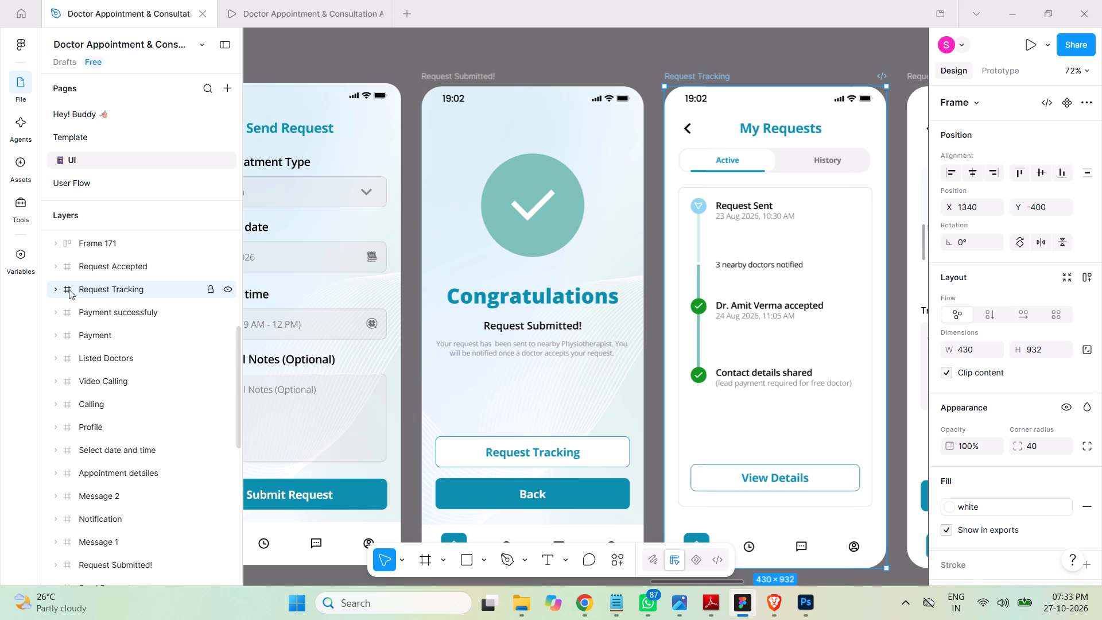
left_click_drag(67, 288, 69, 532)
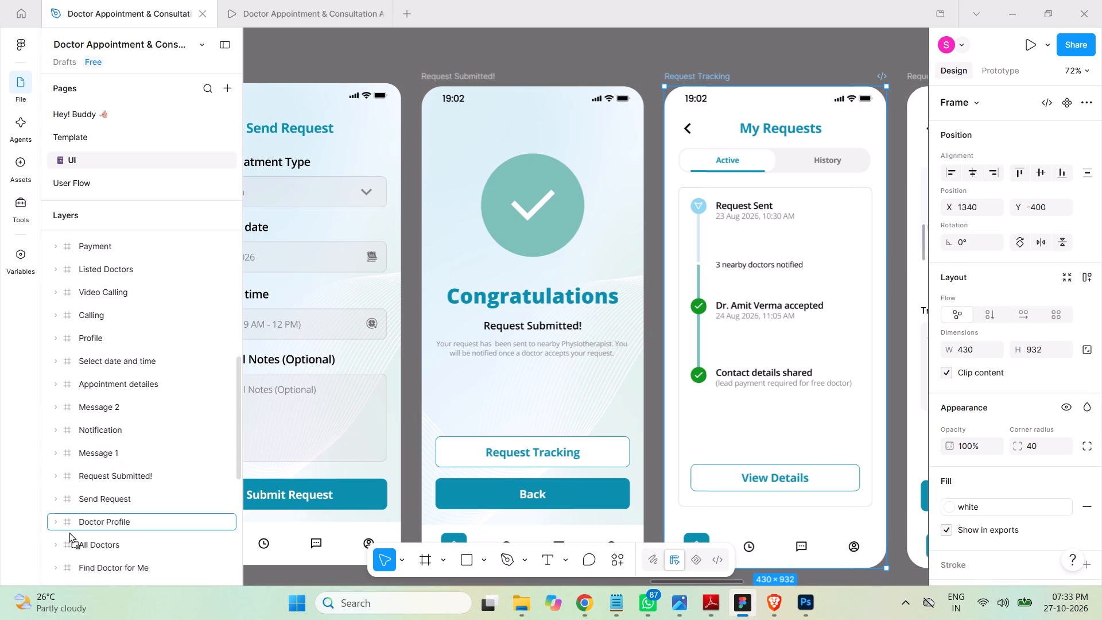
left_click_drag(69, 532, 77, 371)
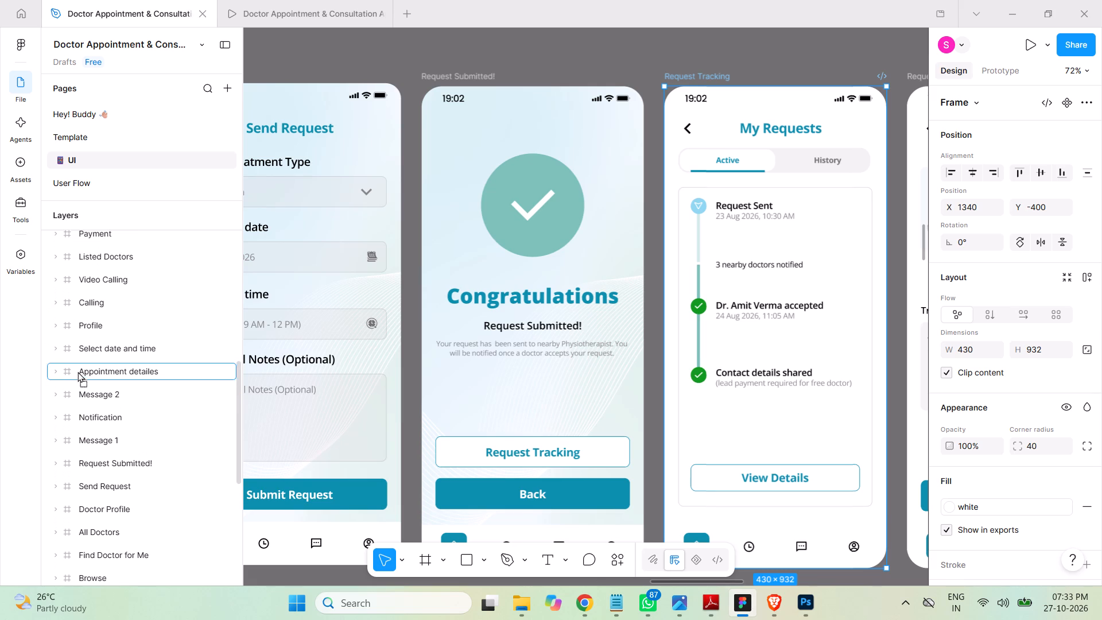
left_click_drag(77, 371, 78, 448)
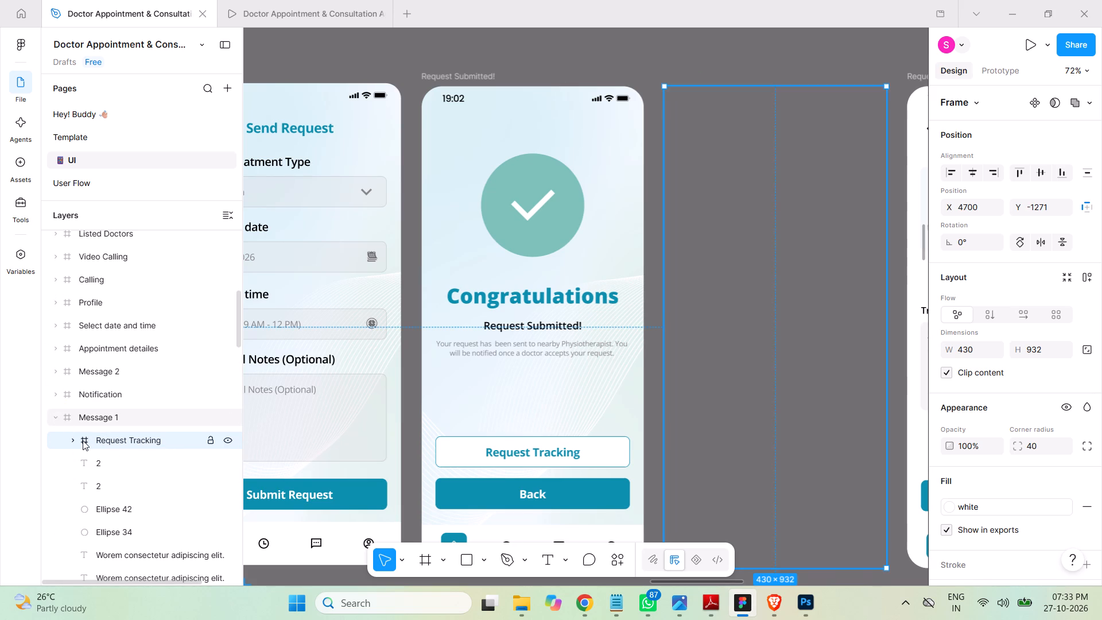
left_click_drag(83, 440, 80, 405)
left_click_drag(80, 405, 80, 405)
left_click(60, 438)
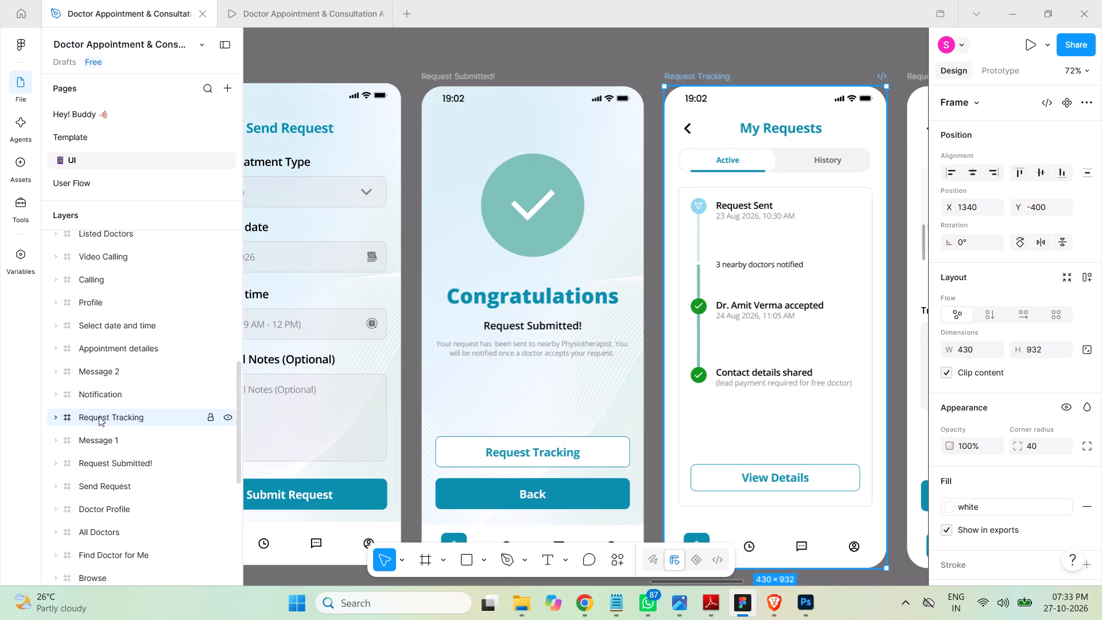
left_click_drag(67, 415, 67, 451)
left_click_drag(67, 451, 67, 452)
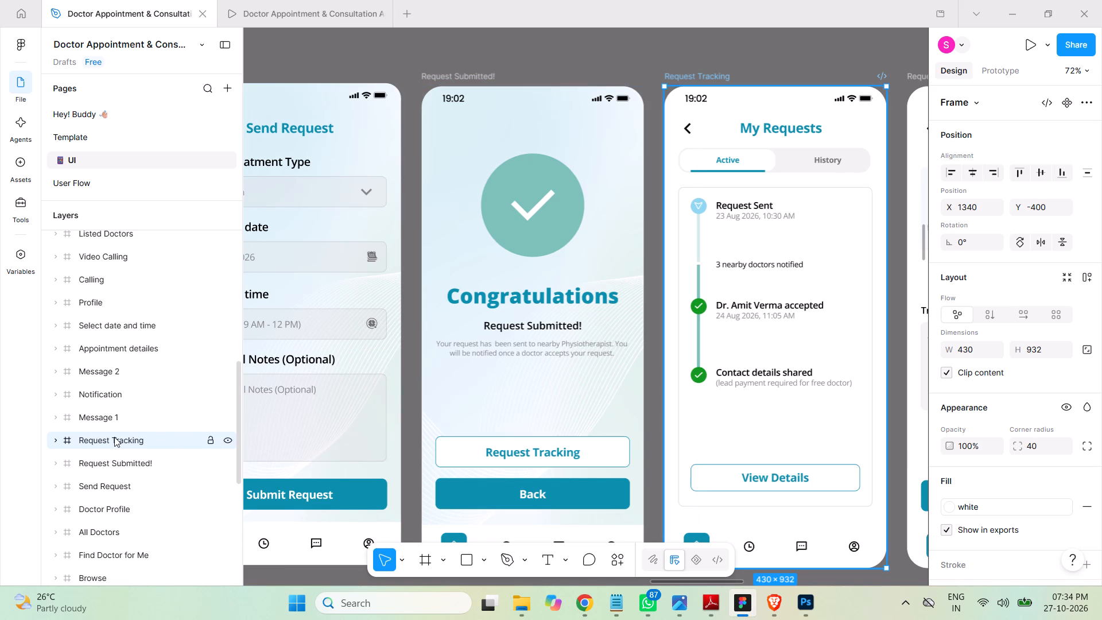
Paste PSP-bg 1 into the Request Tracking frame, place it at the bottom beneath the iPhone Status bar, and collapse the frame's layers.
key("ctrl+v")
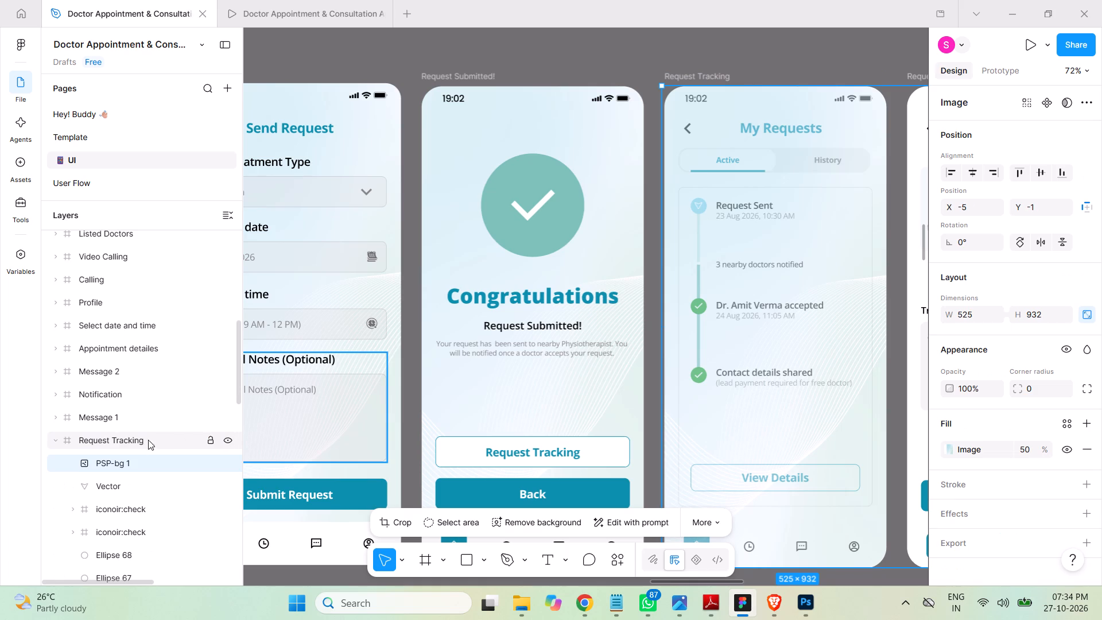
scroll(151, 400, "down", 3)
scroll(153, 386, "up", 1)
scroll(153, 386, "down", 1)
scroll(162, 340, "up", 1)
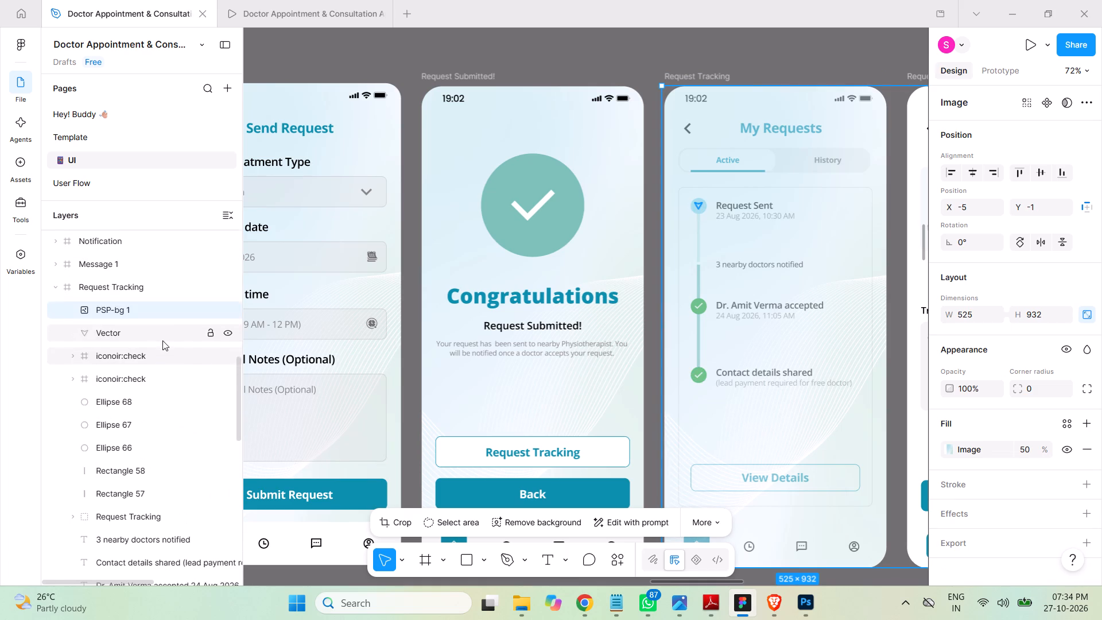
left_click_drag(135, 319, 121, 499)
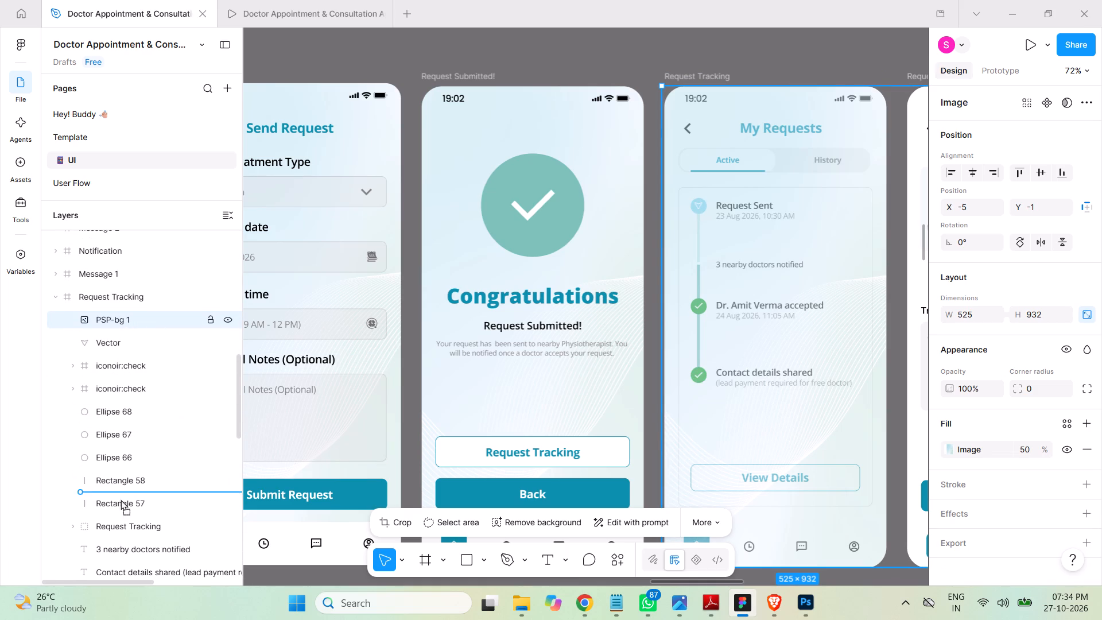
left_click_drag(121, 499, 112, 512)
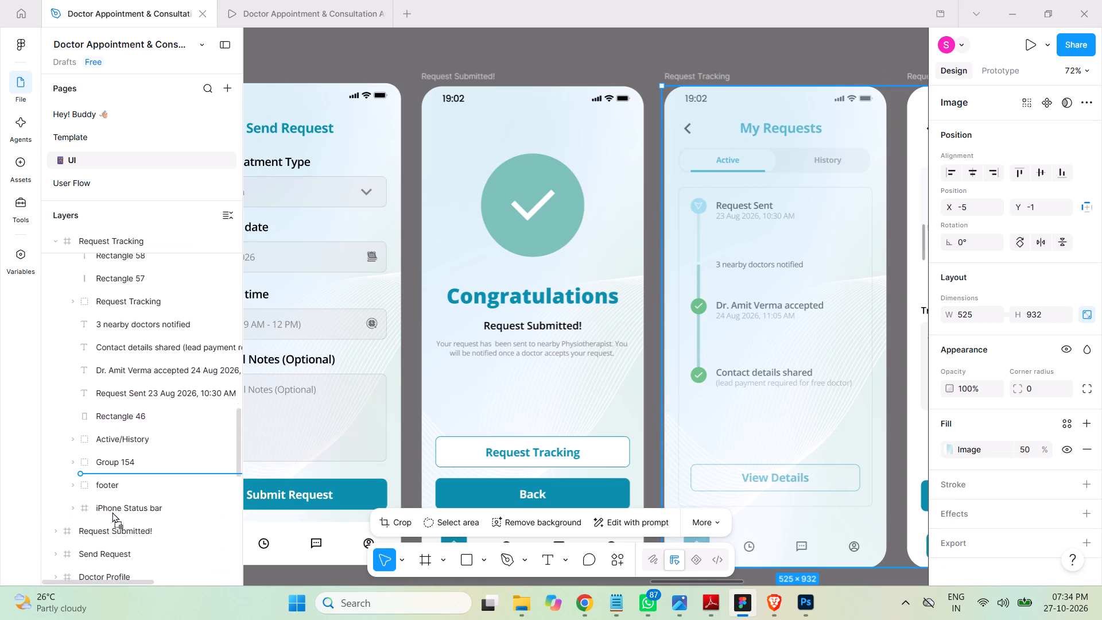
left_click_drag(112, 512, 118, 450)
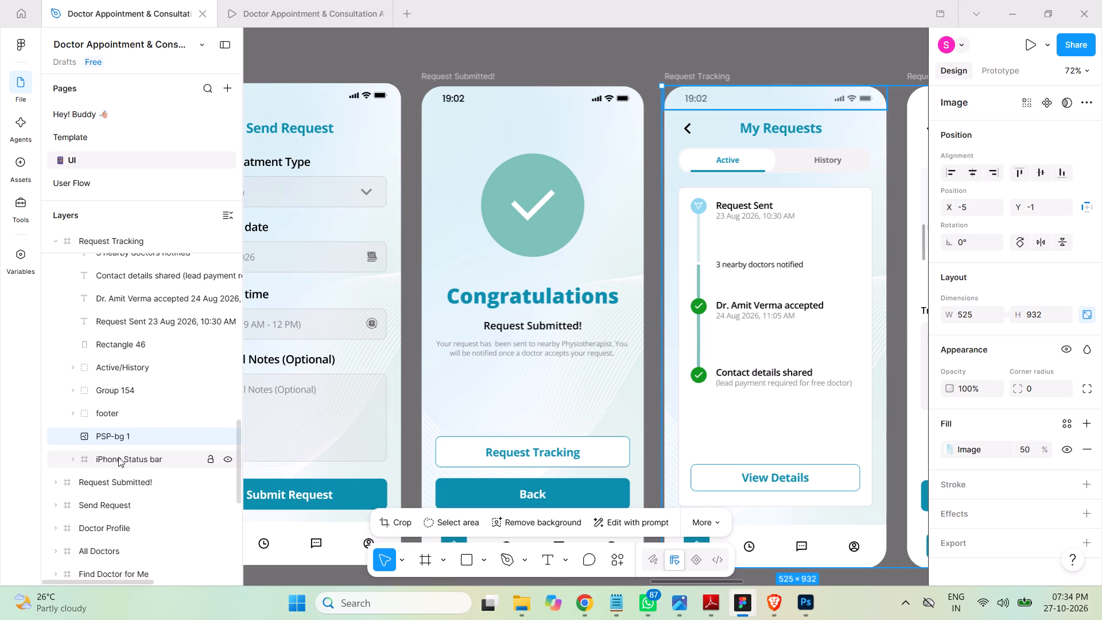
left_click(117, 461)
left_click_drag(103, 457, 102, 427)
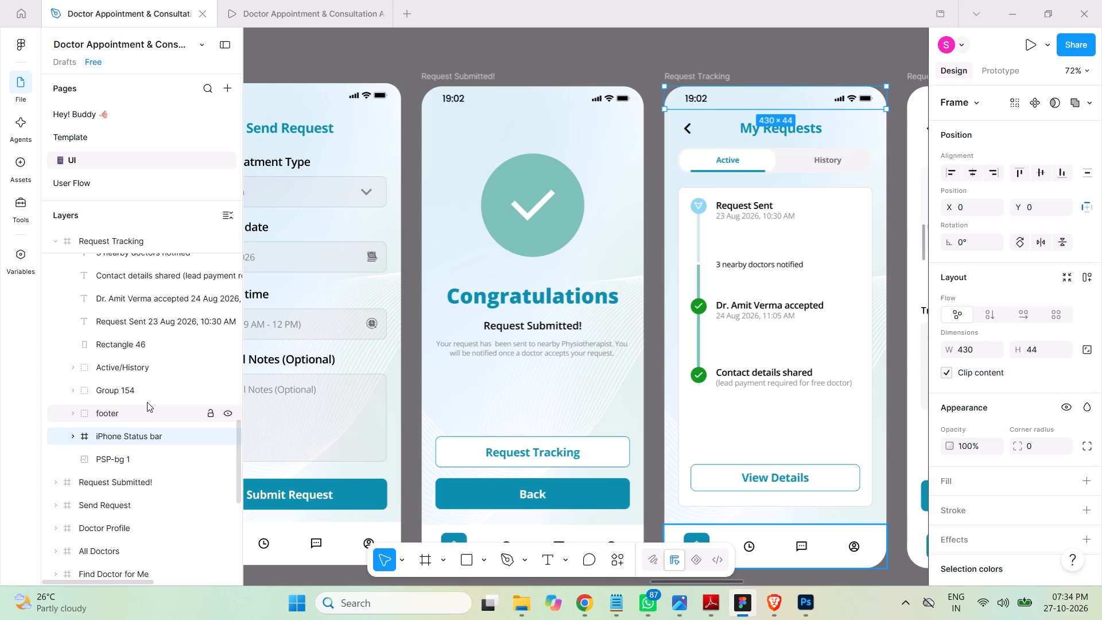
scroll(147, 402, "up", 4)
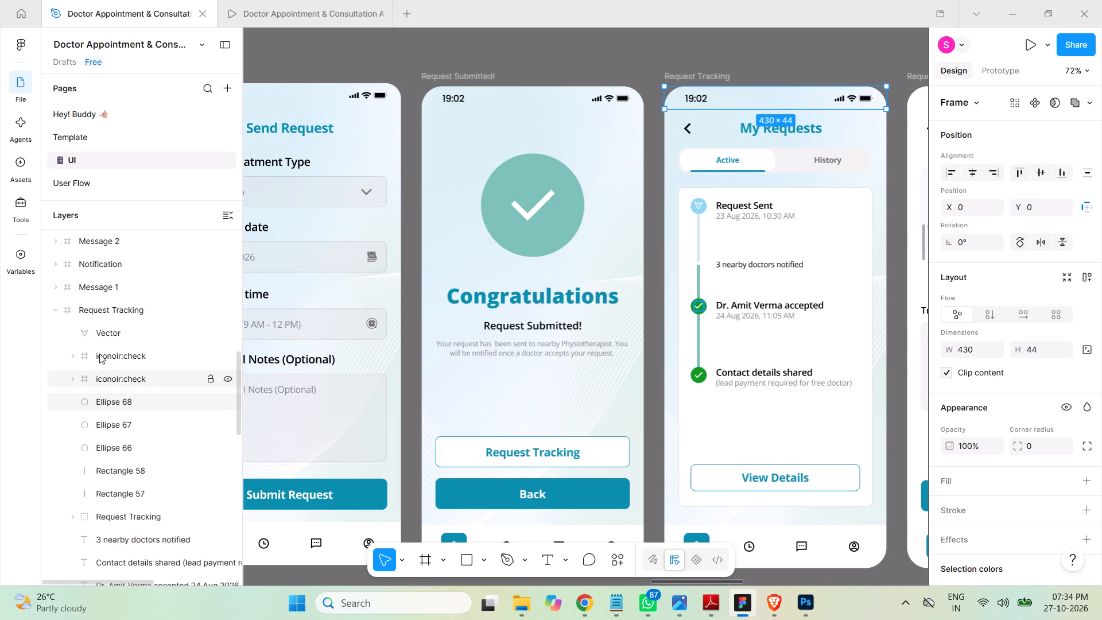
left_click(57, 311)
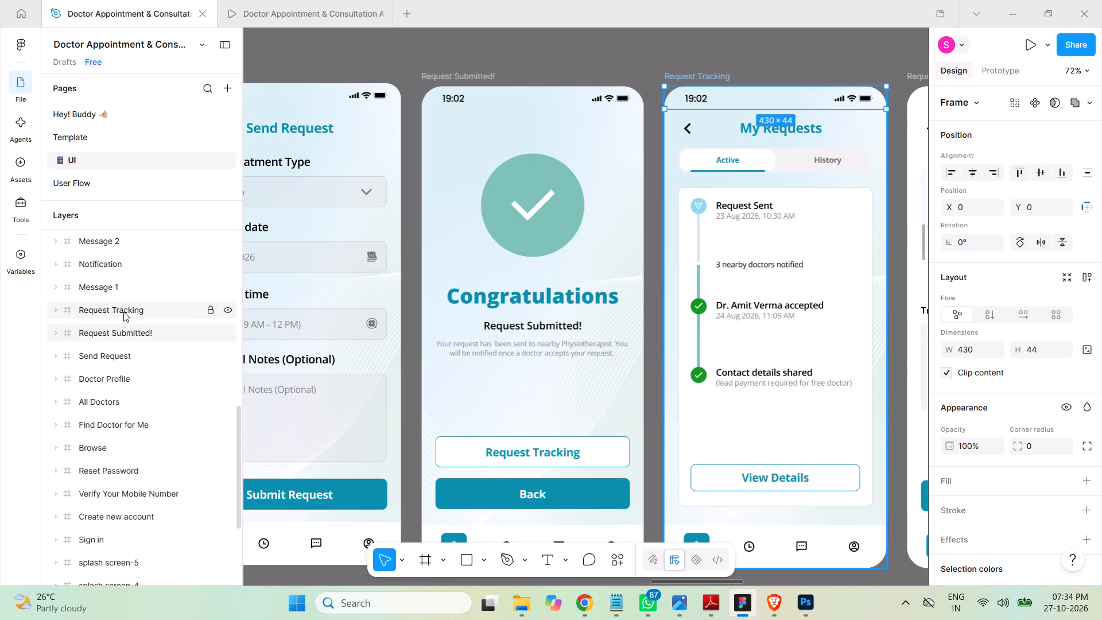
Select the Request Tracking frame and save the file.
left_click(123, 311)
key("ctrl+s")
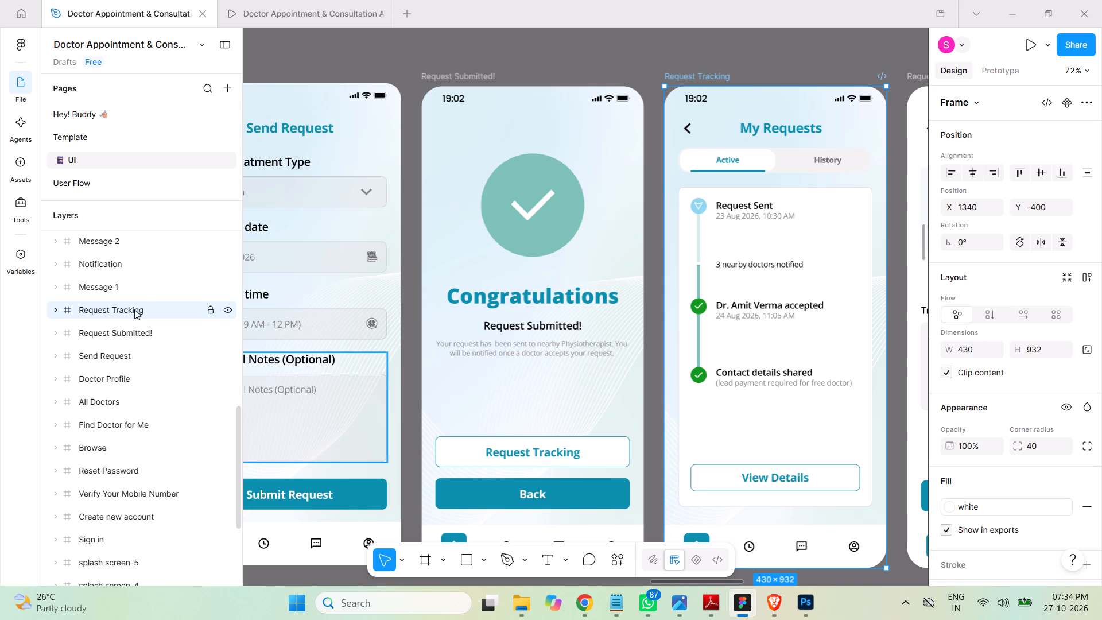
Move the Request Accepted frame down the layer order, from above Payment successfuly to the Message 1 and Request Tracking frames.
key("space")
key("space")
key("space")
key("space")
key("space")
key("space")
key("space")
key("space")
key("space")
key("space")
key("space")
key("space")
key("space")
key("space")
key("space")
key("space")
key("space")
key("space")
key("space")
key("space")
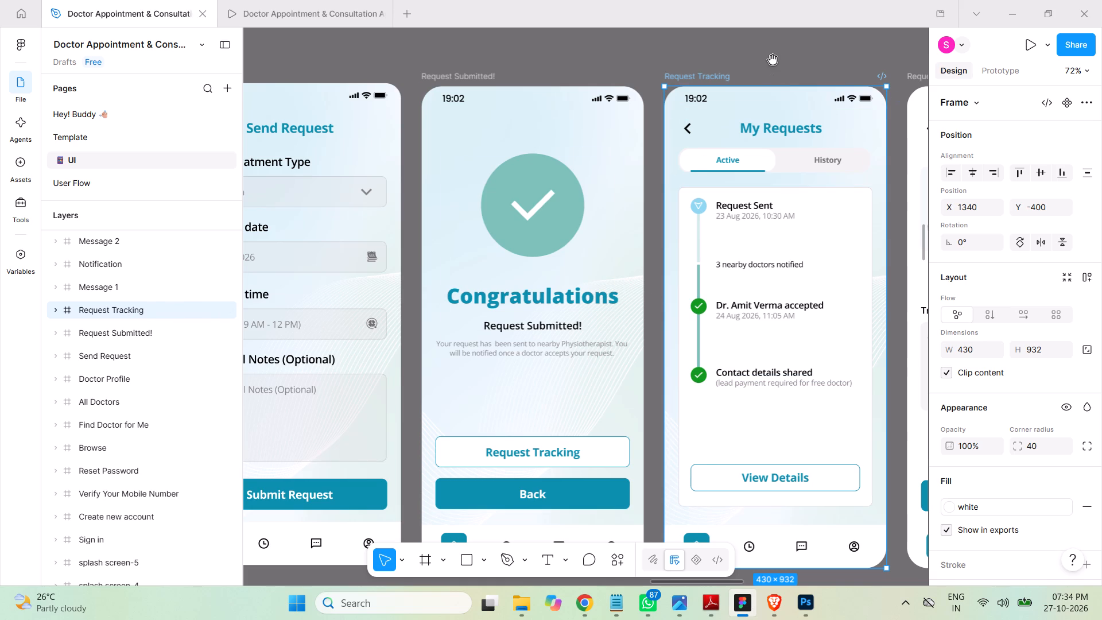
left_click_drag(775, 56, 367, 67)
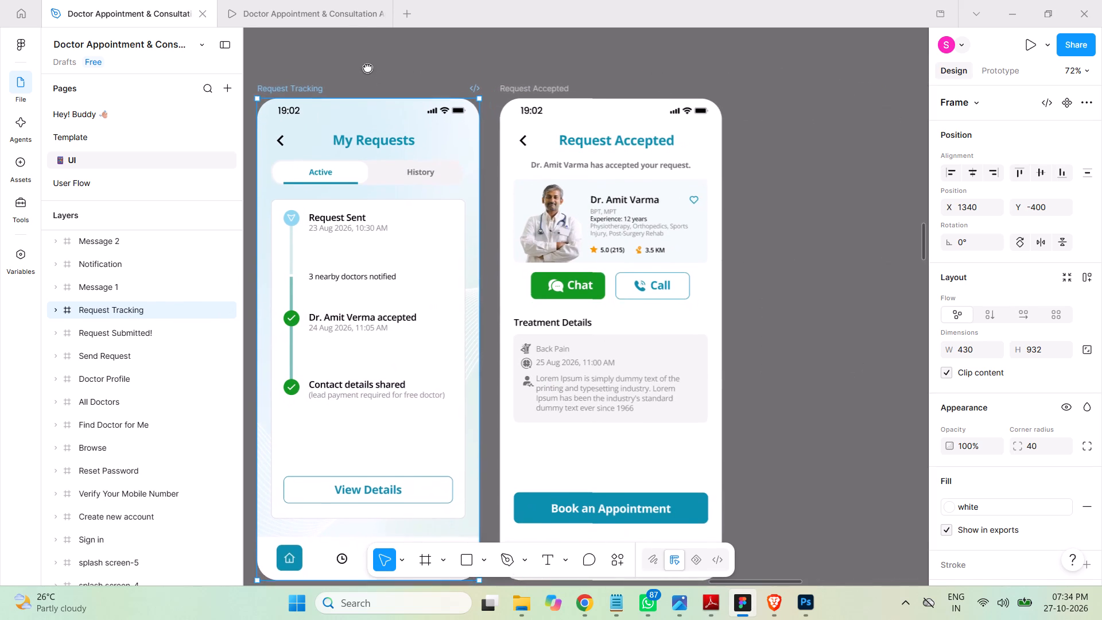
left_click_drag(367, 67, 355, 59)
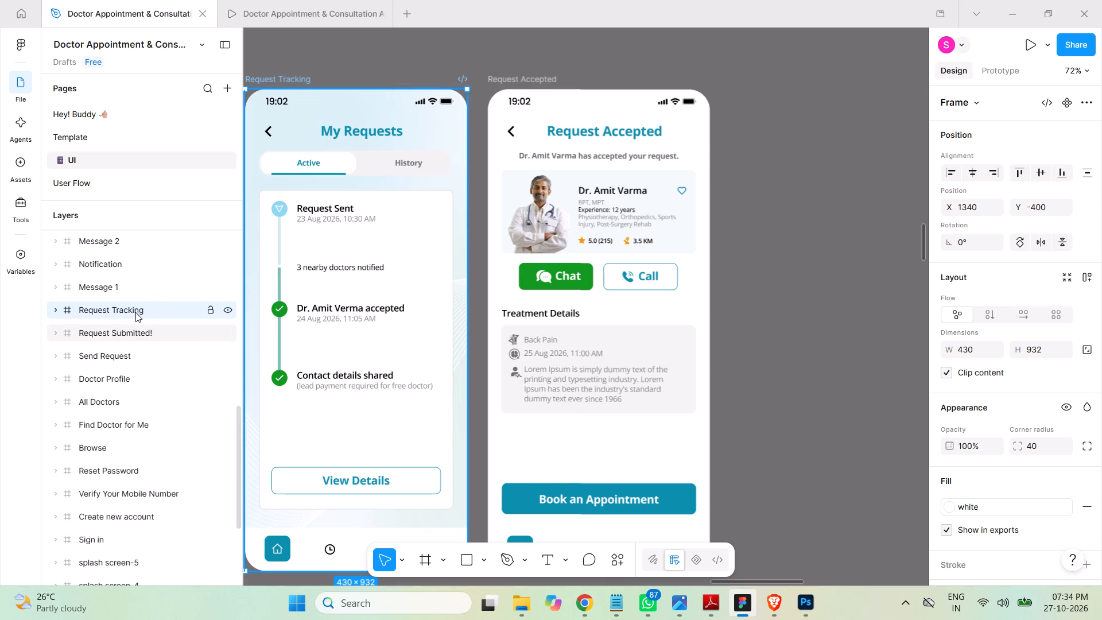
scroll(135, 312, "up", 5)
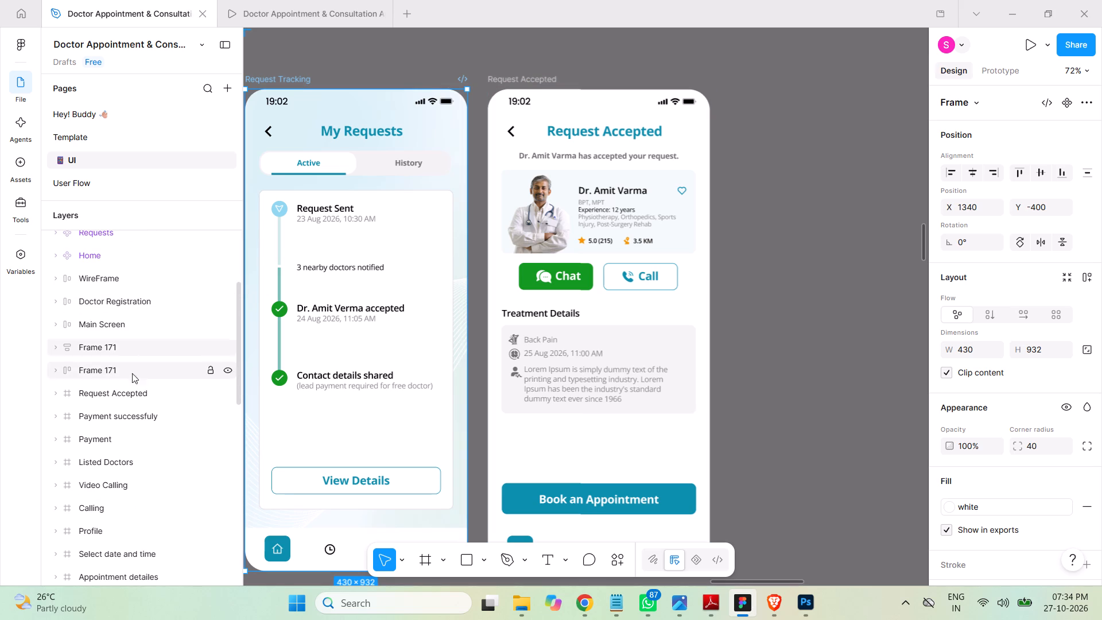
scroll(159, 326, "down", 2)
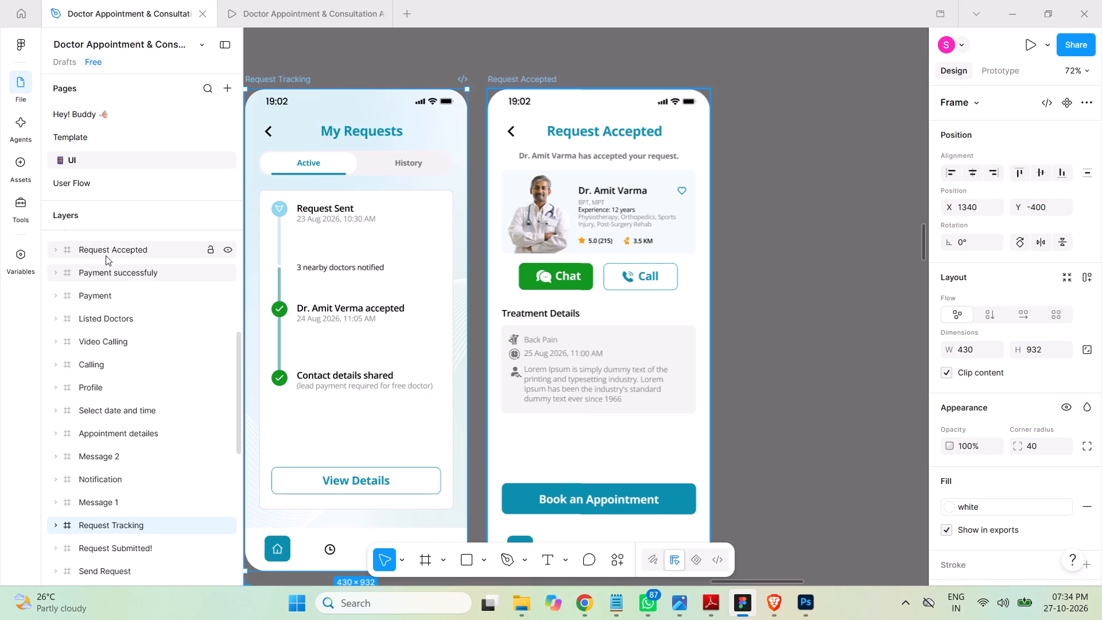
left_click(68, 249)
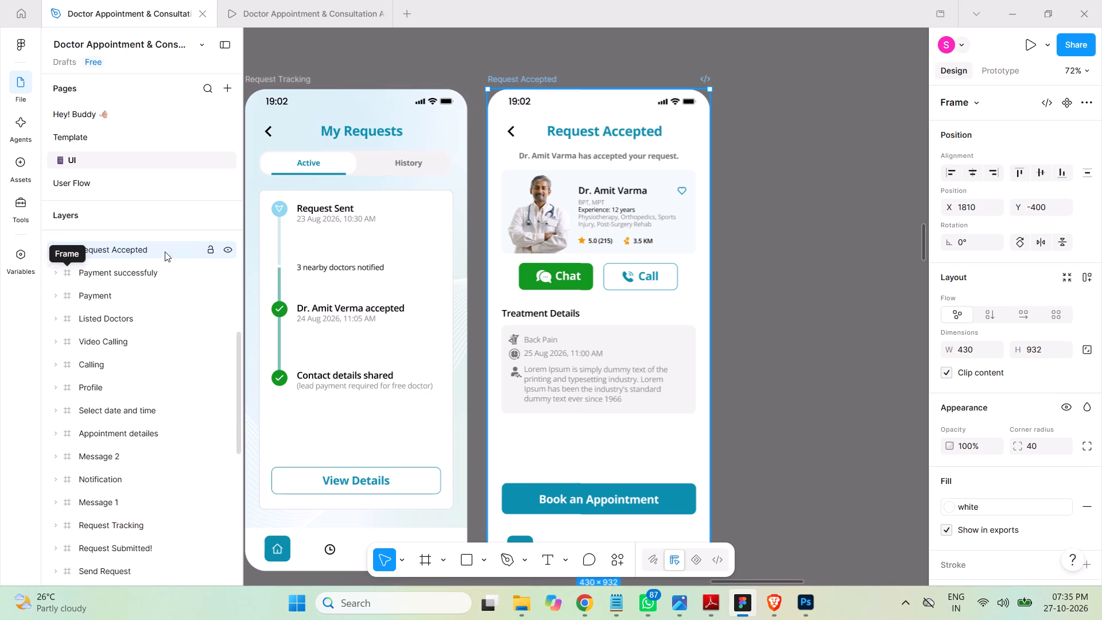
left_click_drag(67, 250, 84, 432)
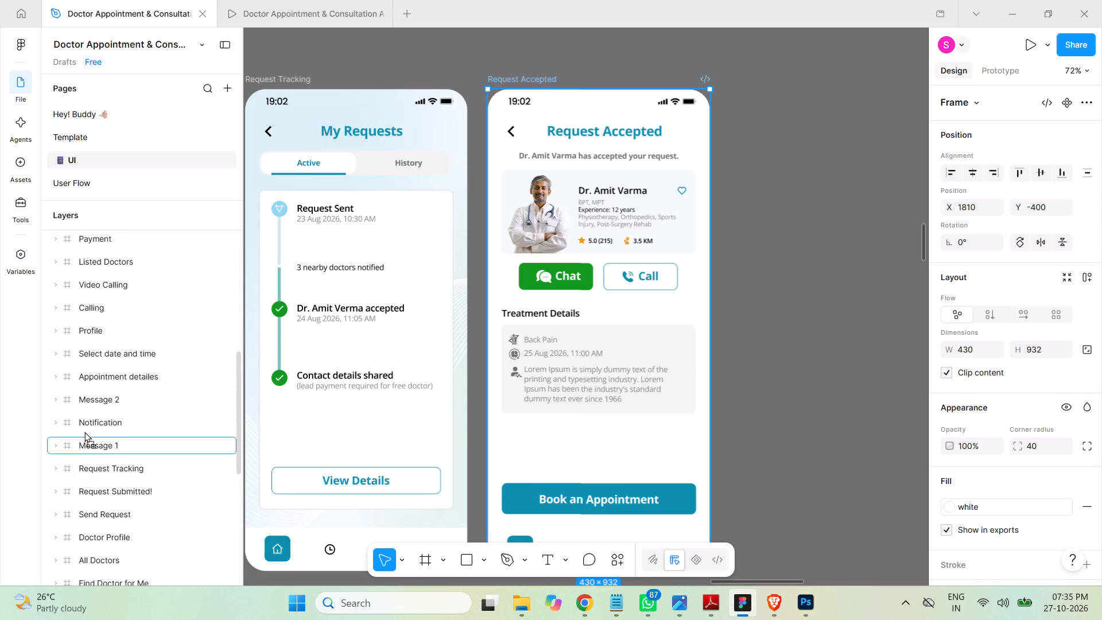
Reorder the Request Accepted frame to just above Request Tracking in the layer order.
left_click_drag(84, 432, 83, 458)
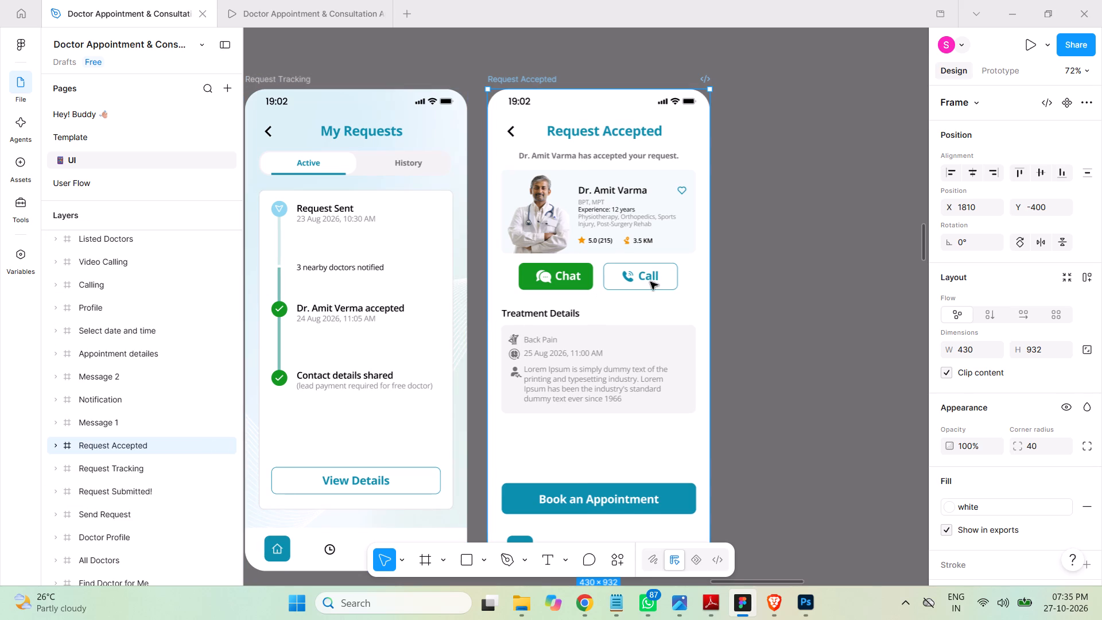
Paste PSP-bg 1 into the Request Accepted frame, place it at the bottom beneath the iPhone Status bar, and collapse the frame's layers.
key("ctrl+v")
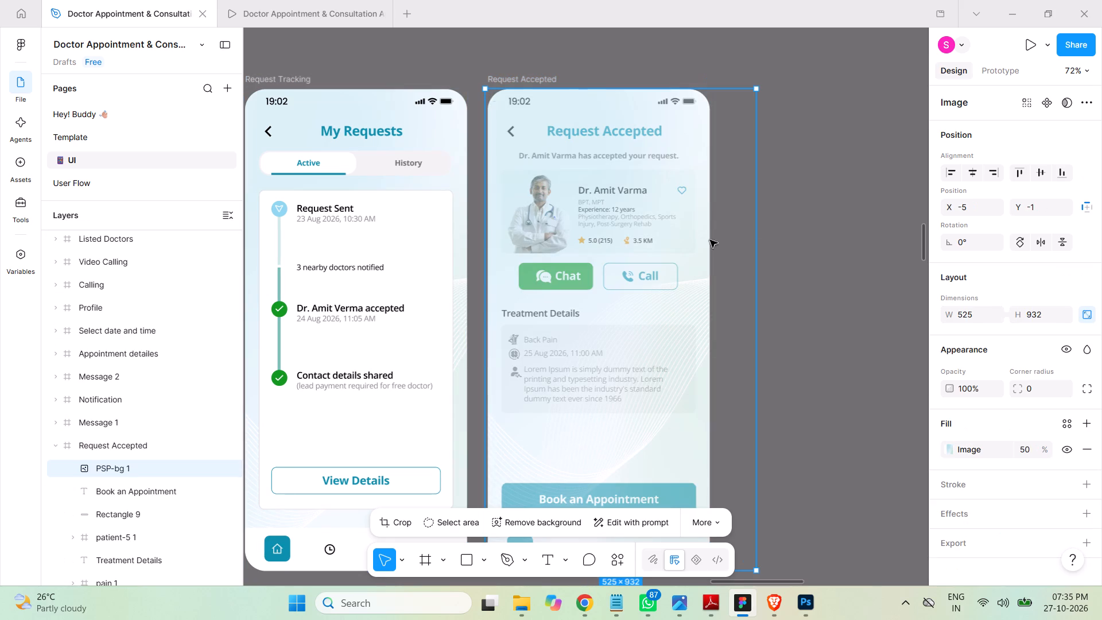
scroll(72, 344, "down", 3)
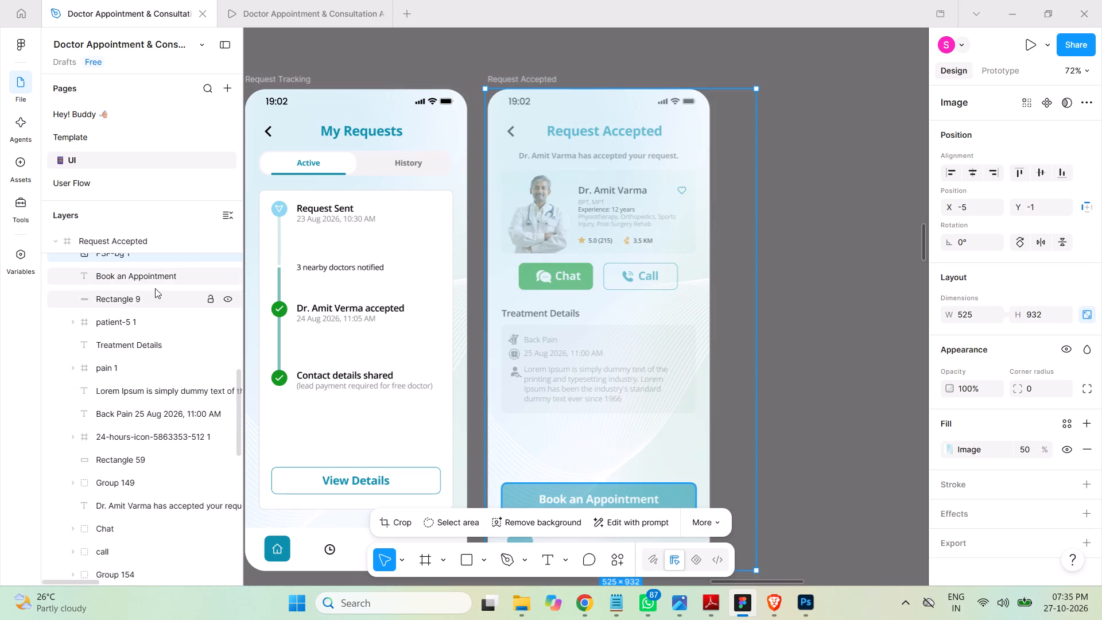
scroll(155, 288, "up", 1)
left_click_drag(126, 324, 120, 502)
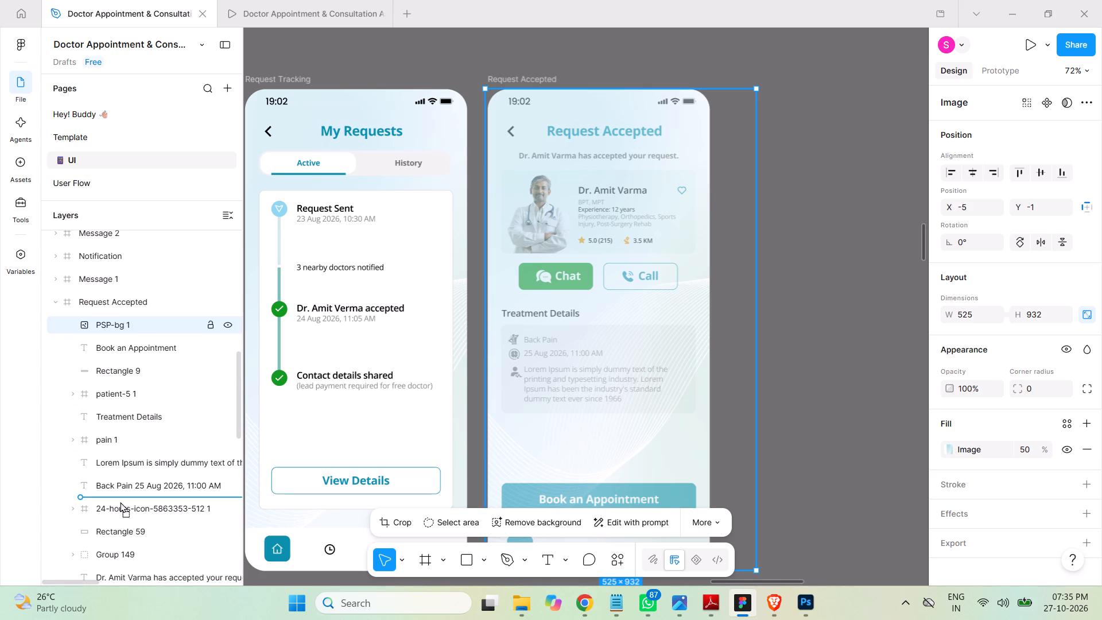
left_click_drag(120, 502, 114, 491)
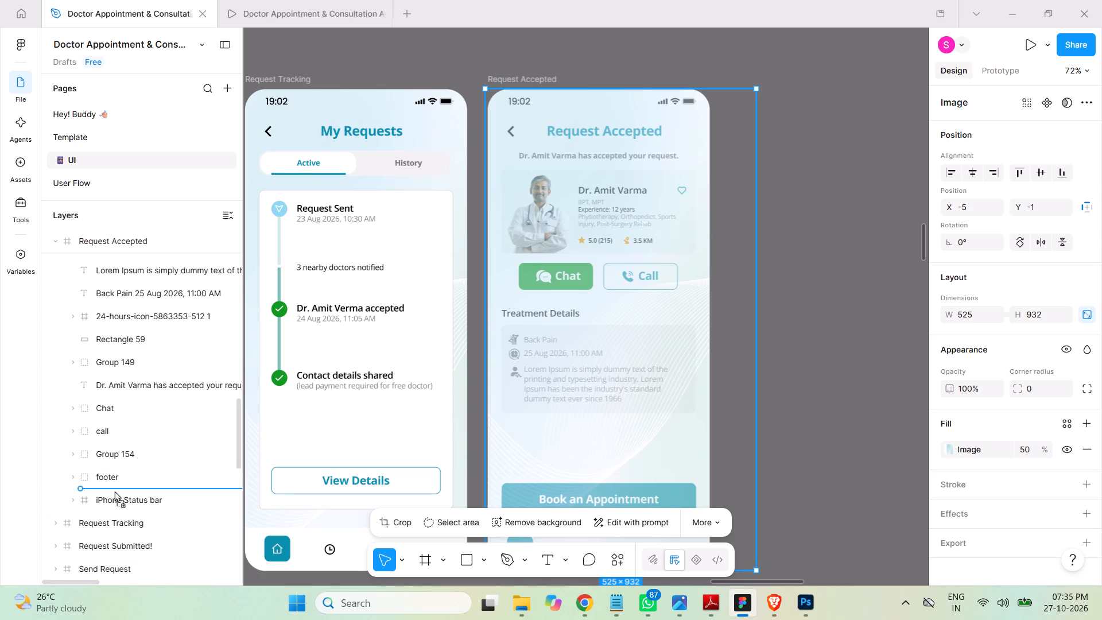
left_click_drag(114, 491, 111, 479)
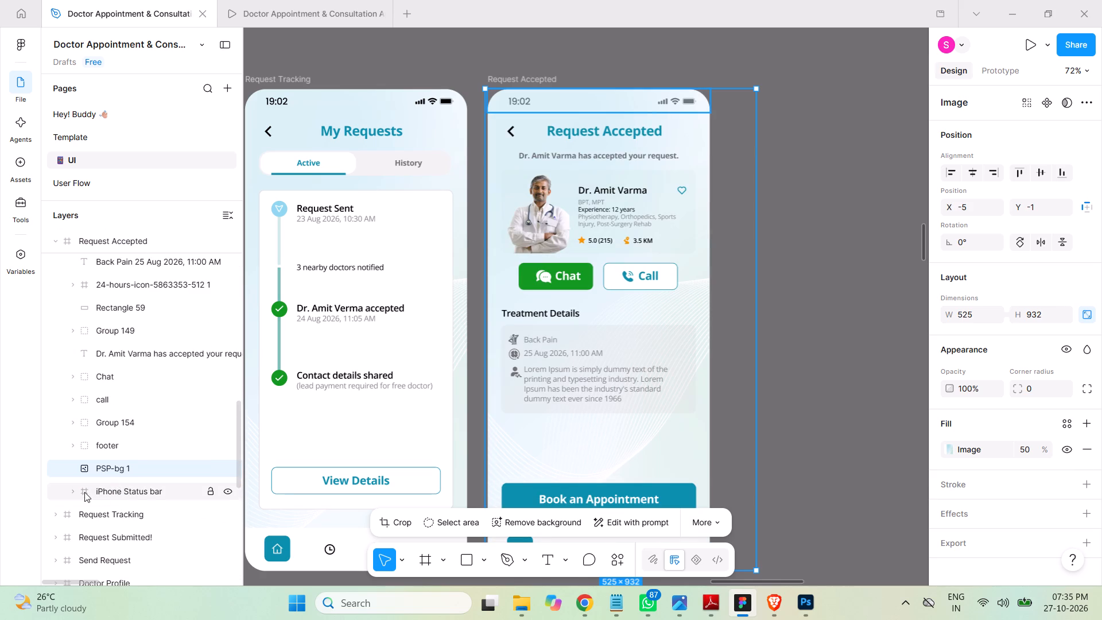
left_click(84, 491)
left_click_drag(87, 490, 90, 458)
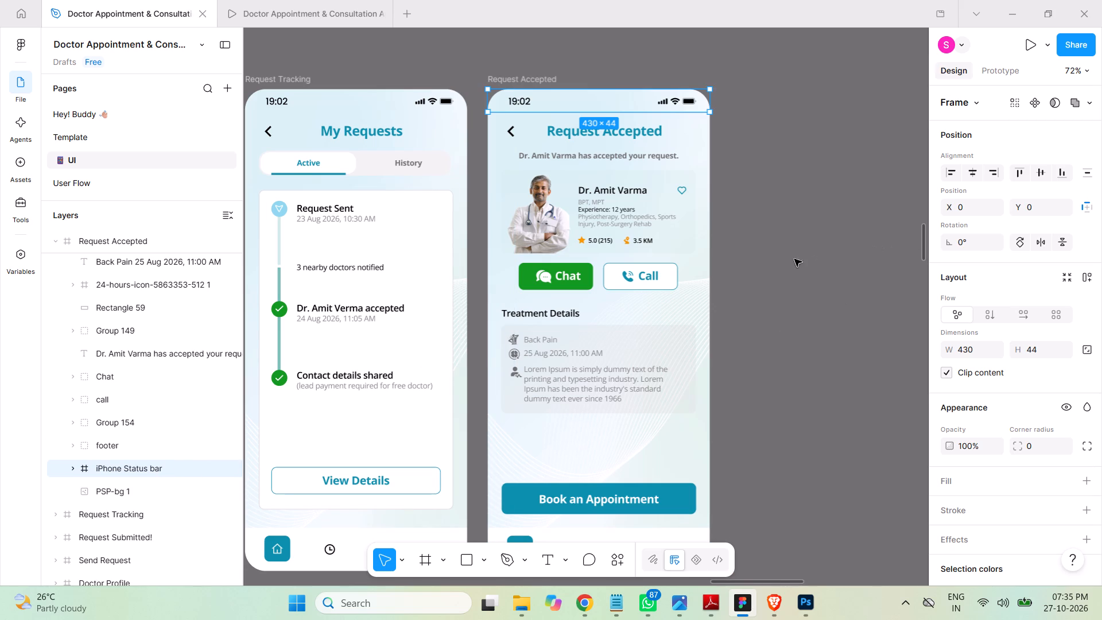
scroll(814, 272, "down", 3)
scroll(813, 272, "up", 2)
scroll(813, 272, "down", 2)
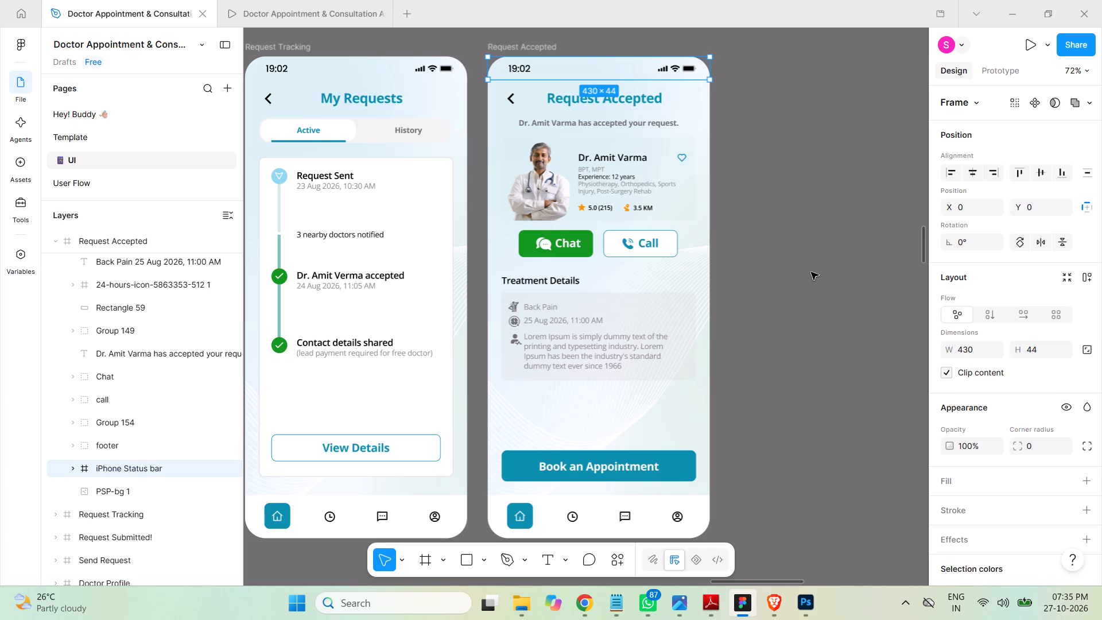
scroll(145, 325, "up", 4)
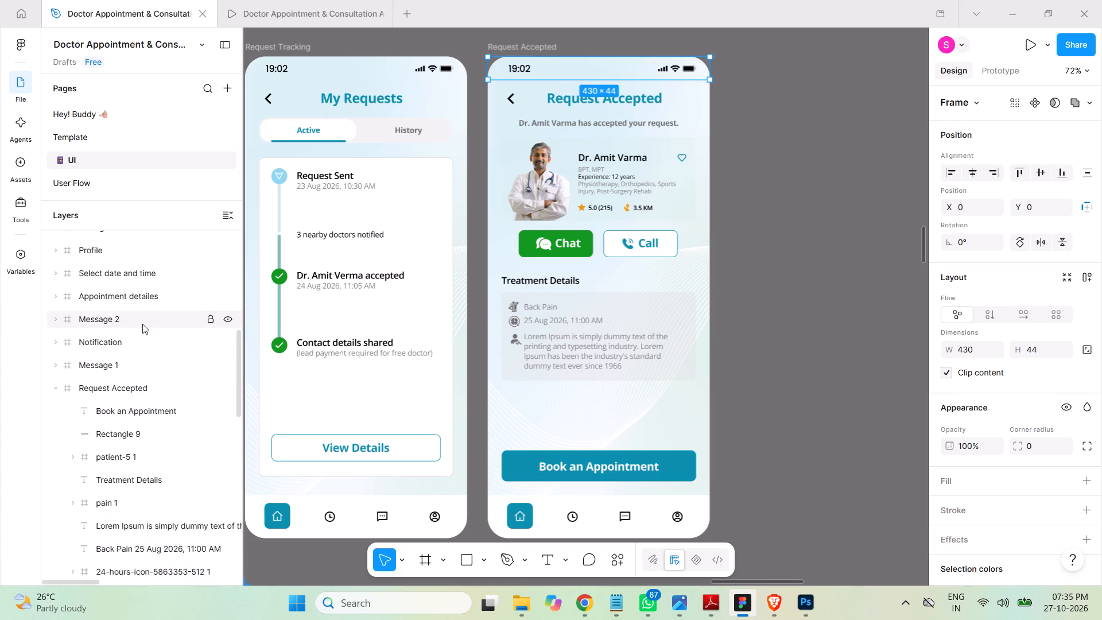
scroll(142, 324, "up", 1)
scroll(134, 332, "down", 1)
left_click(54, 386)
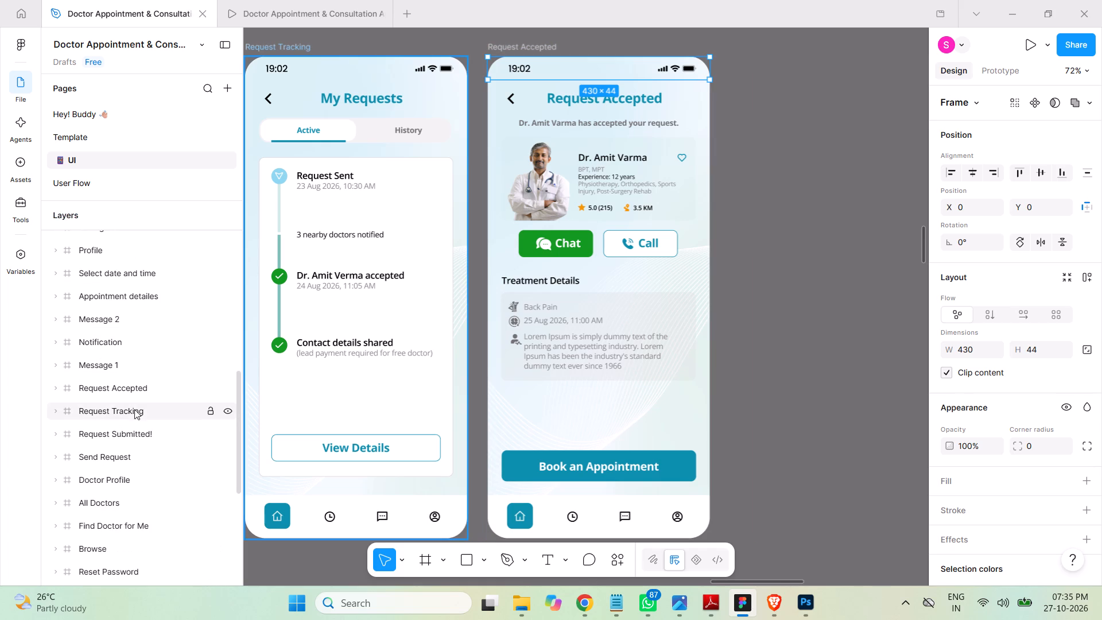
Save the document and clear the selection.
key("ctrl+s")
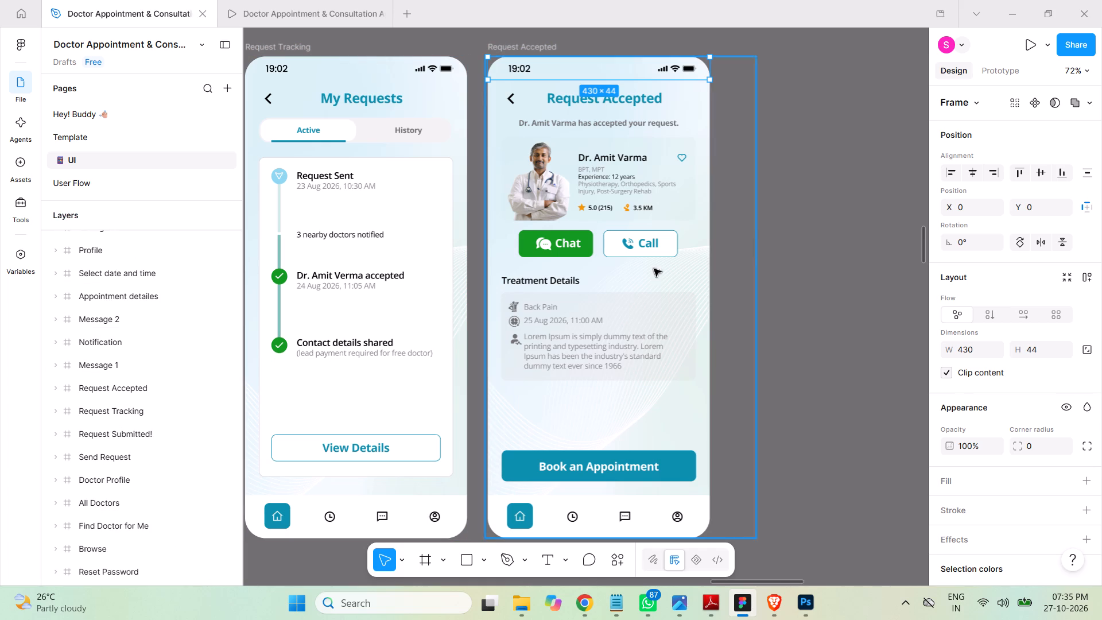
left_click(782, 227)
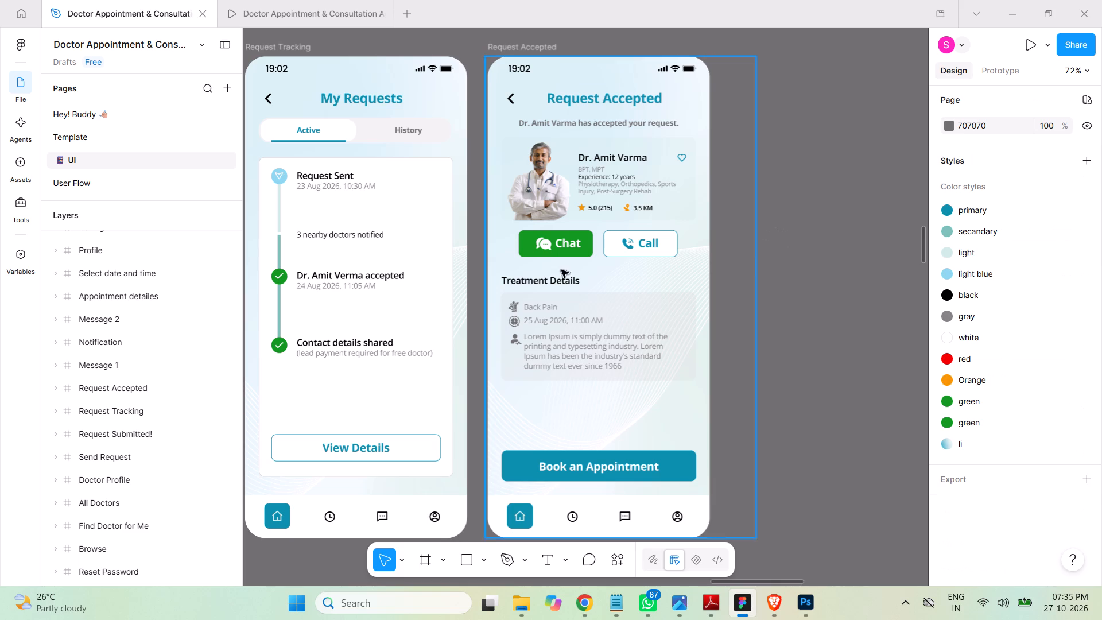
Set the fill of Rectangle 59, the Treatment Details card in Request Accepted, to white FFFFFF at 100% opacity.
left_click(537, 48)
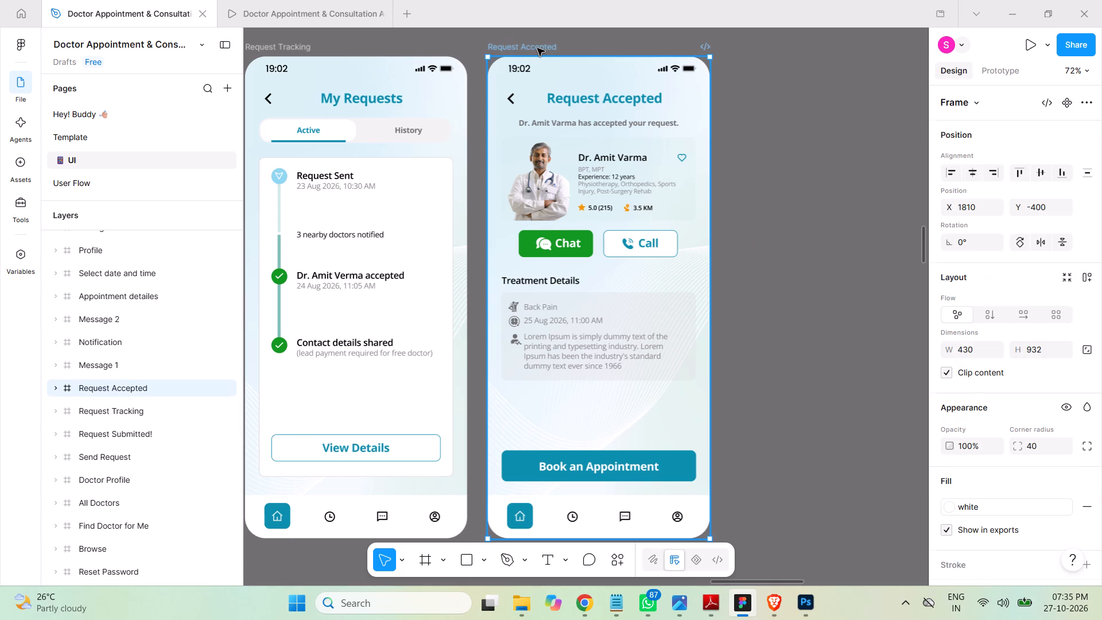
left_click(55, 387)
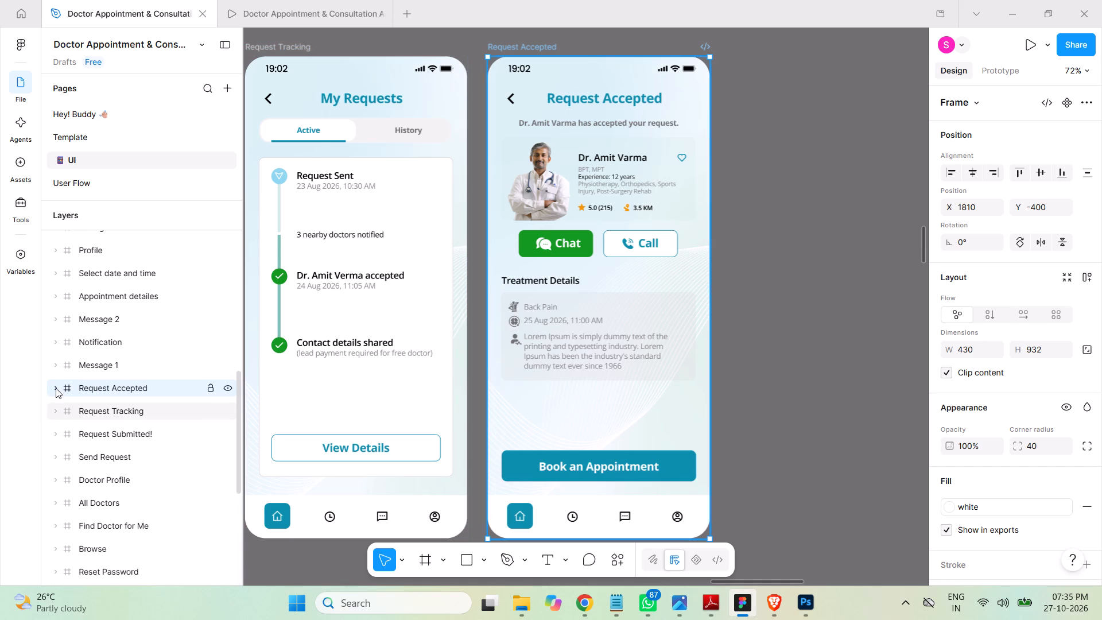
scroll(146, 338, "down", 2)
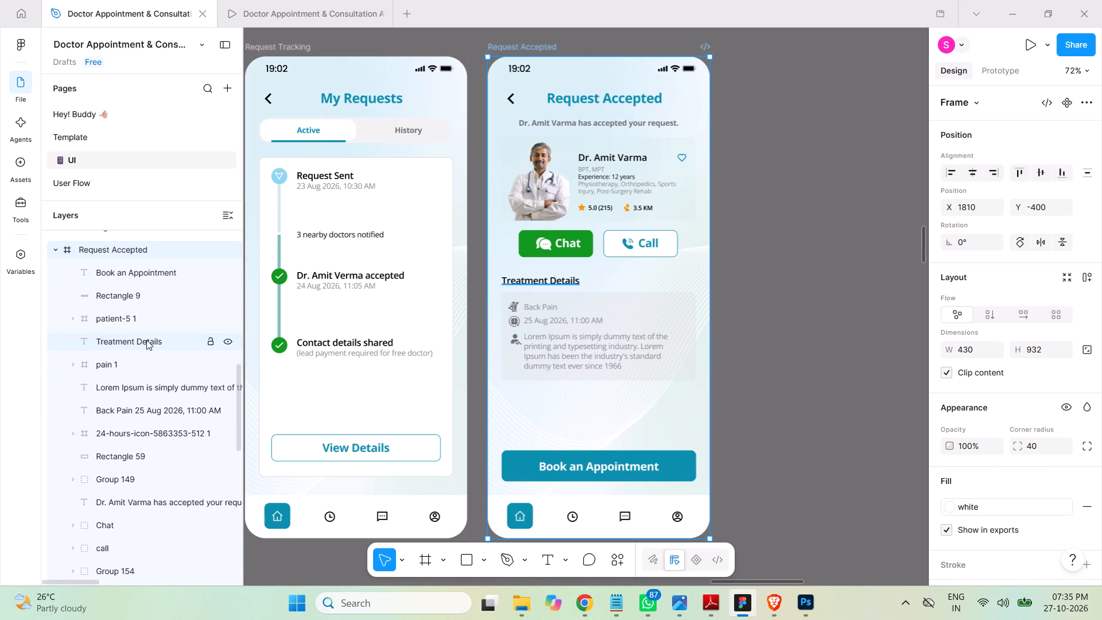
scroll(151, 348, "down", 2)
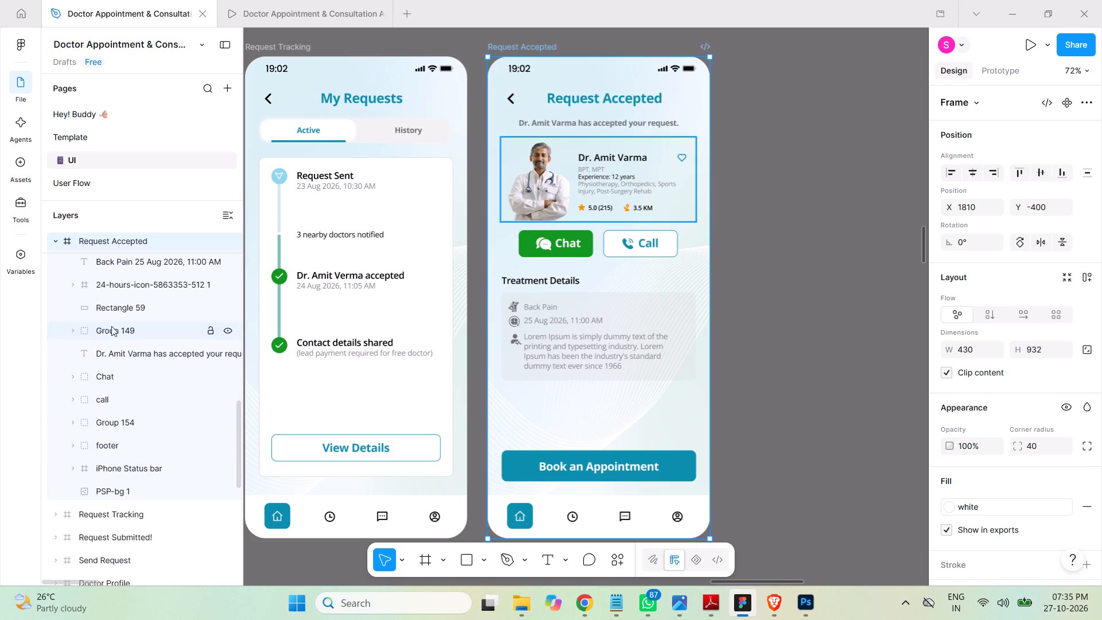
left_click(113, 308)
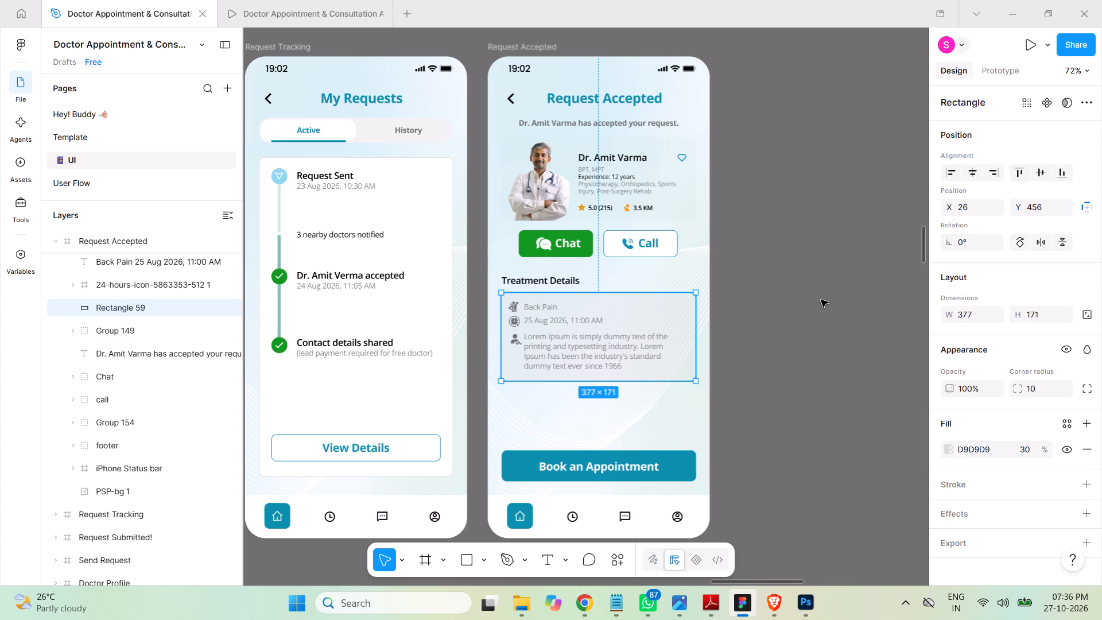
left_click(946, 449)
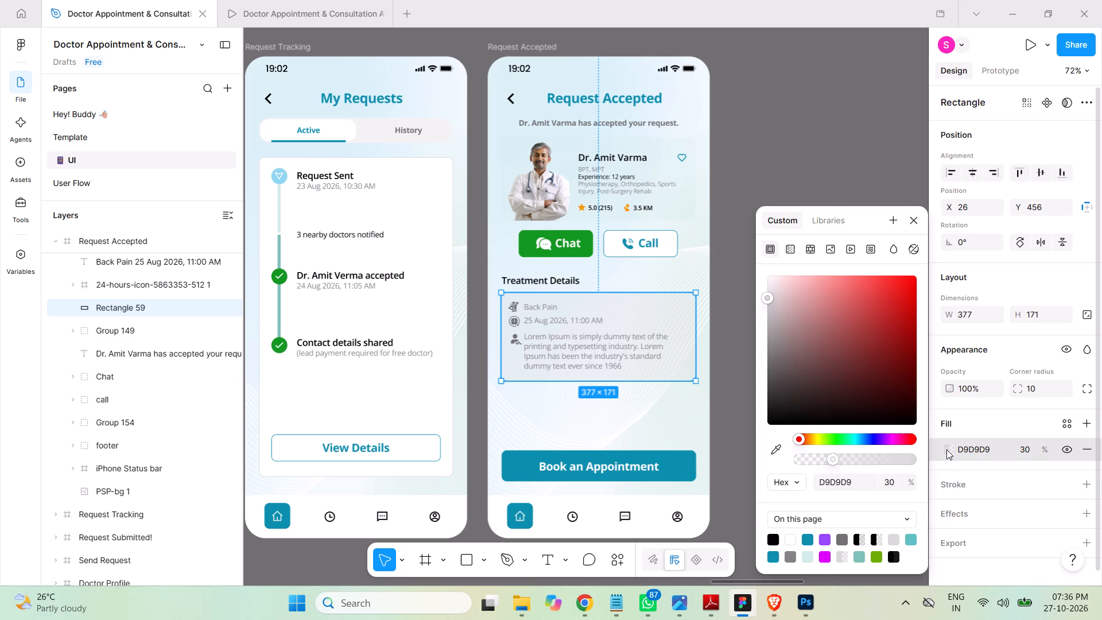
left_click(793, 538)
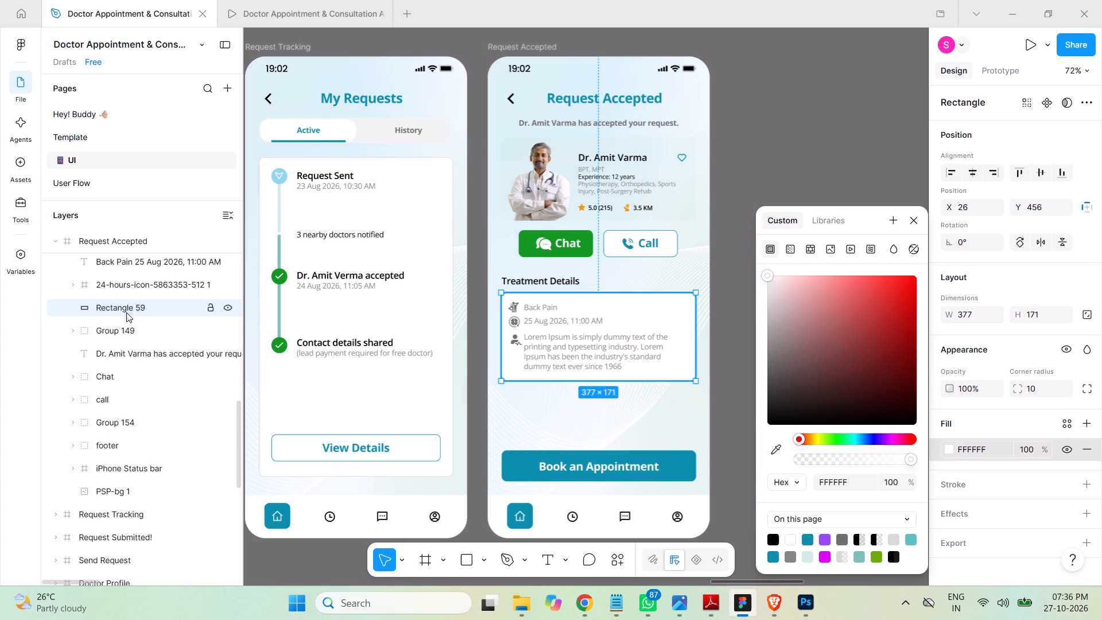
Find Rectangle 23, the doctor card's background inside Group 149 of Request Accepted, and open its fill colour for editing.
scroll(126, 312, "up", 2)
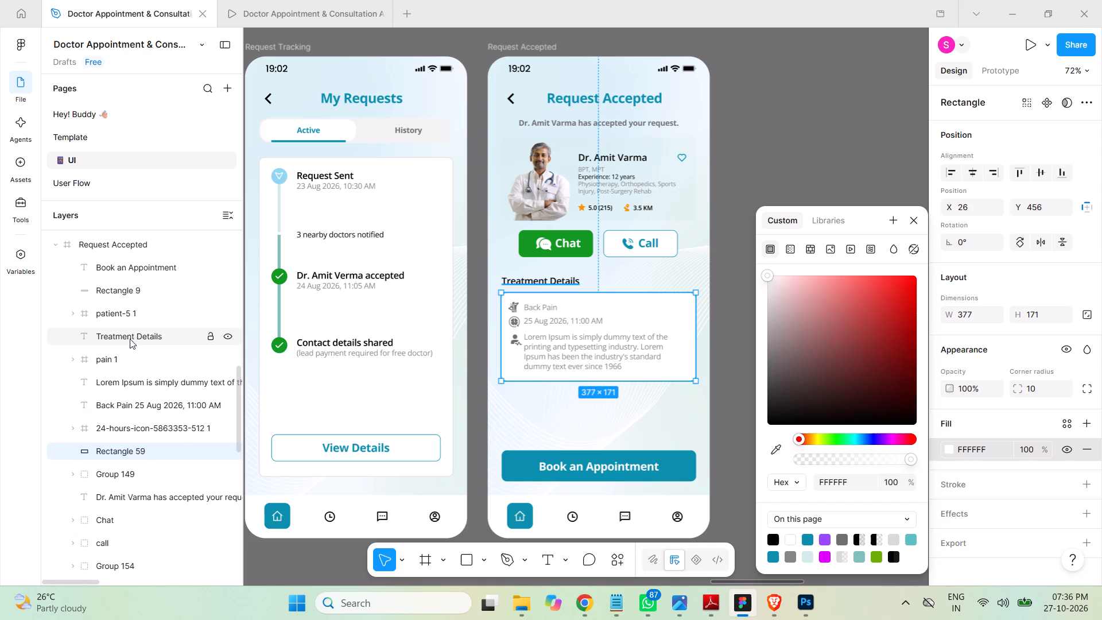
left_click(119, 291)
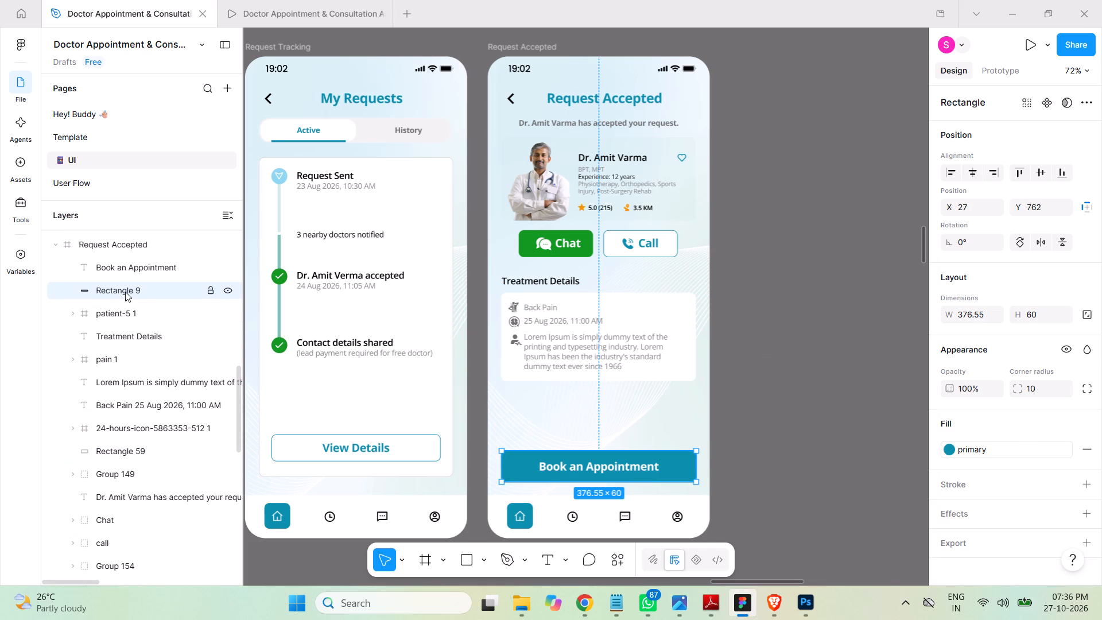
left_click(120, 313)
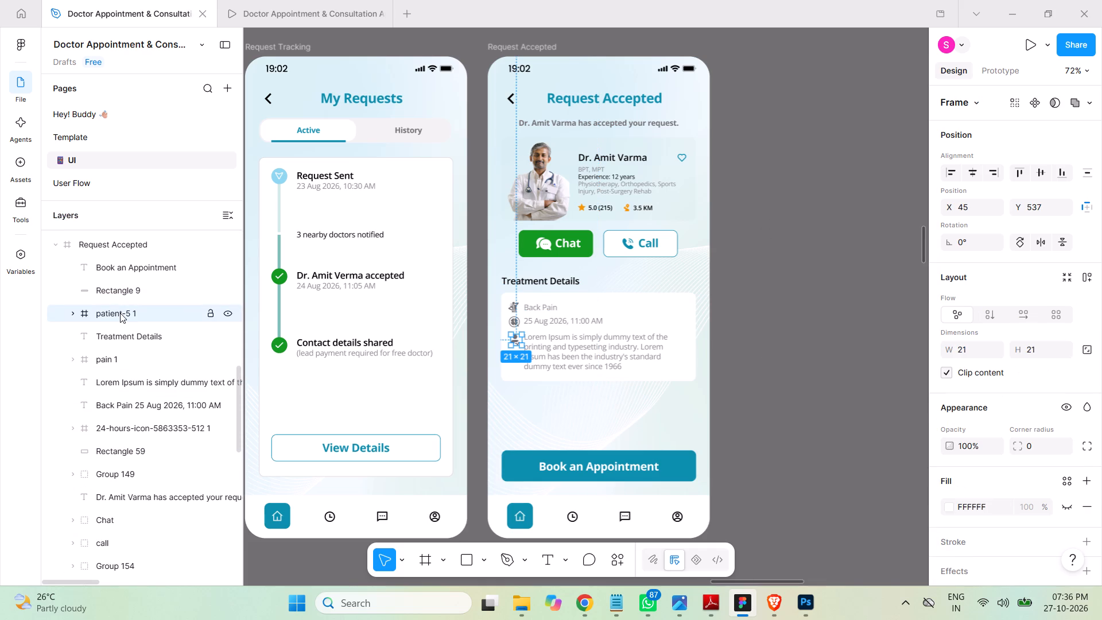
left_click(125, 431)
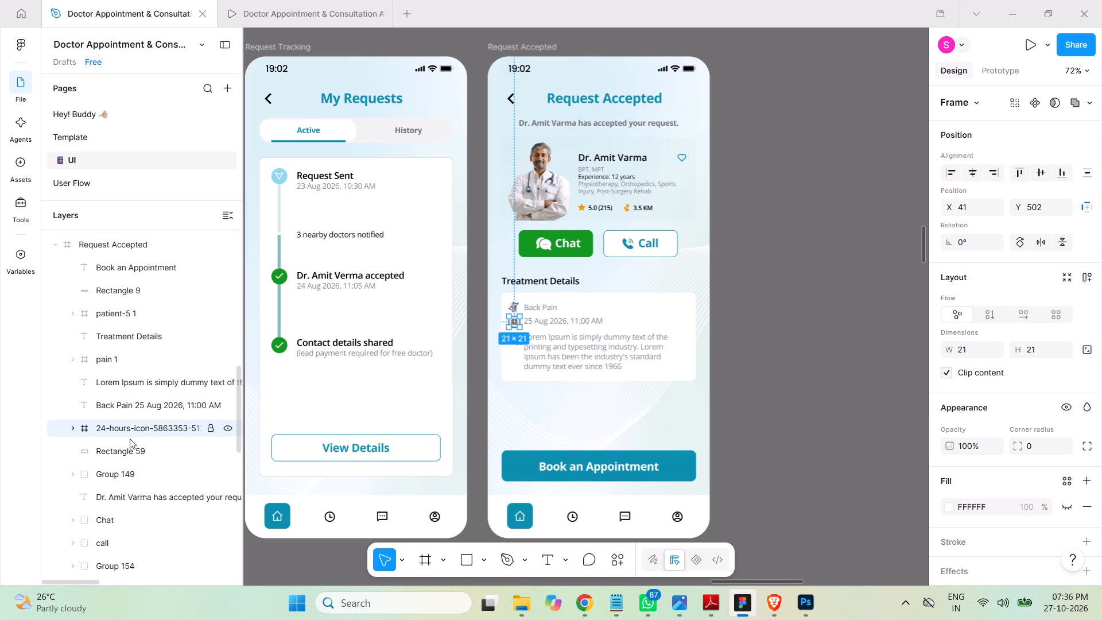
left_click(121, 451)
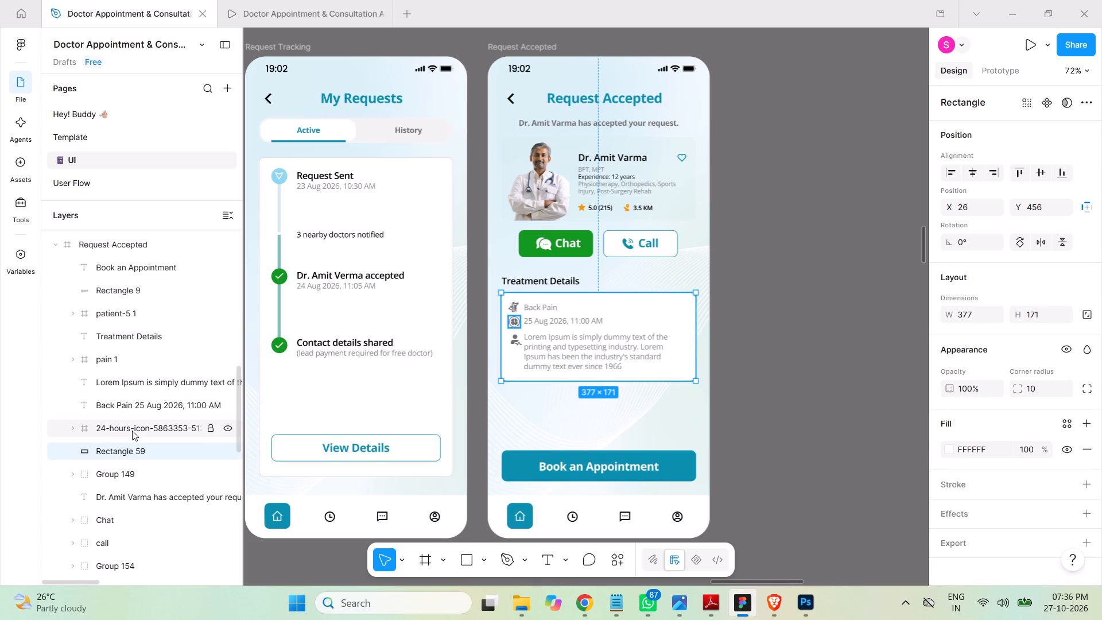
left_click(123, 475)
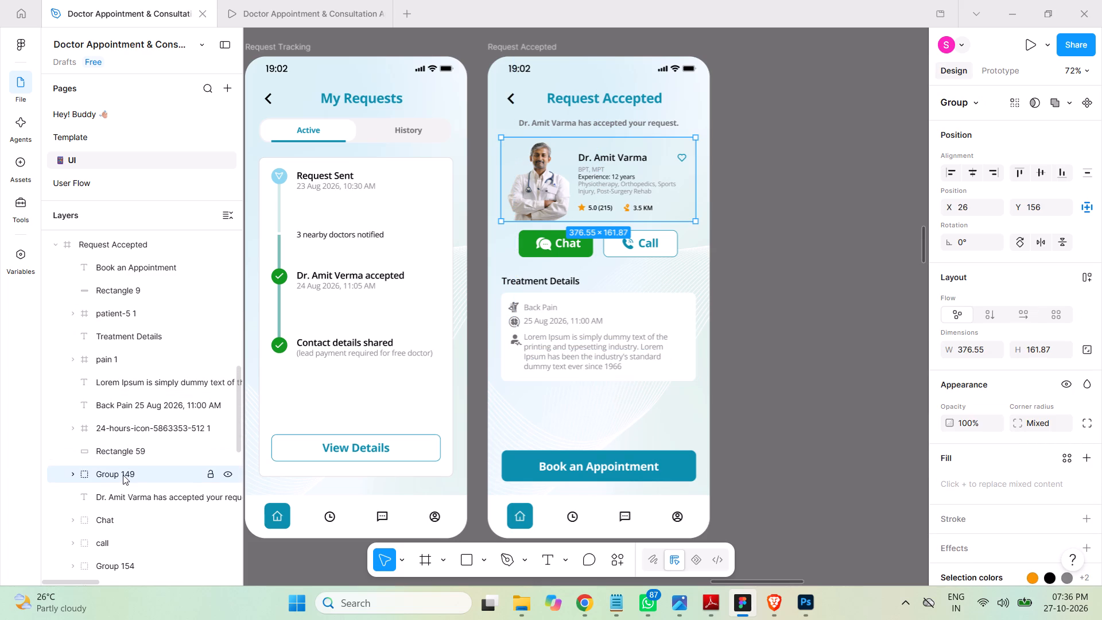
left_click(75, 474)
scroll(168, 399, "down", 3)
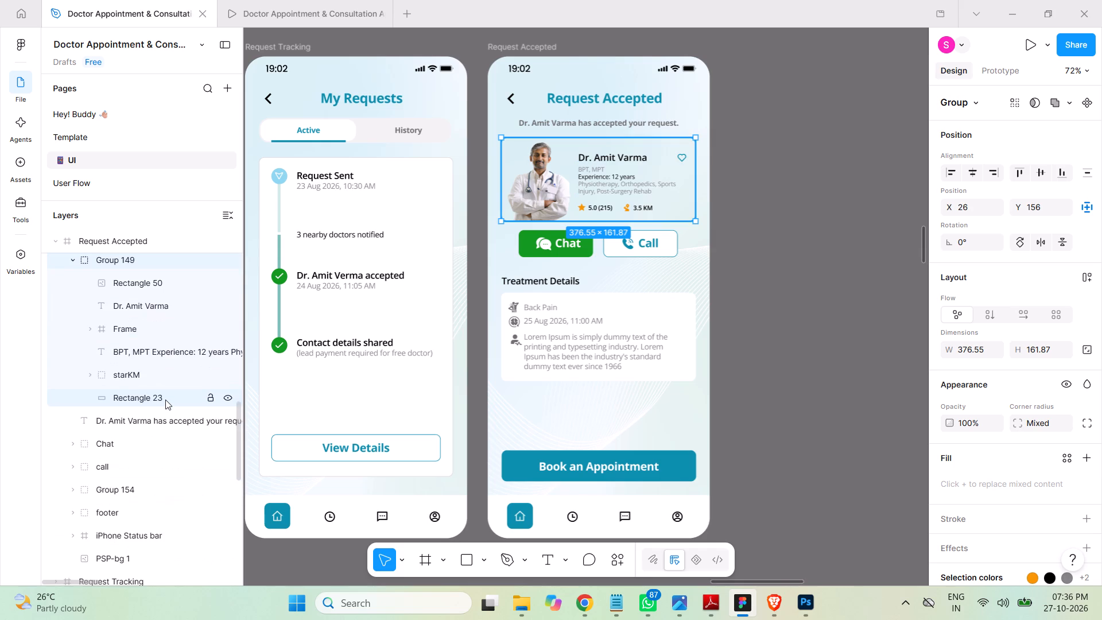
left_click(142, 397)
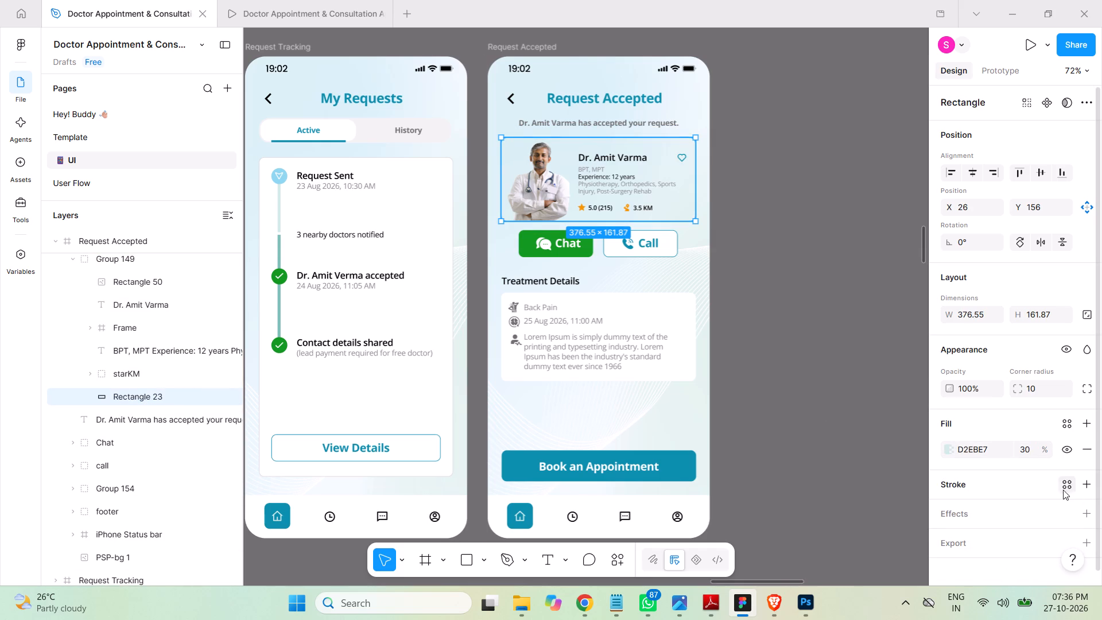
left_click(951, 448)
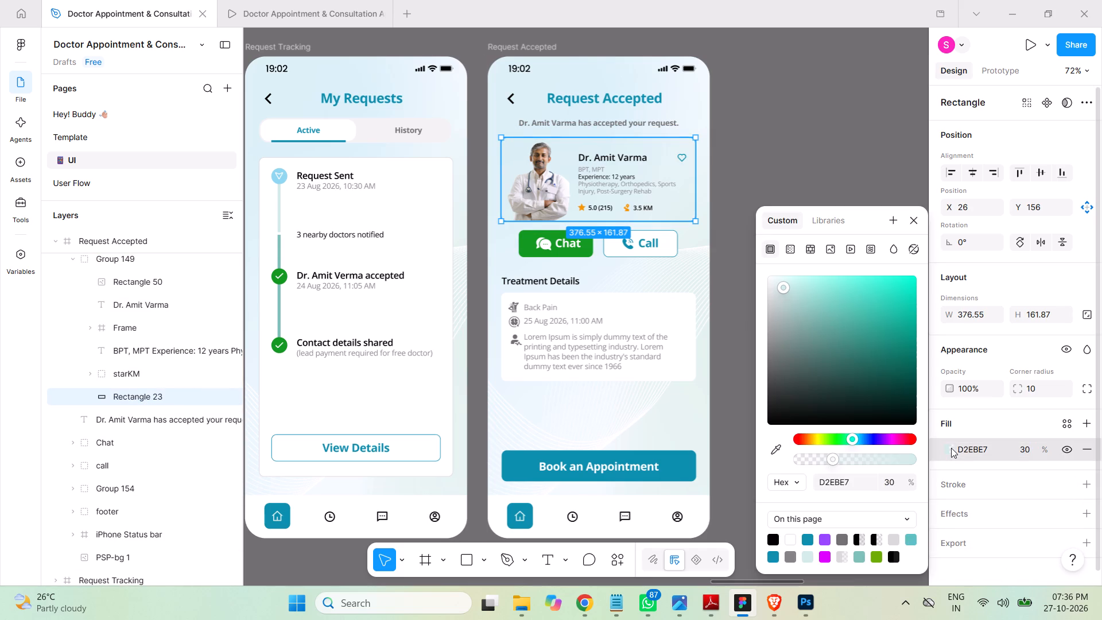
Browse the library colour styles for a fill suited to Rectangle 23, the doctor card's background in Request Accepted.
left_click(1066, 423)
scroll(898, 426, "down", 1)
scroll(898, 426, "up", 1)
scroll(895, 426, "down", 6)
scroll(847, 429, "up", 1)
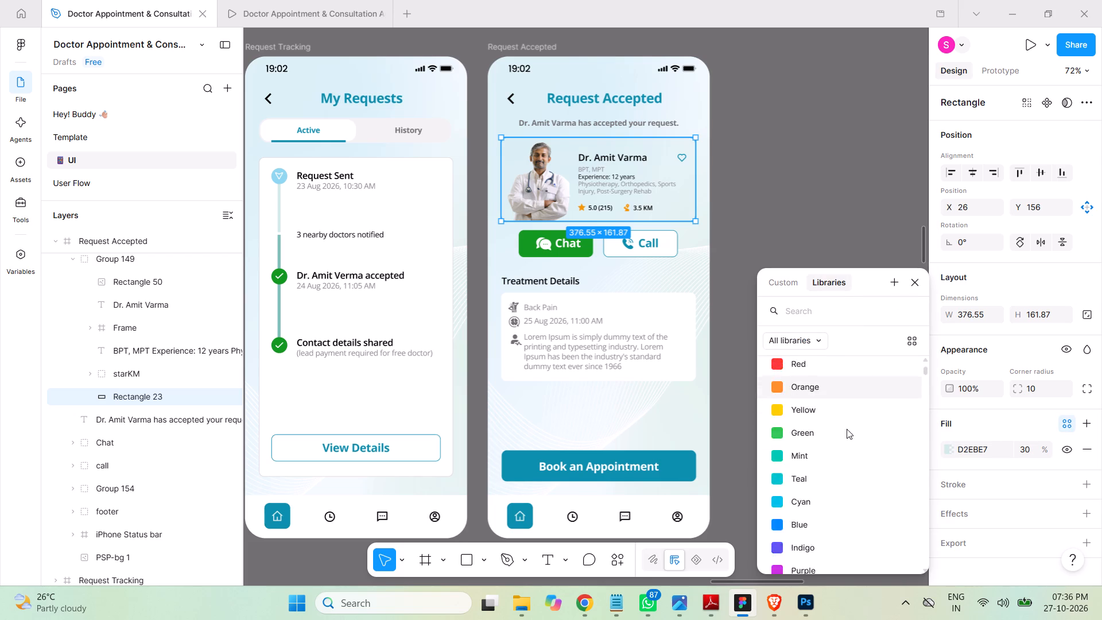
scroll(860, 425, "down", 4)
scroll(859, 427, "up", 1)
scroll(859, 427, "down", 1)
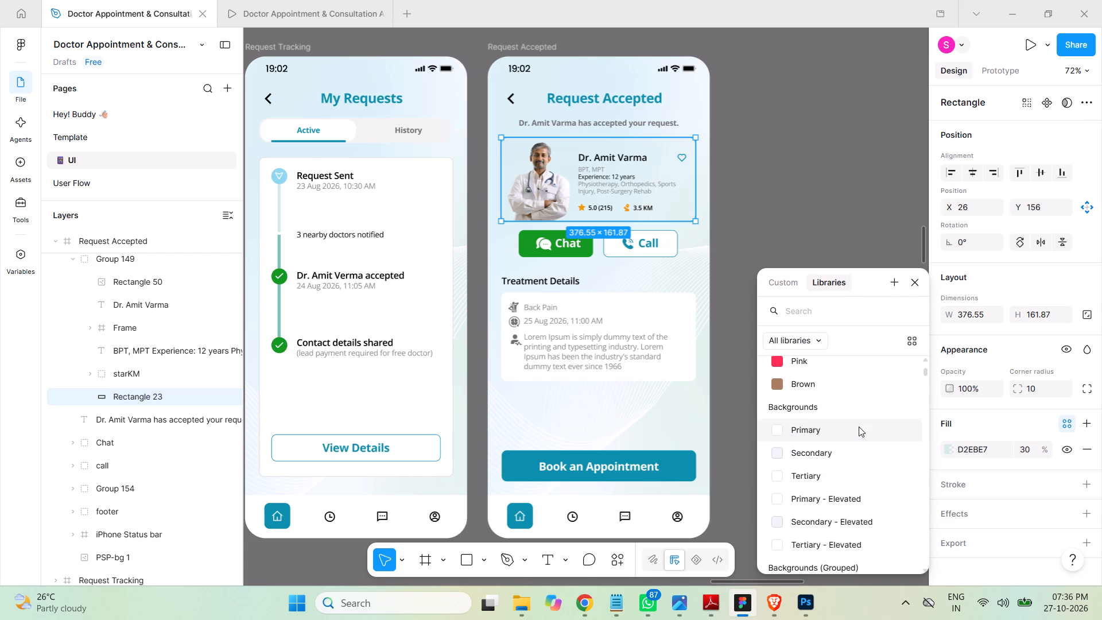
scroll(859, 427, "down", 4)
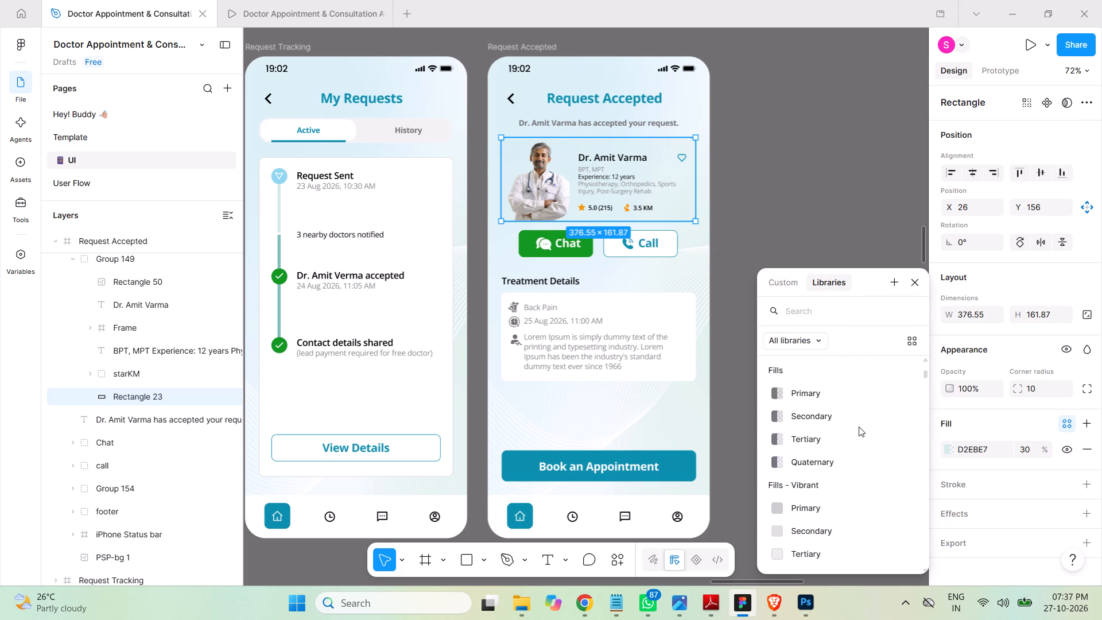
scroll(859, 427, "down", 7)
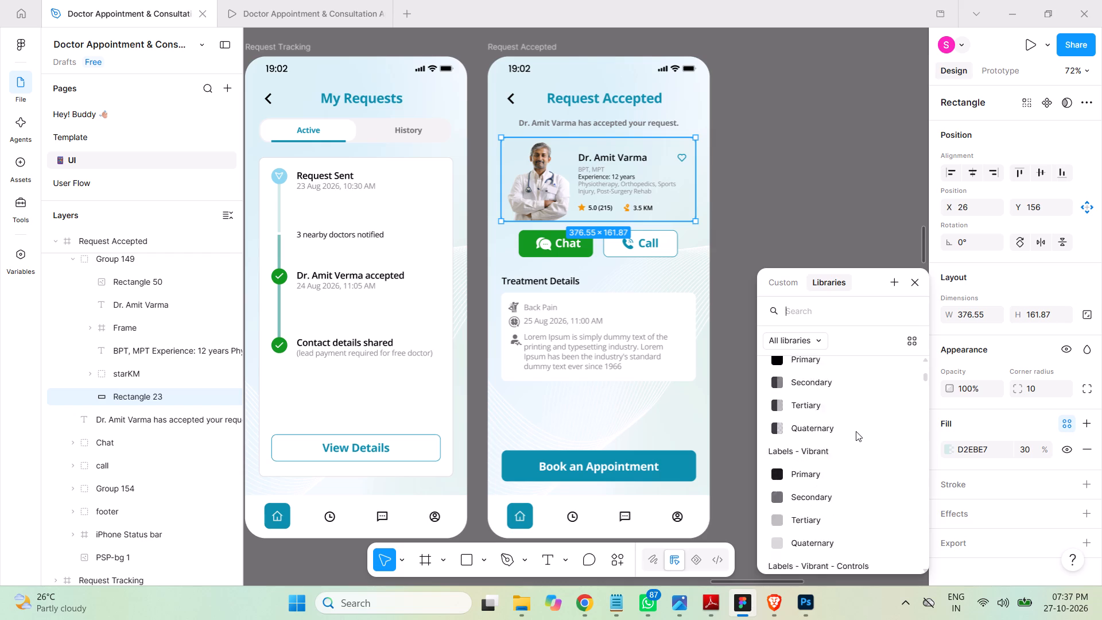
scroll(856, 431, "down", 6)
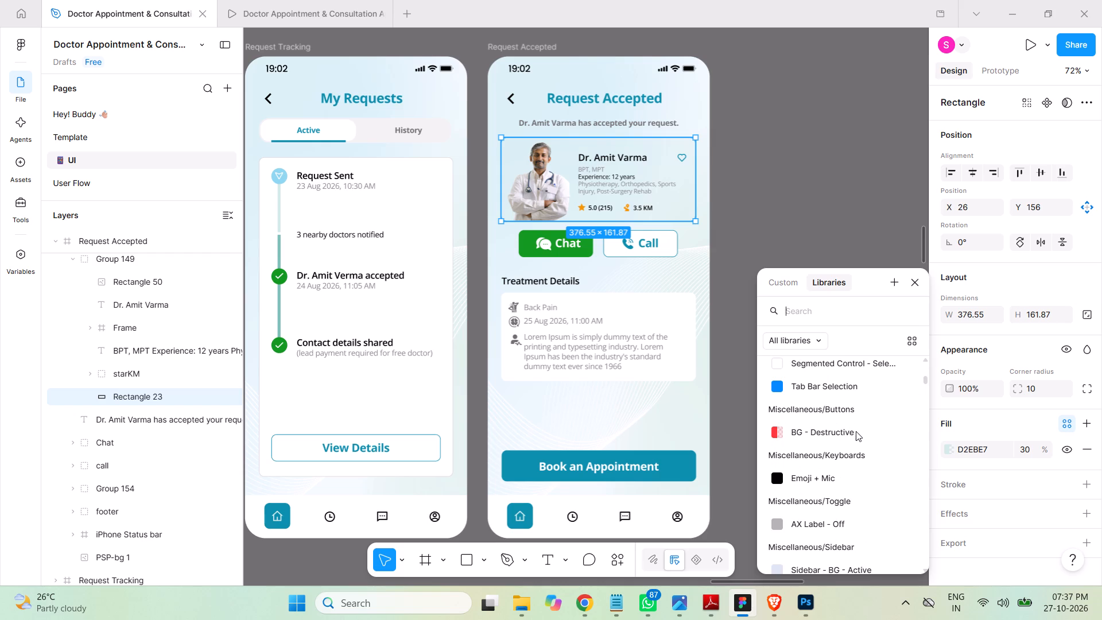
scroll(856, 431, "down", 1)
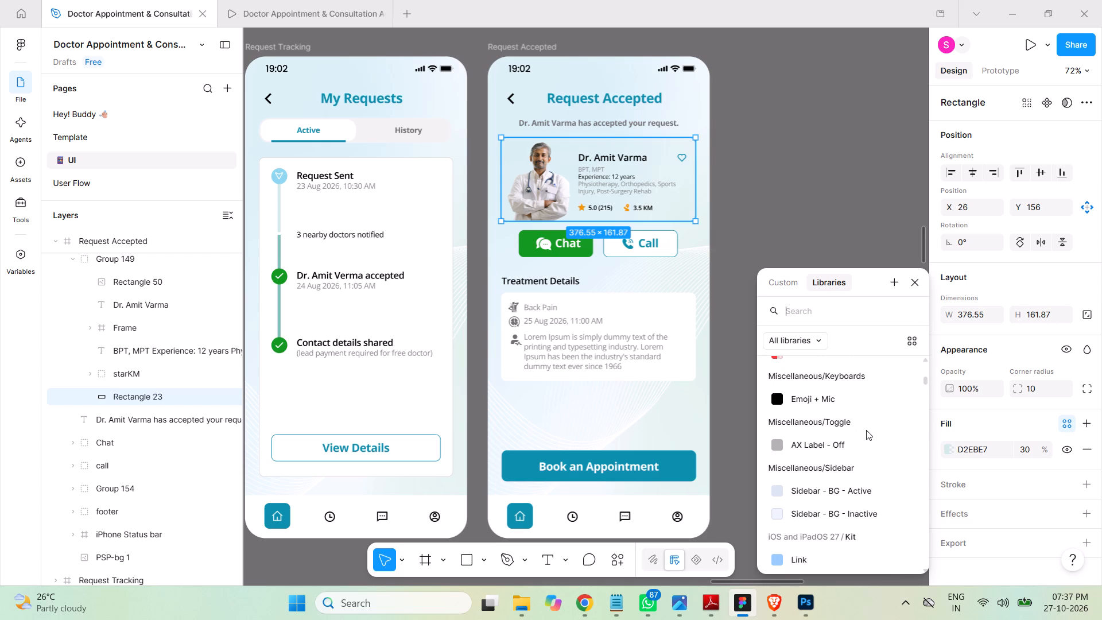
scroll(870, 428, "down", 3)
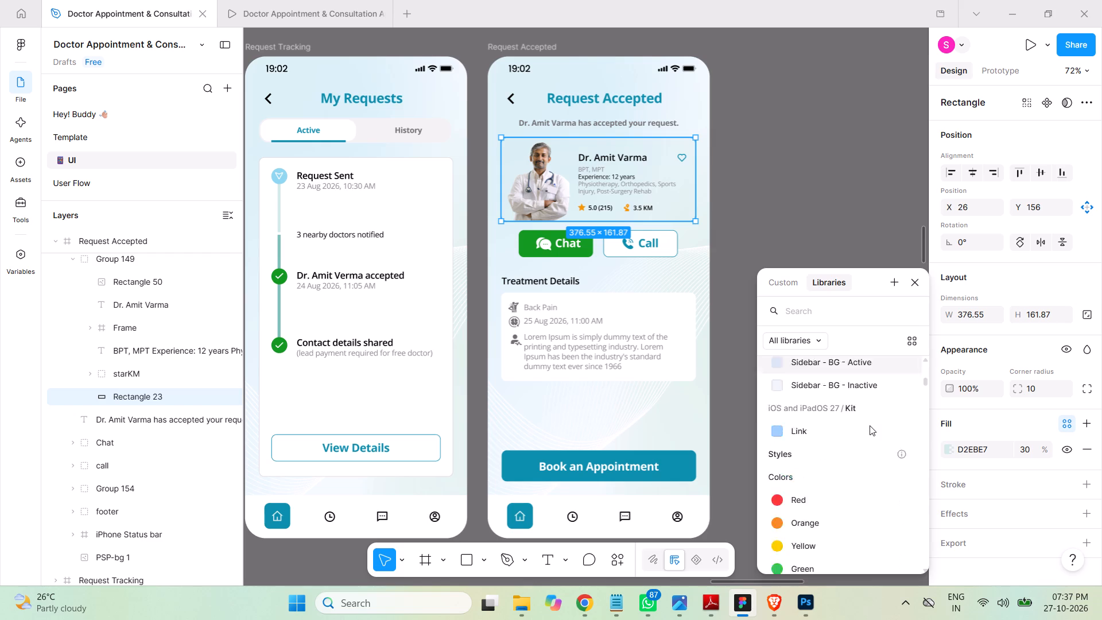
scroll(870, 425, "down", 2)
scroll(870, 425, "up", 1)
scroll(870, 425, "down", 3)
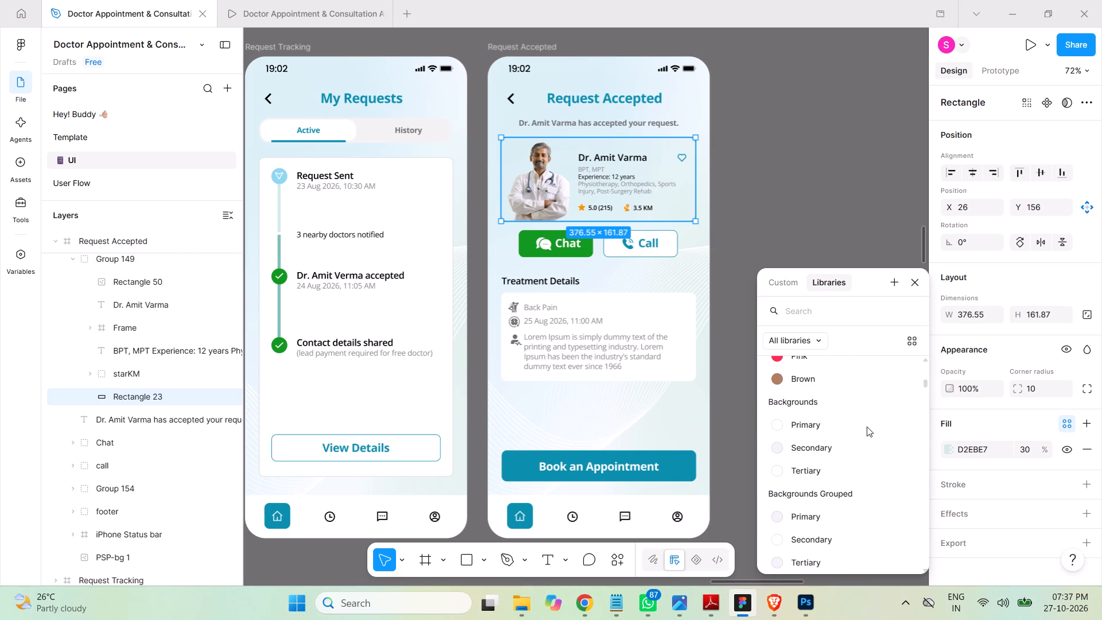
scroll(867, 427, "up", 4)
scroll(867, 427, "down", 3)
scroll(866, 427, "up", 1)
scroll(866, 427, "down", 1)
scroll(866, 427, "up", 1)
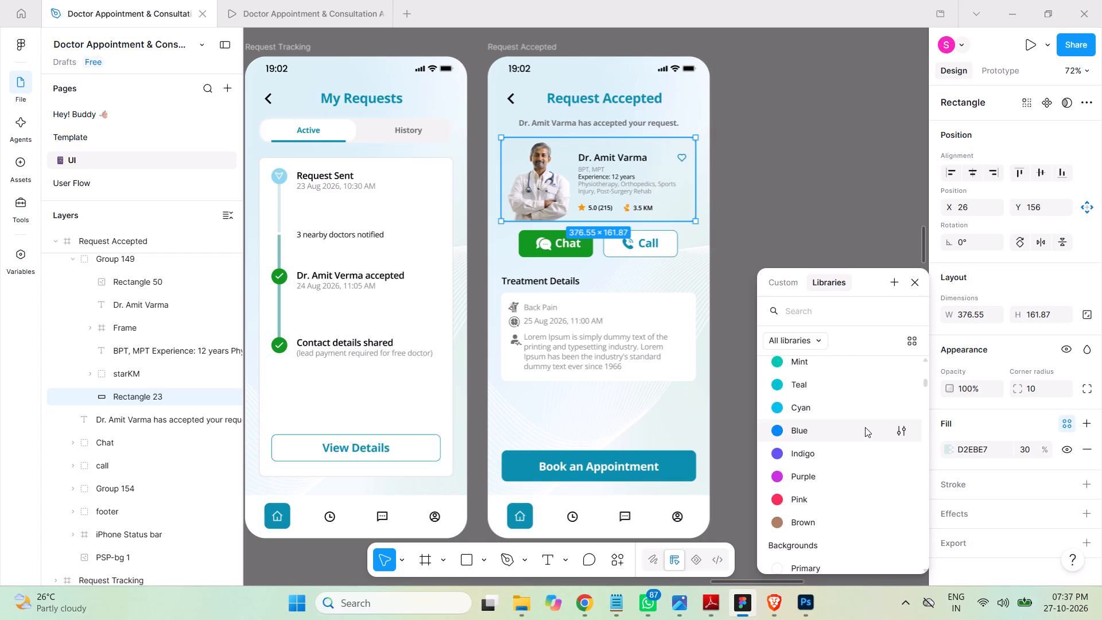
scroll(865, 427, "down", 5)
scroll(865, 427, "up", 1)
scroll(865, 427, "down", 2)
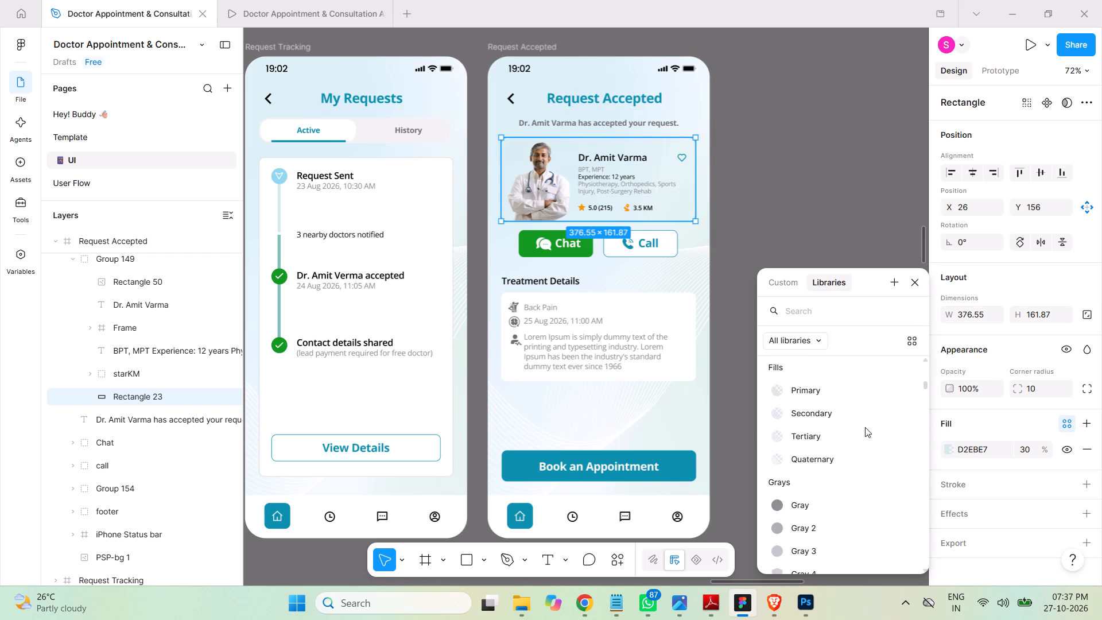
scroll(865, 427, "down", 3)
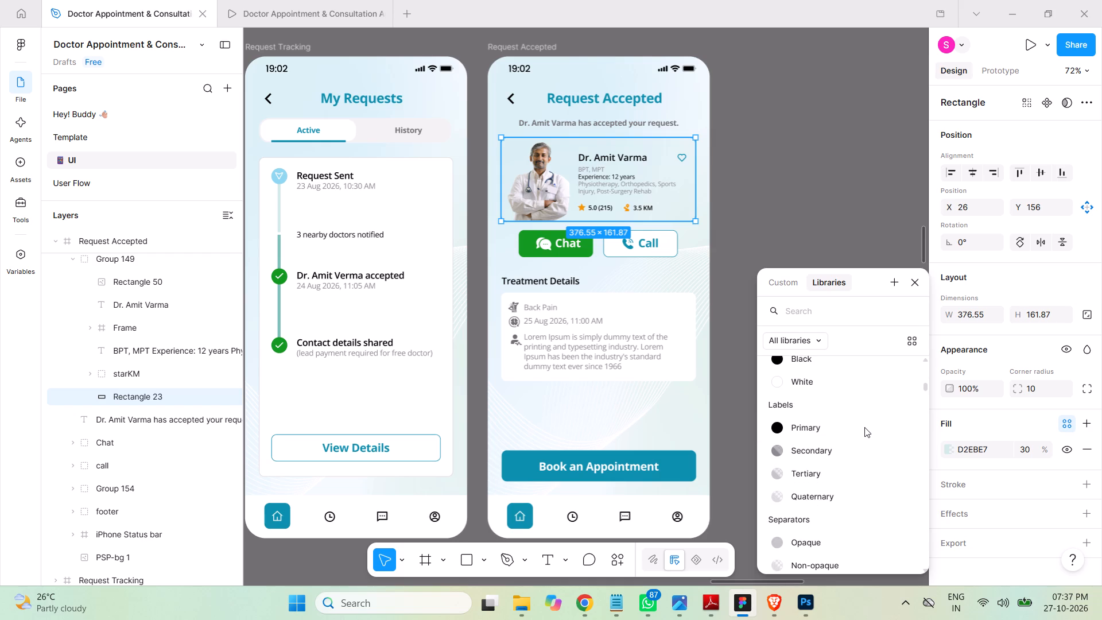
scroll(864, 427, "down", 1)
scroll(864, 427, "up", 1)
scroll(864, 427, "down", 4)
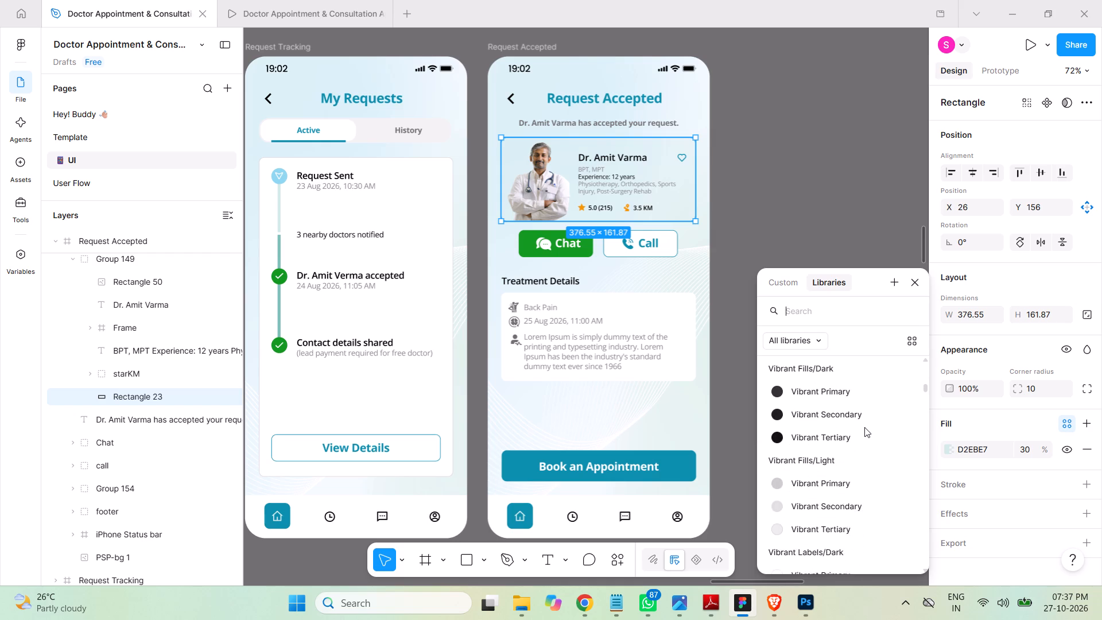
scroll(864, 427, "down", 2)
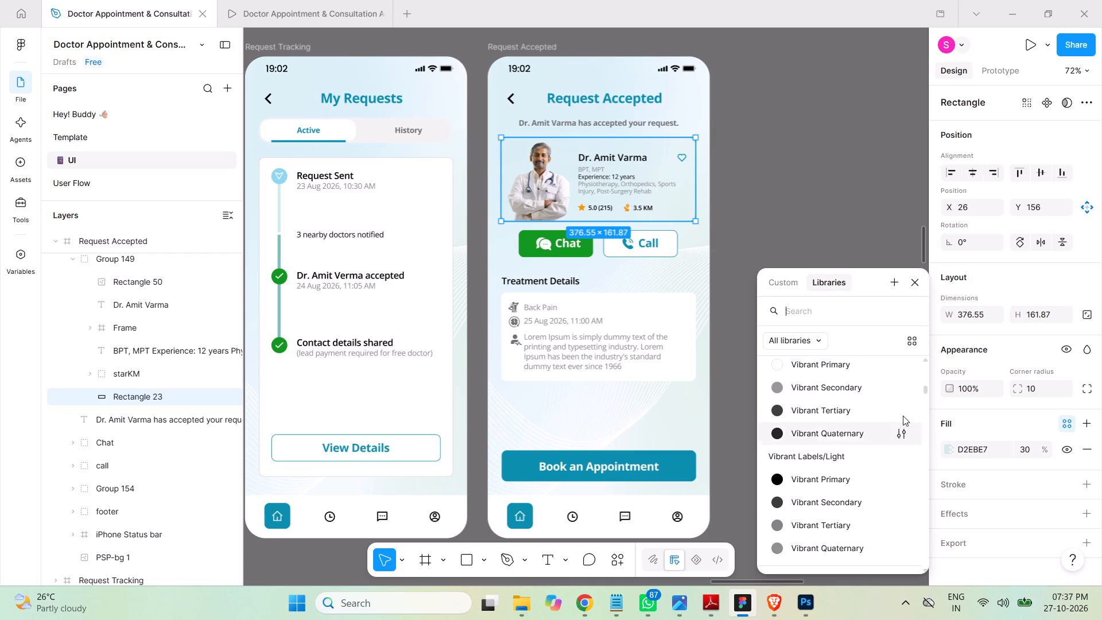
left_click_drag(925, 394, 927, 346)
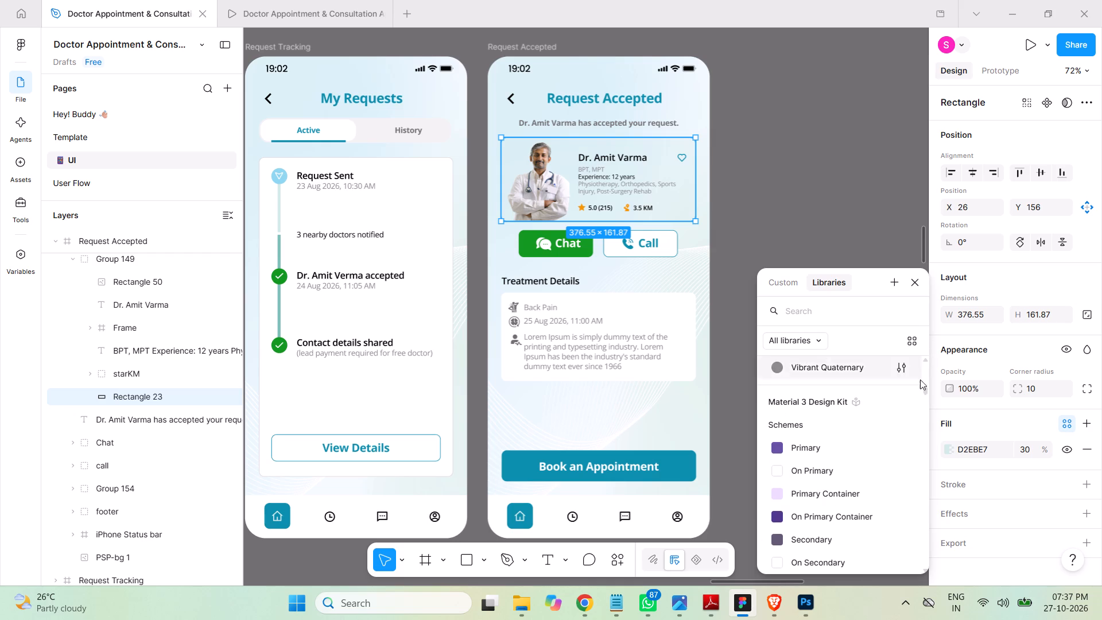
left_click_drag(925, 389, 927, 359)
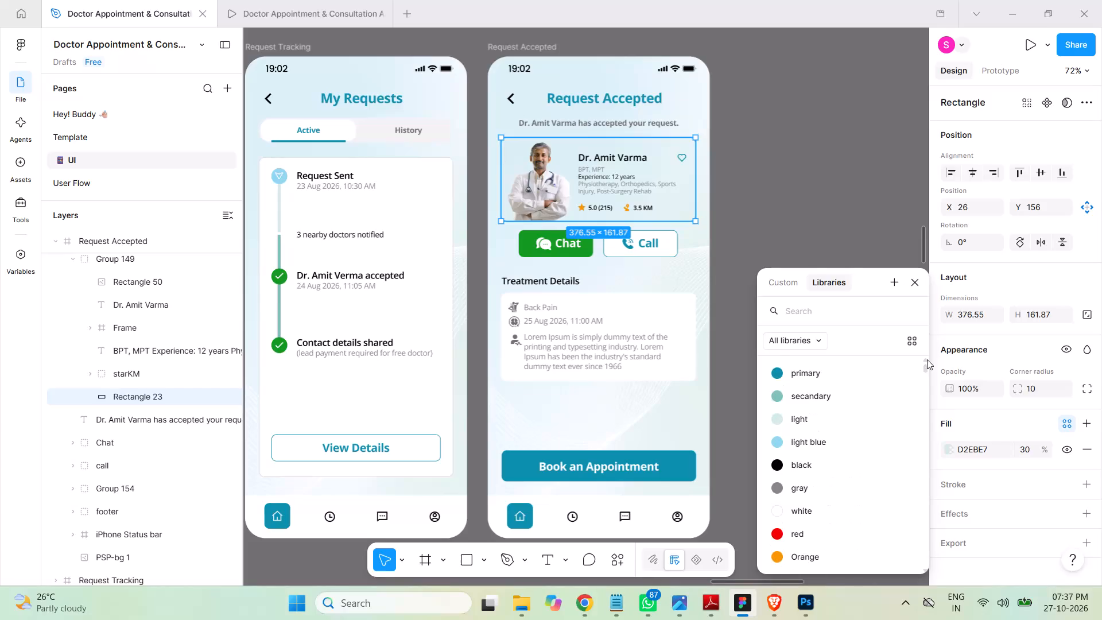
left_click(954, 448)
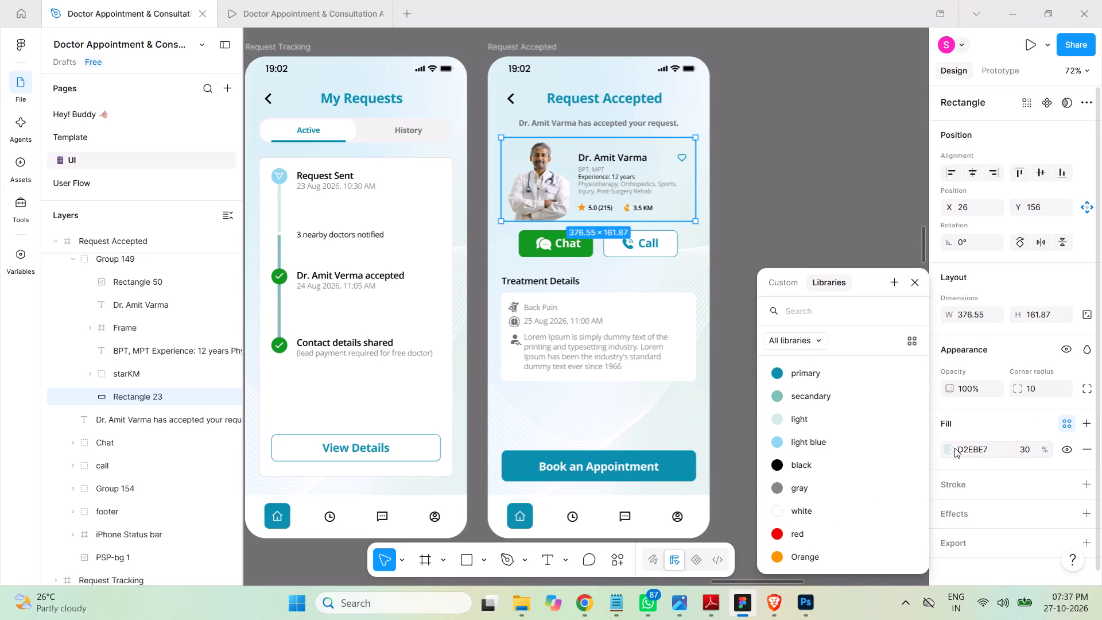
left_click(954, 448)
left_click(849, 234)
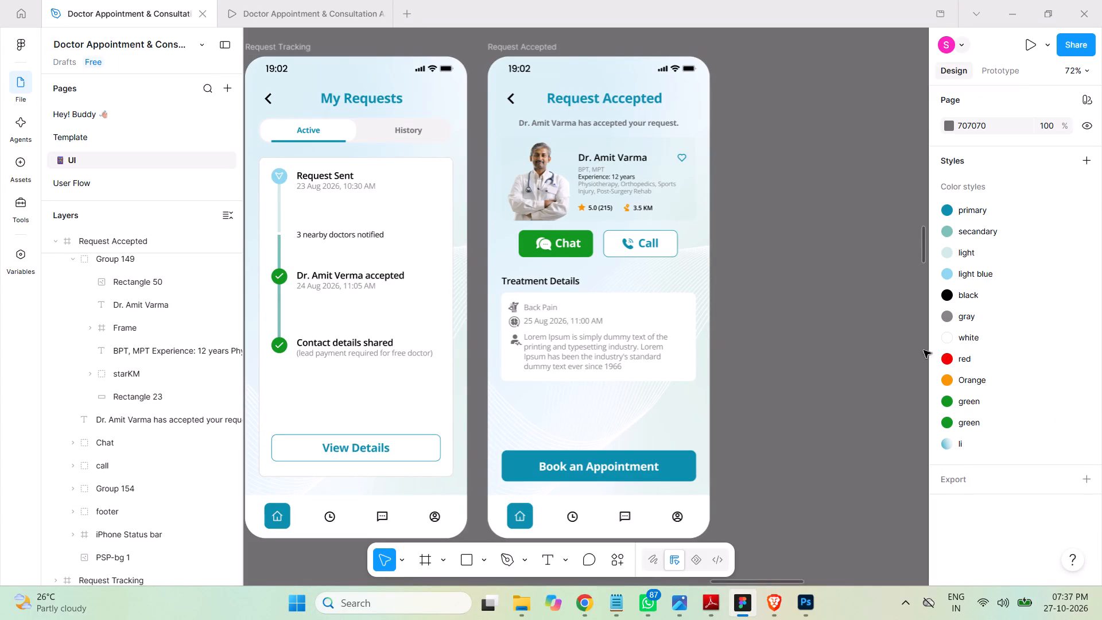
Set the fill of Rectangle 23, the doctor card's background in Group 149 of Request Accepted, to 0C8FAC at 30% opacity.
left_click(680, 143)
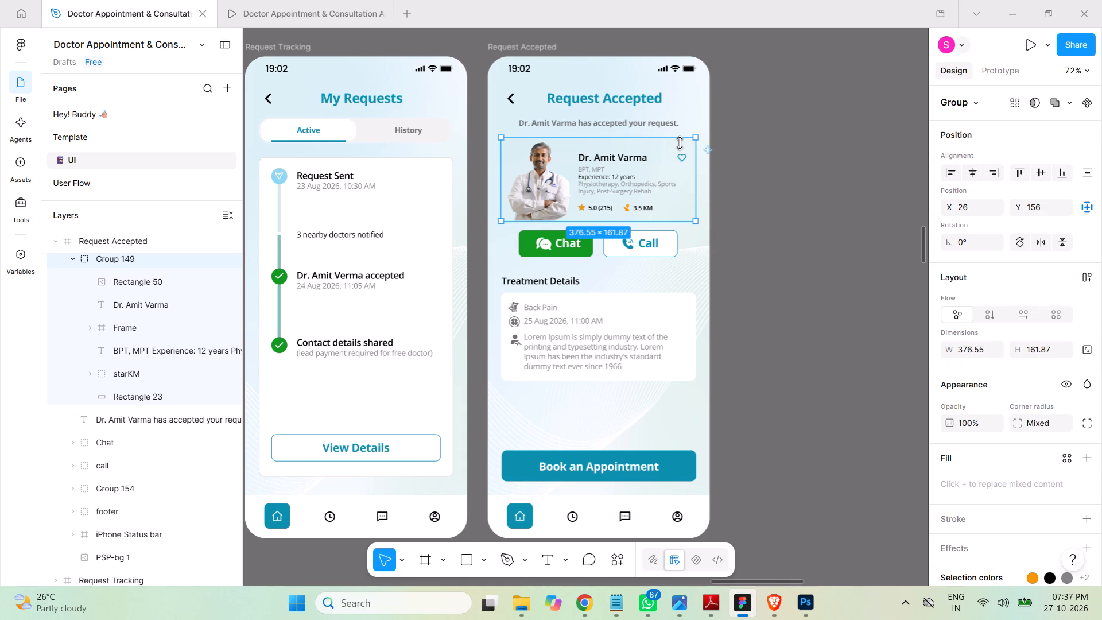
scroll(1027, 418, "down", 1)
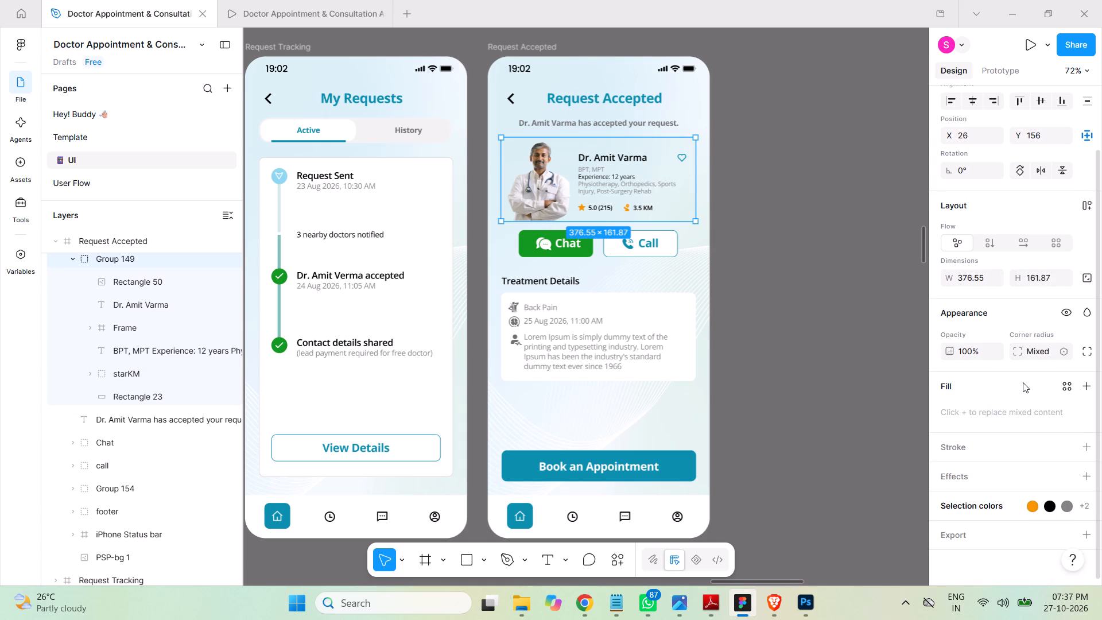
left_click(133, 397)
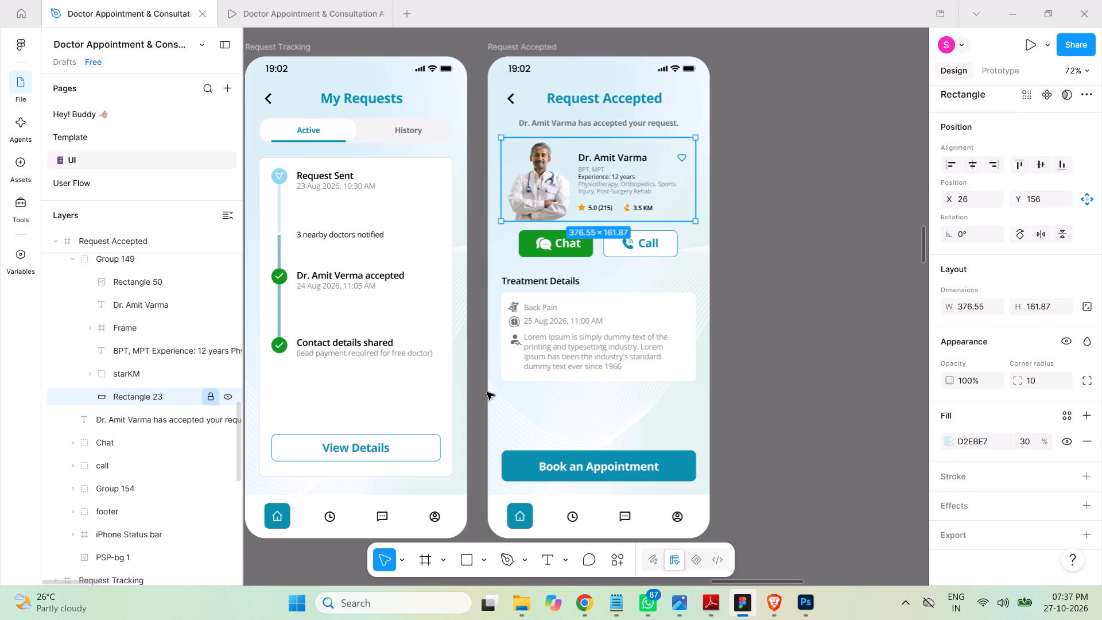
left_click(949, 441)
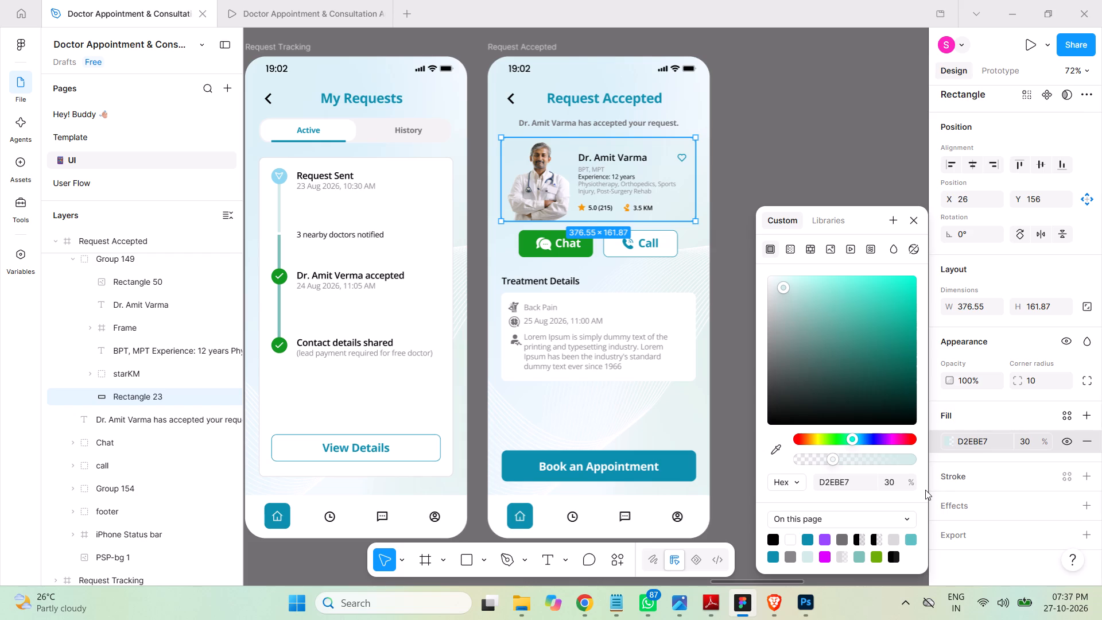
left_click(774, 557)
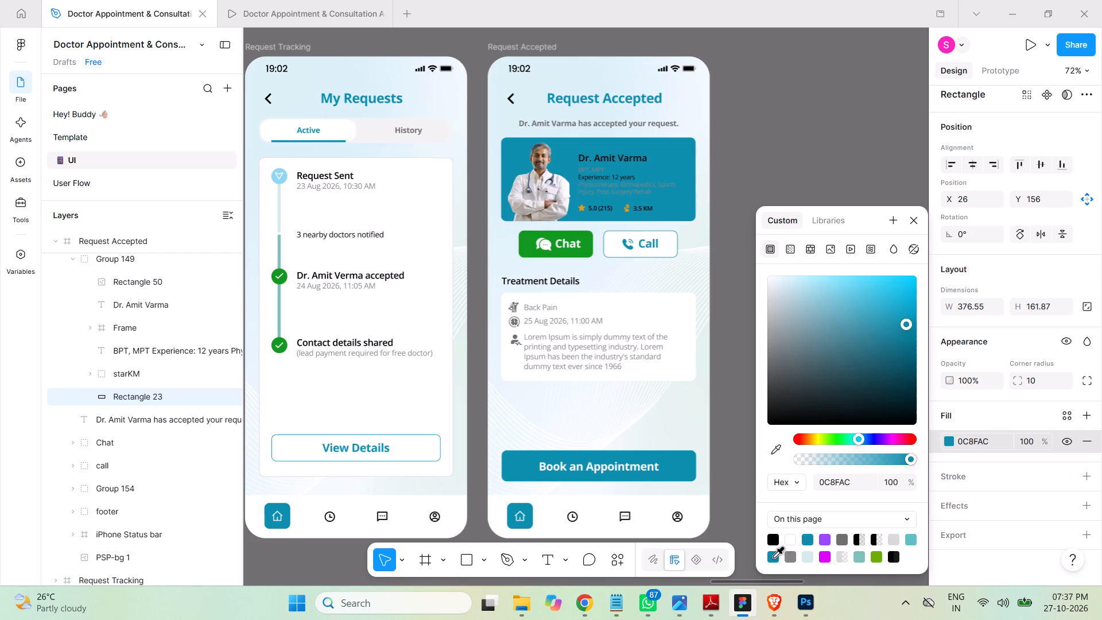
left_click(1029, 445)
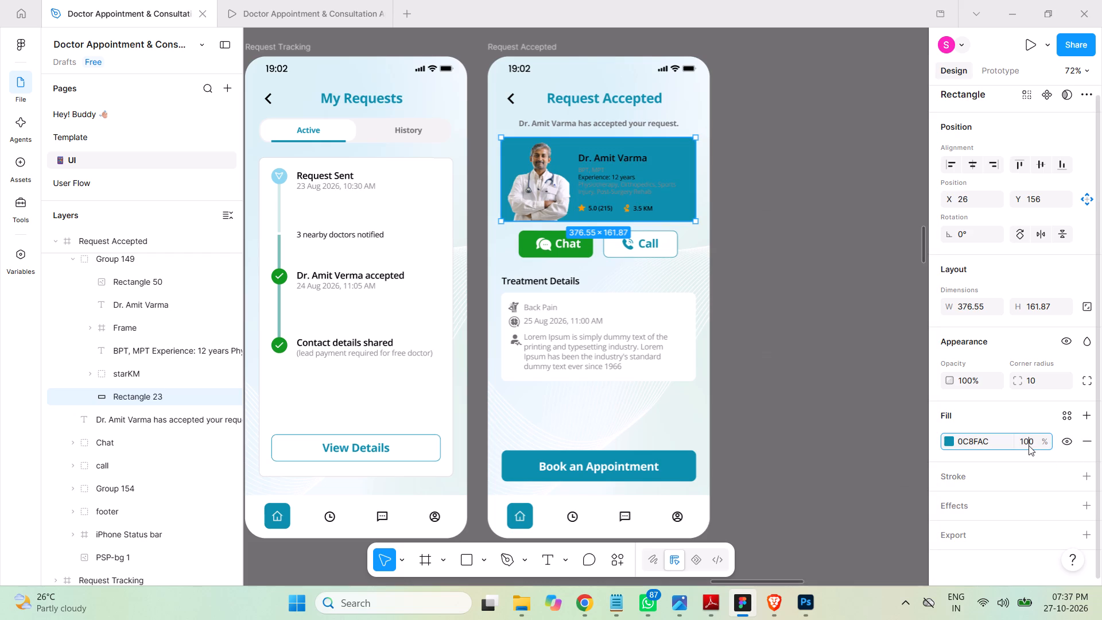
type("30")
key("Return")
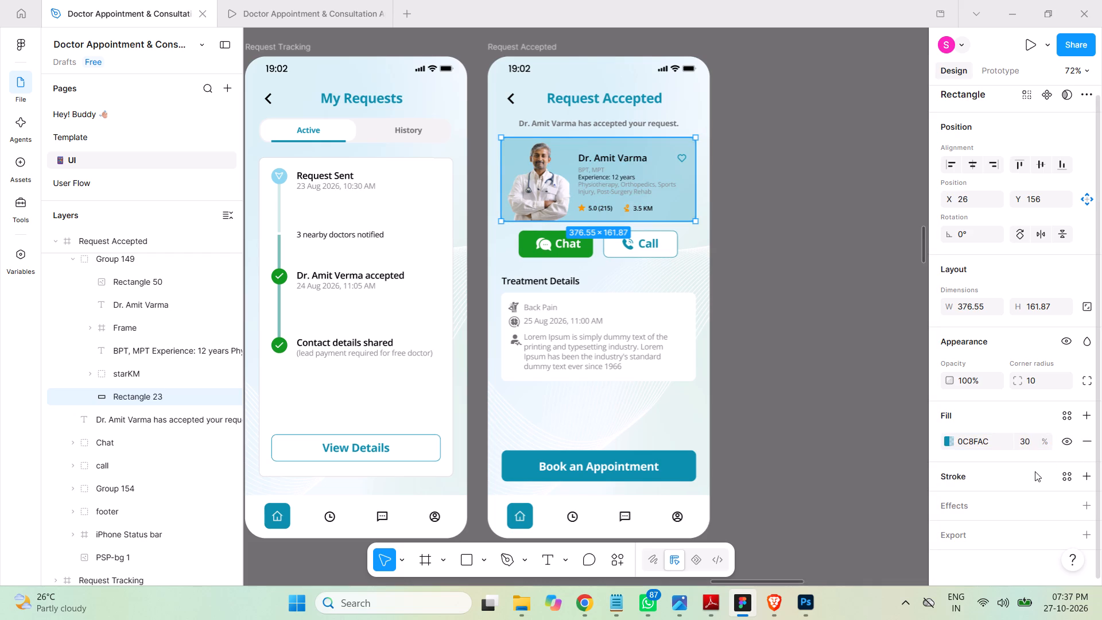
left_click(792, 217)
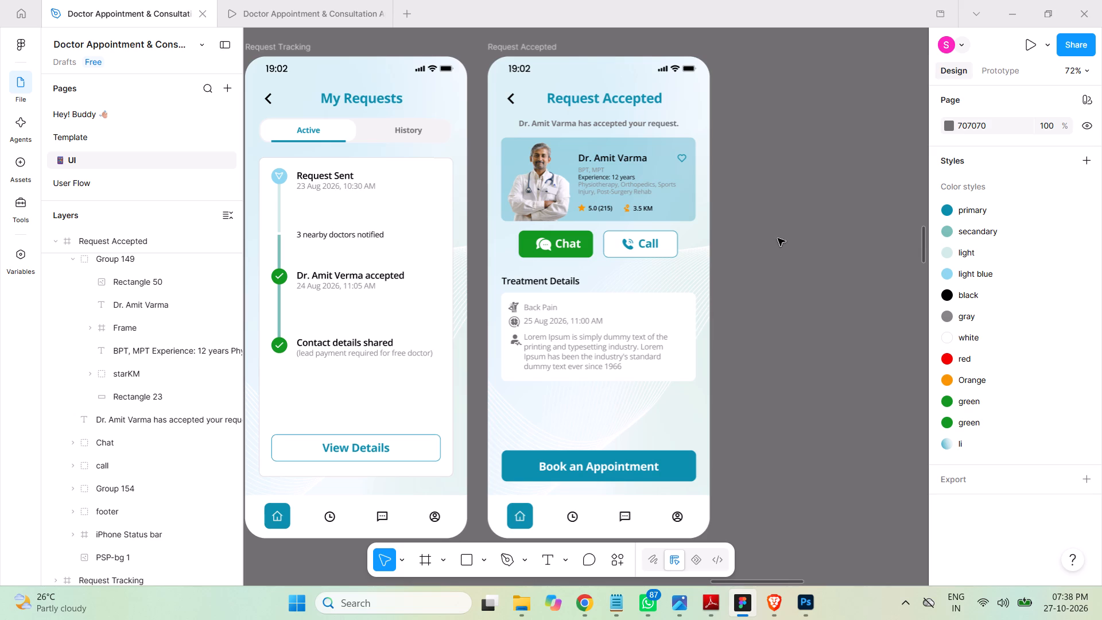
Apply the black colour style to the qualifications and experience text (BPT, MPT) in Request Accepted's doctor card, and clear the selection.
left_click(638, 194)
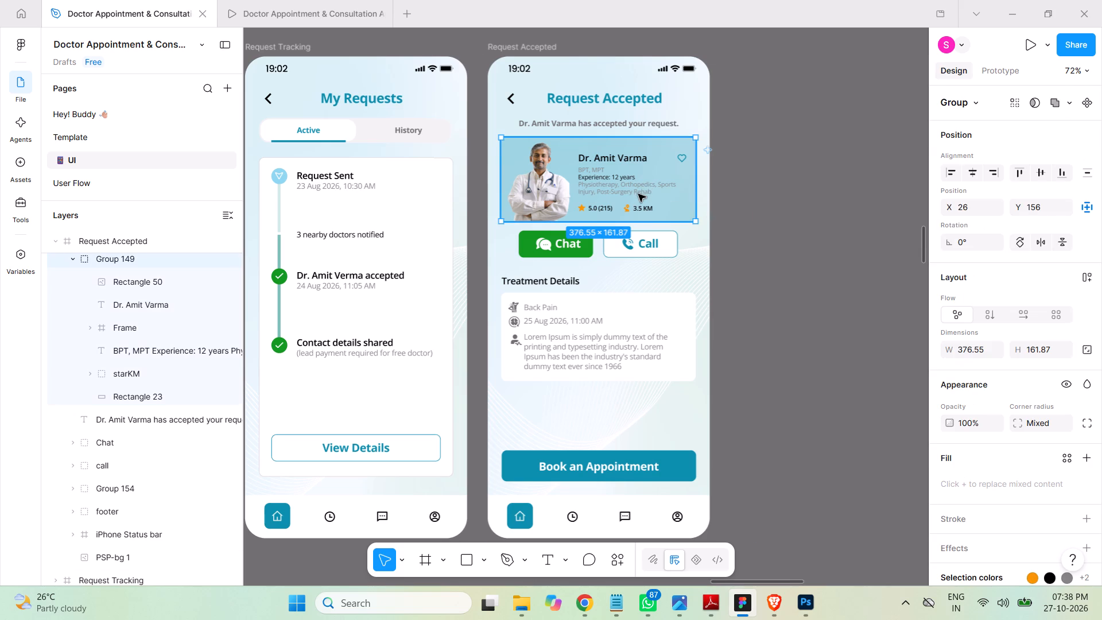
left_click(137, 348)
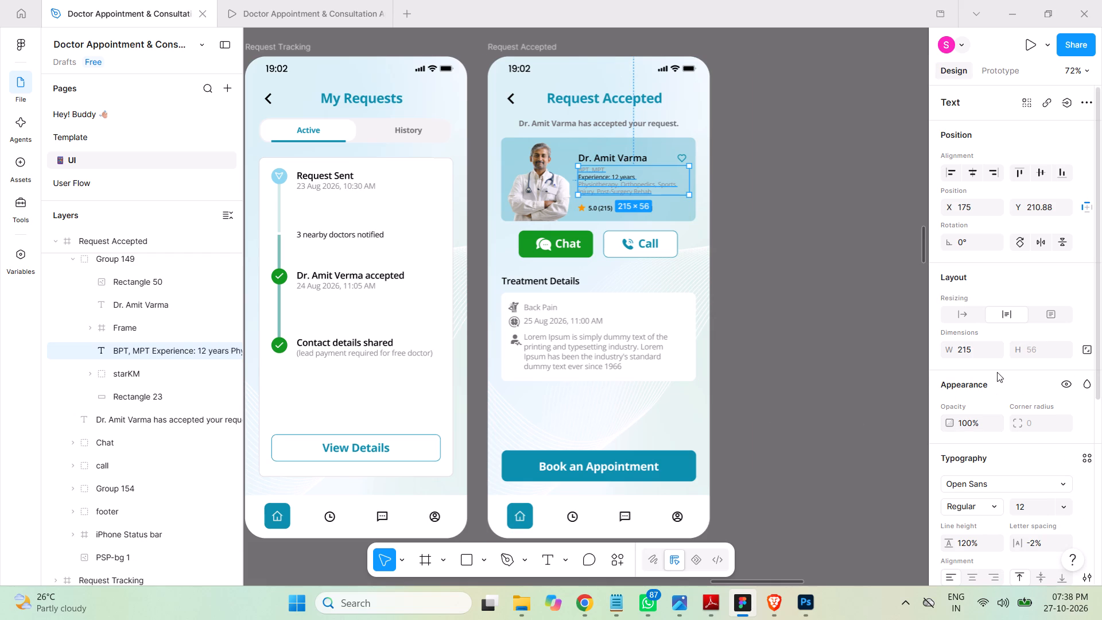
scroll(1006, 382, "down", 1)
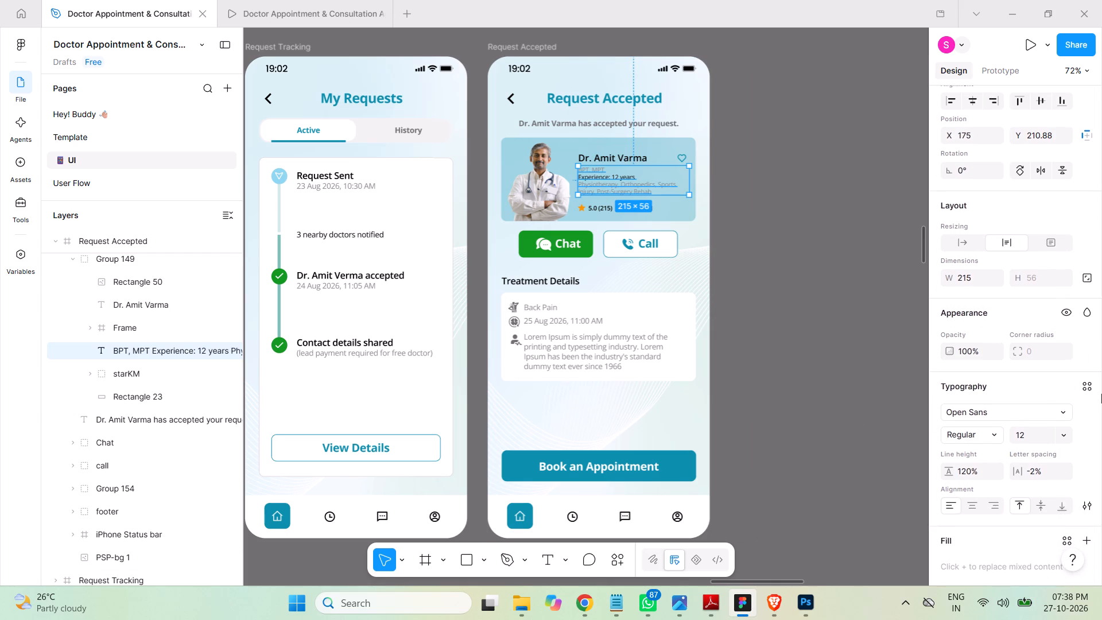
scroll(1064, 428, "down", 1)
scroll(1063, 428, "up", 1)
scroll(1054, 429, "down", 1)
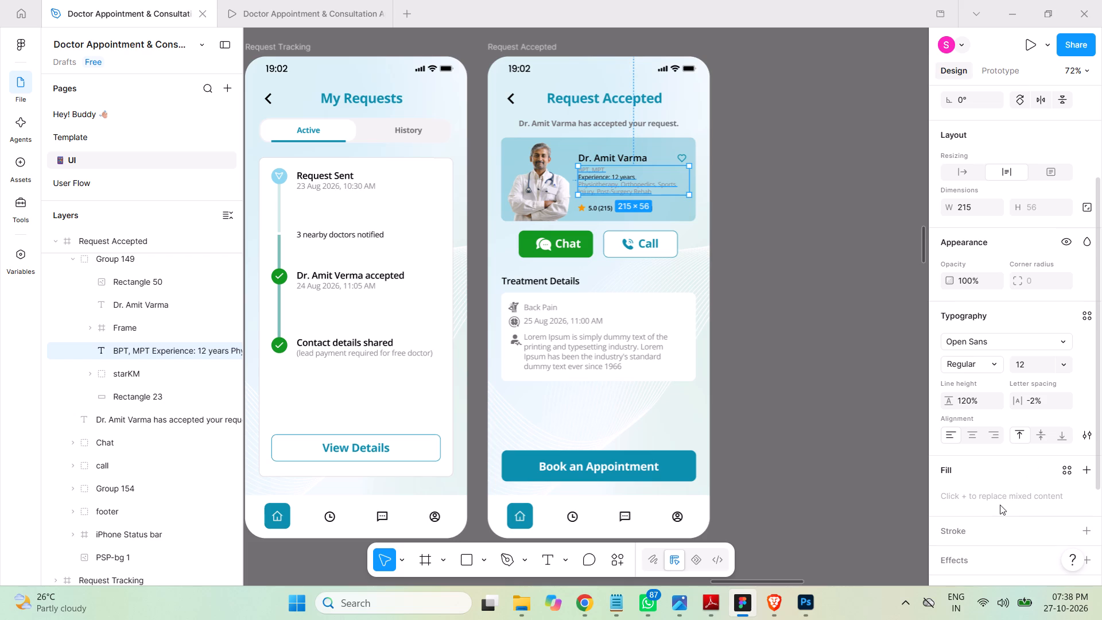
left_click(1003, 494)
left_click(975, 497)
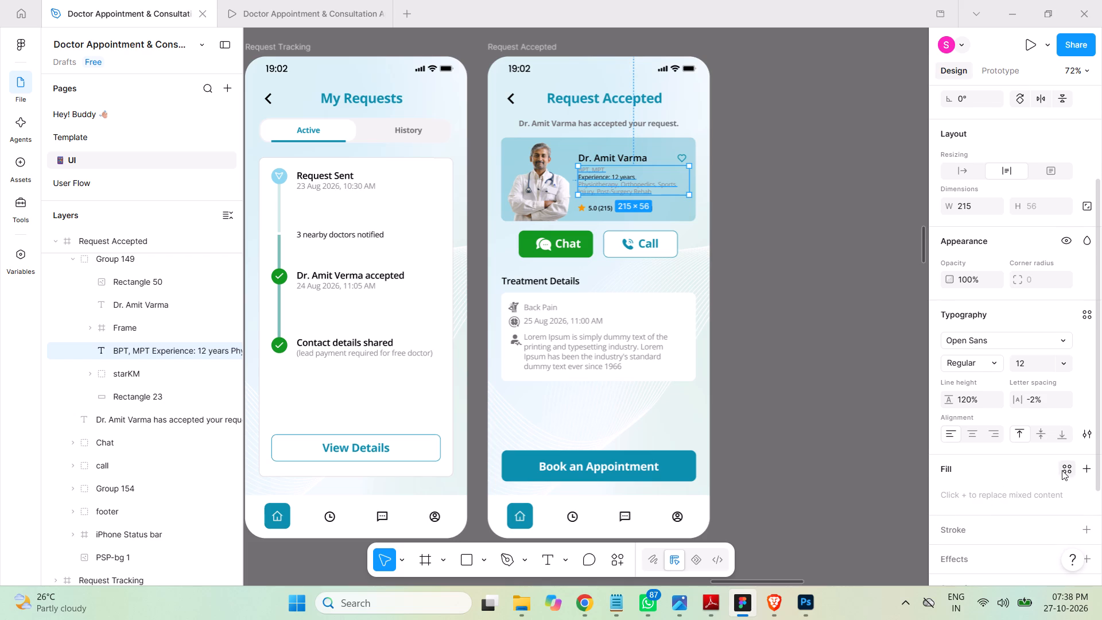
left_click(1064, 469)
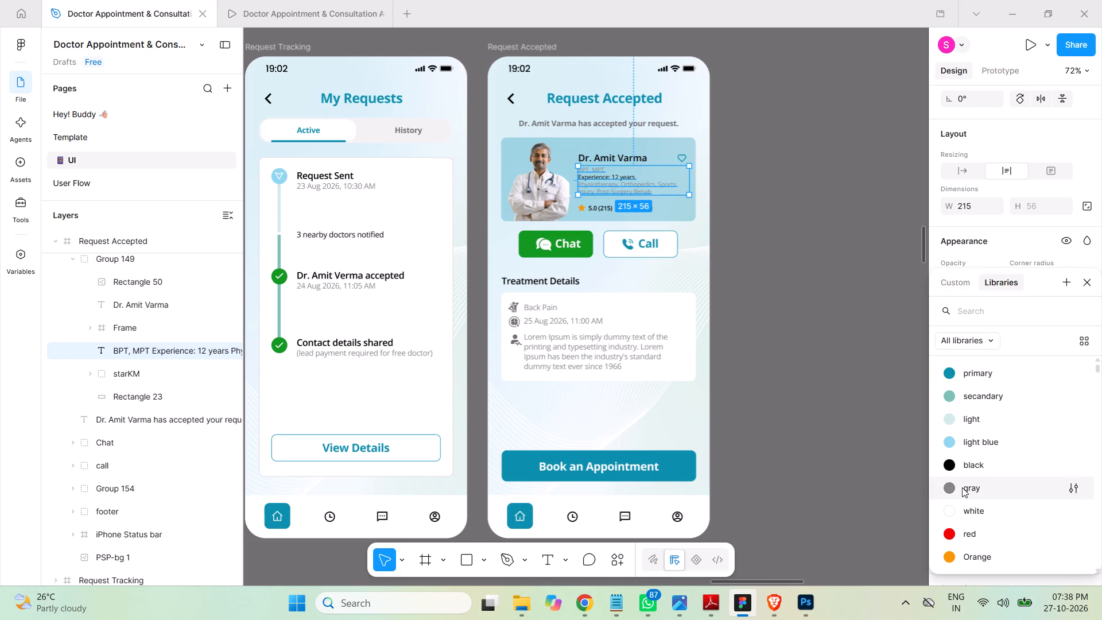
left_click(961, 462)
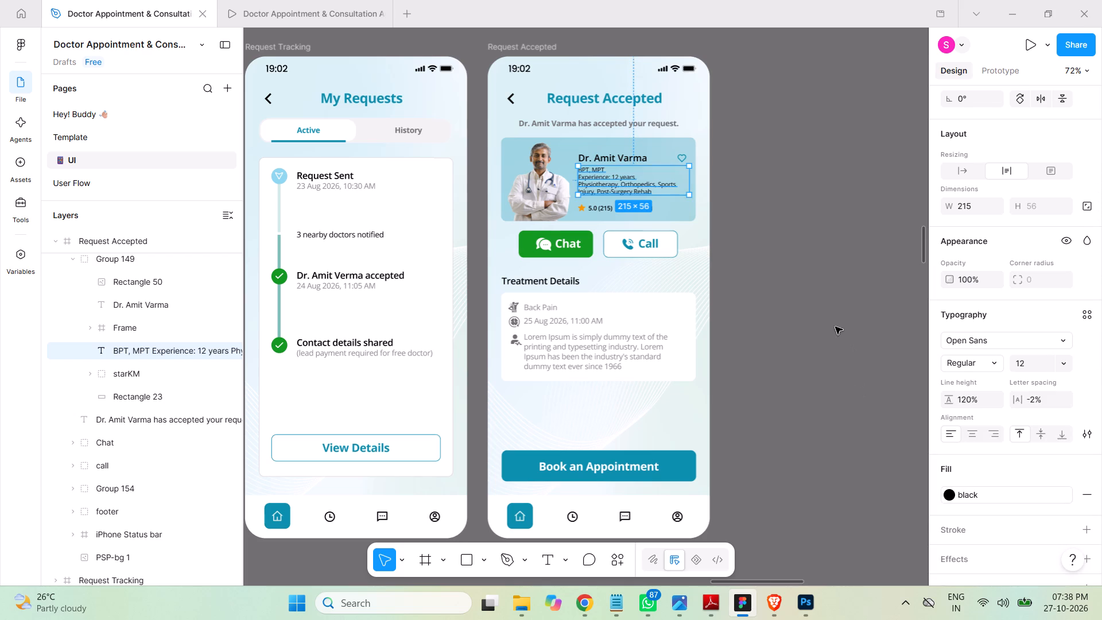
left_click(833, 304)
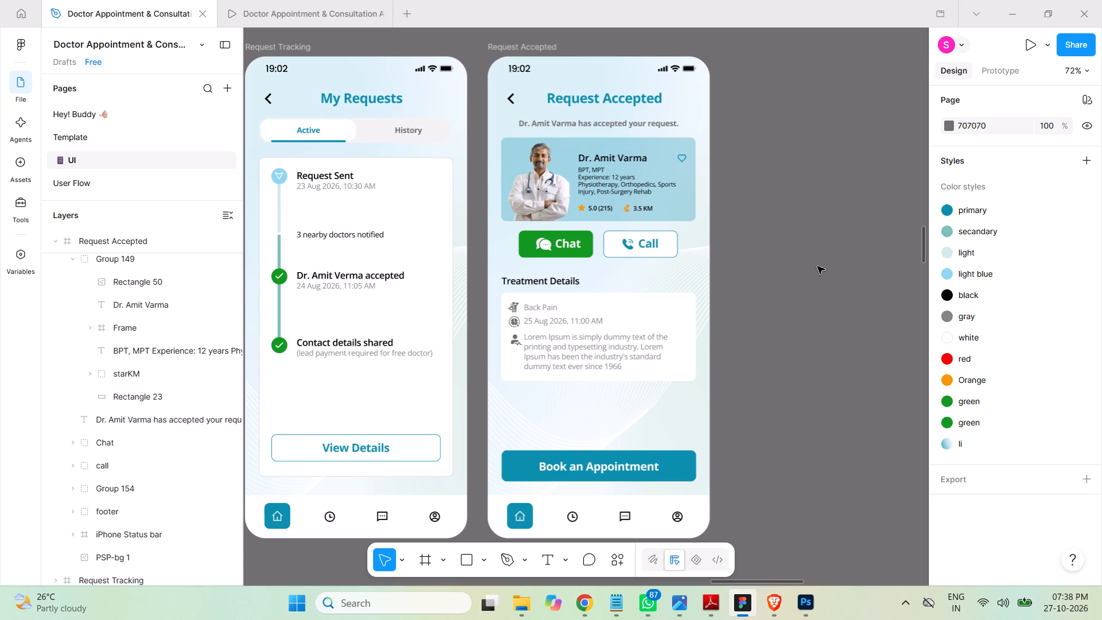
left_click(772, 186)
Make the "Experience: 12 years" line bold in Request Accepted's doctor card.
key("z")
key("z")
key("z")
key("z")
key("z")
key("z")
key("z")
key("z")
key("z")
key("z")
key("z")
key("z")
key("z")
key("z")
key("z")
key("z")
key("z")
key("z")
key("z")
key("z")
key("z")
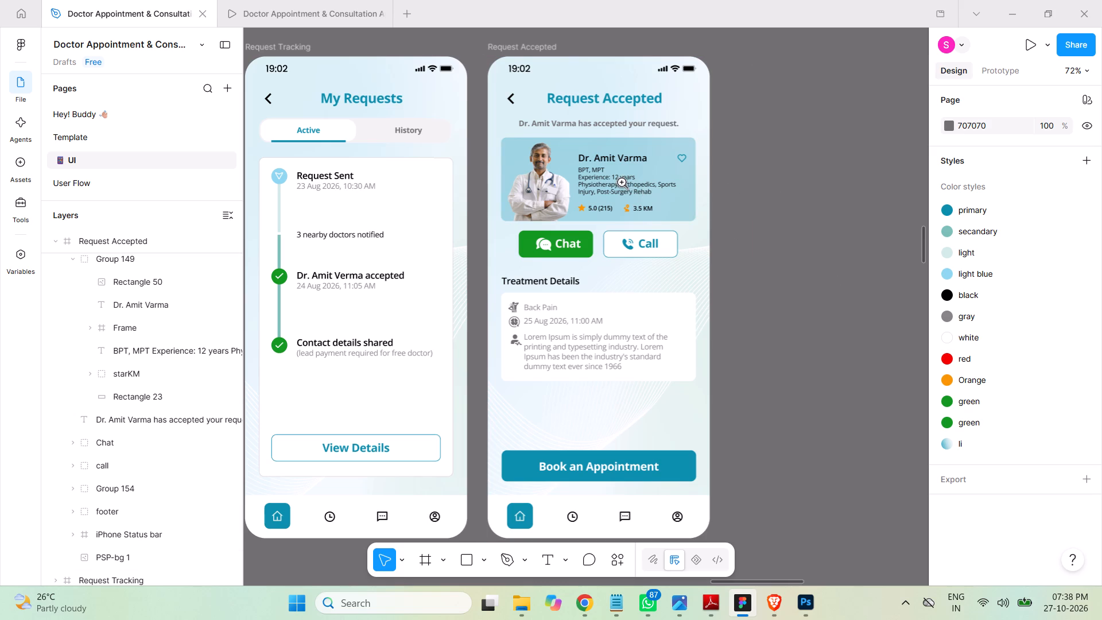
left_click(622, 183)
left_click(607, 185)
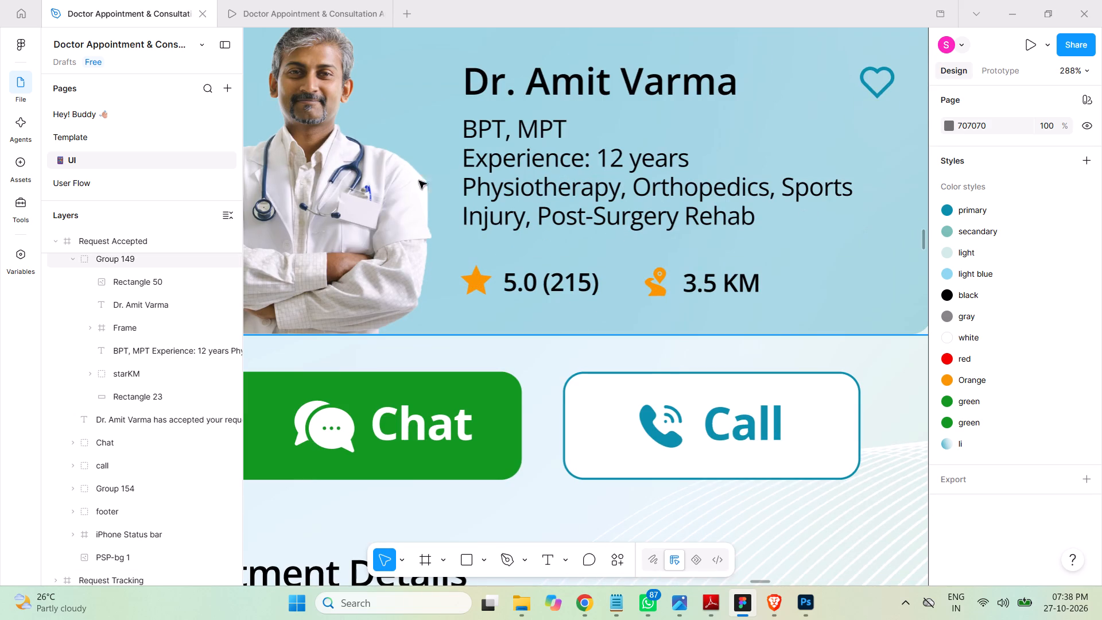
left_click(548, 561)
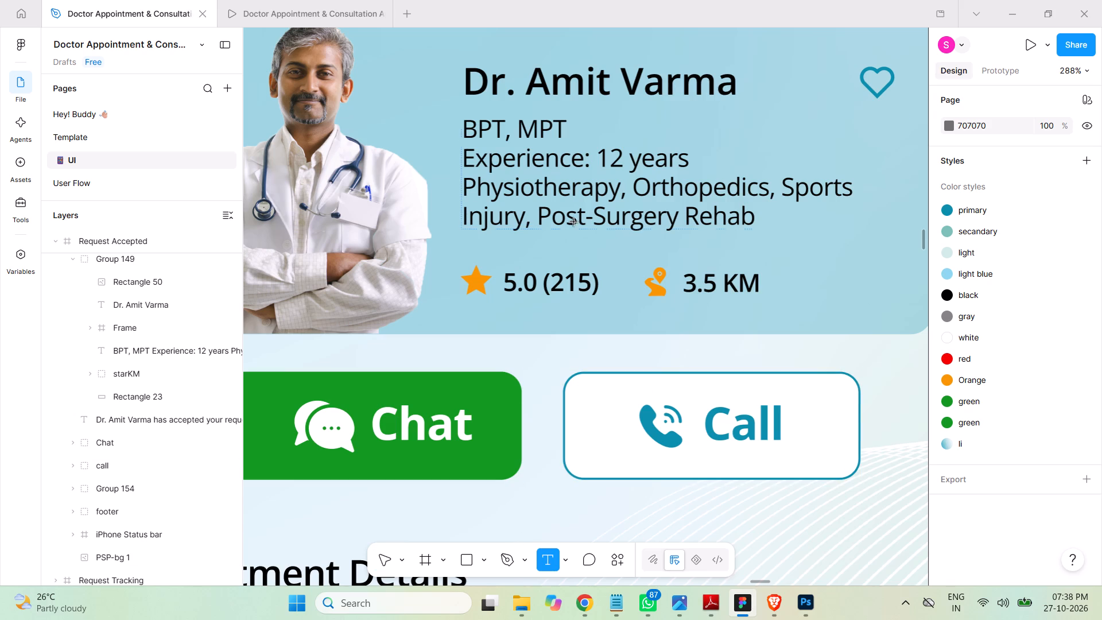
left_click_drag(689, 157, 470, 156)
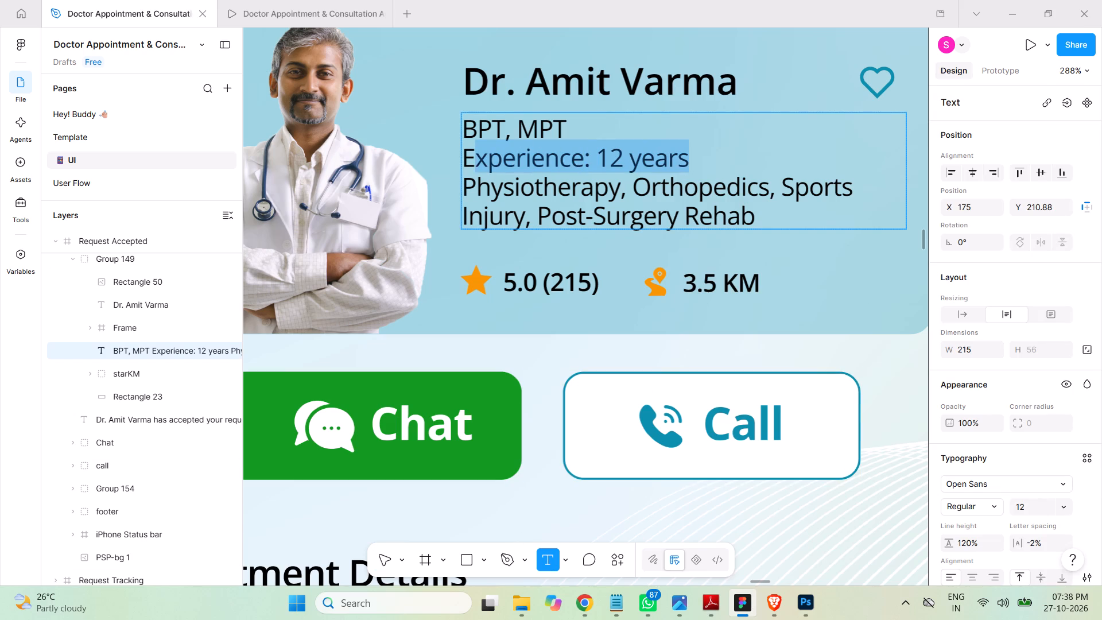
Set the full "Experience: 12 years" line in Request Accepted's doctor card to Open Sans Bold, clear the selection and save the file.
left_click_drag(470, 156, 460, 153)
scroll(1051, 434, "down", 1)
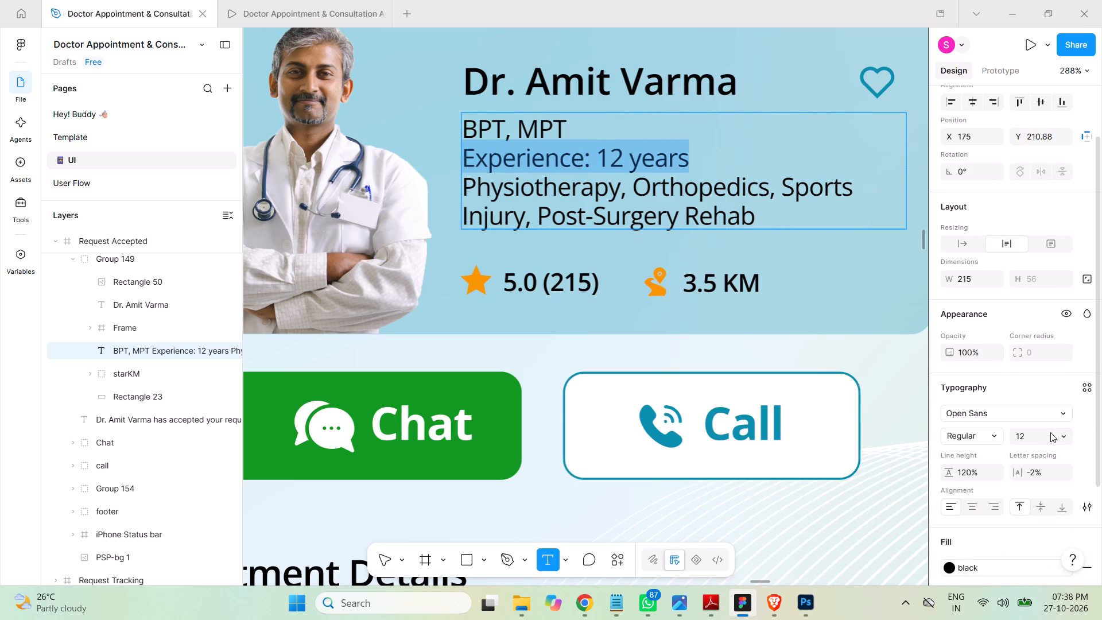
left_click(995, 437)
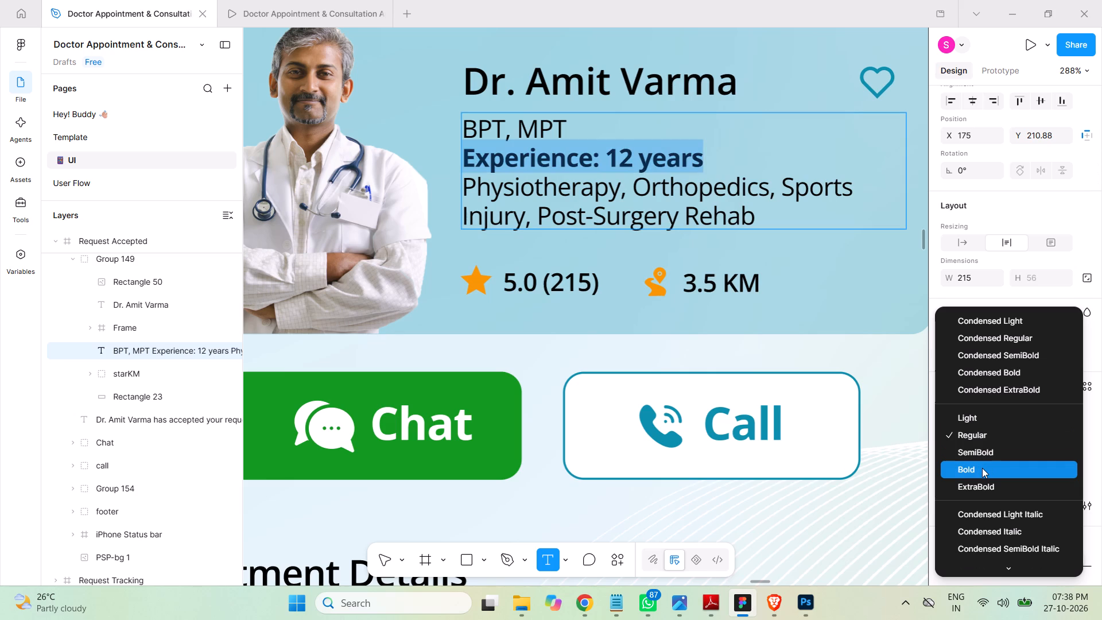
left_click(982, 468)
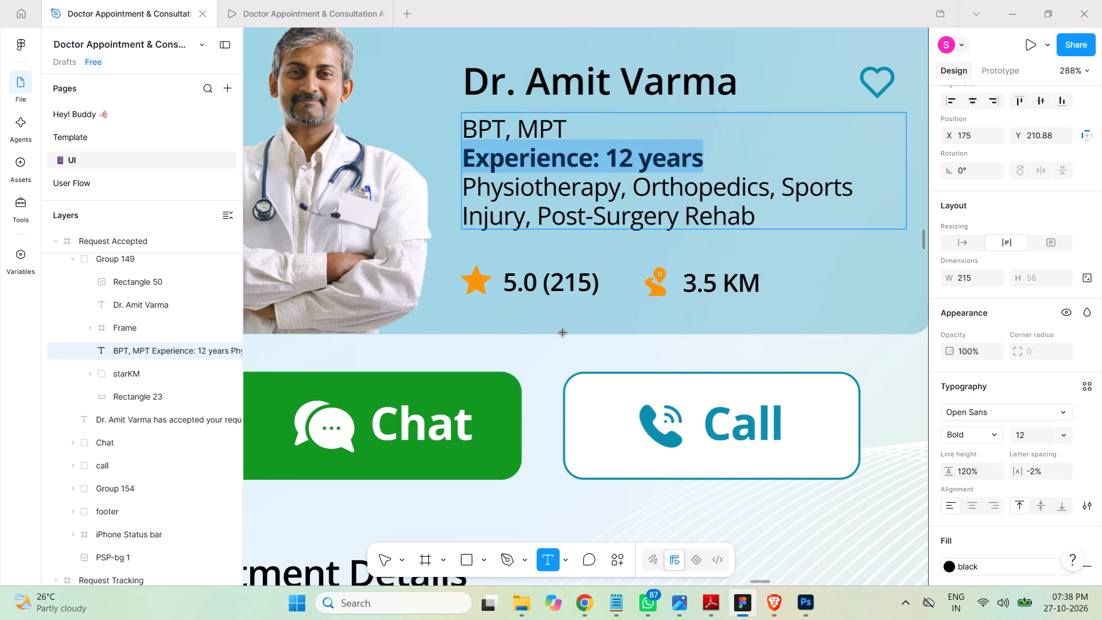
key("ctrl+minus")
key("ctrl+minus")
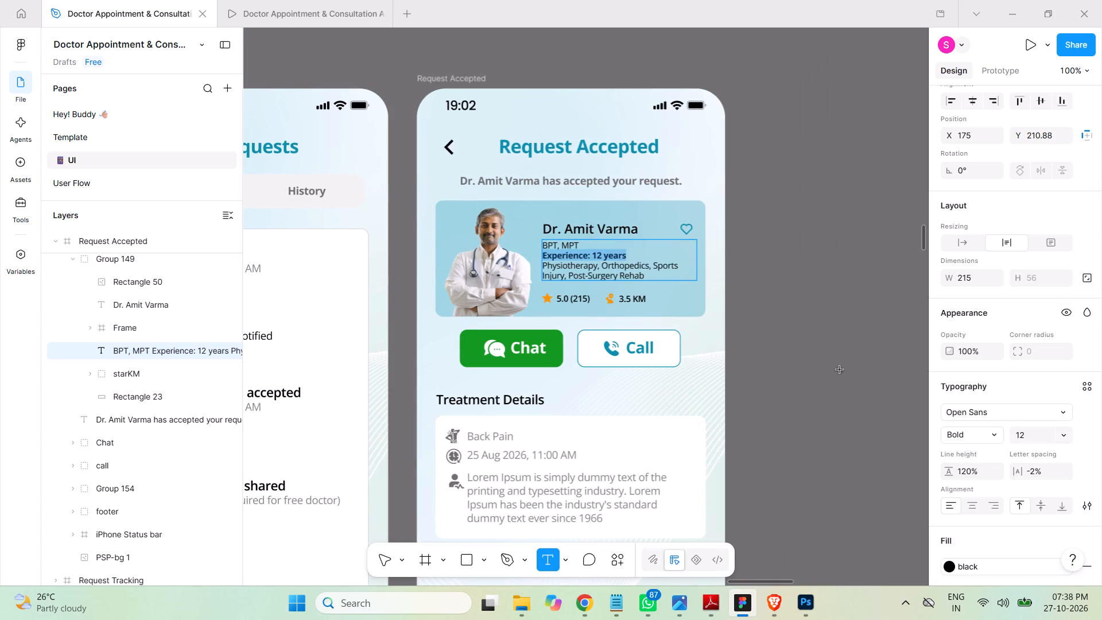
left_click(382, 558)
left_click(833, 226)
left_click(796, 256)
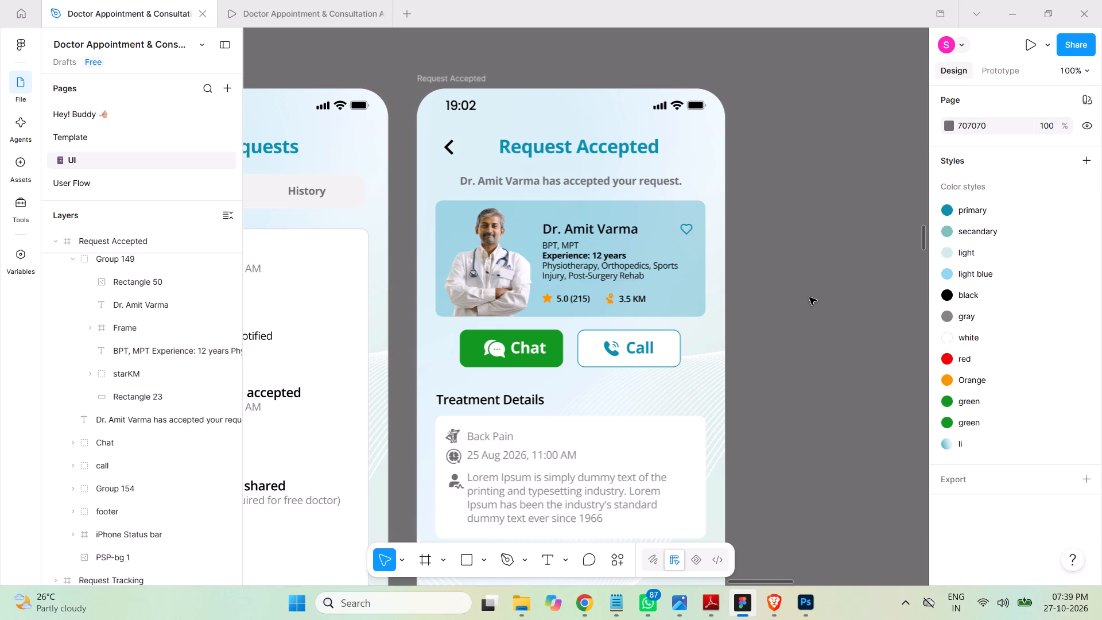
key("ctrl+s")
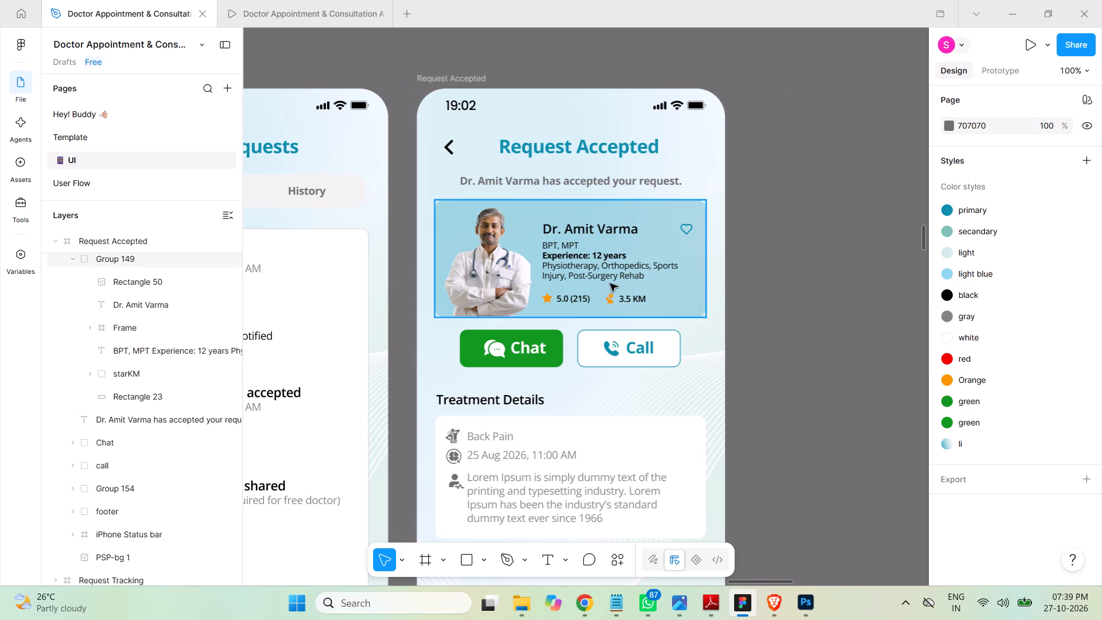
Open the line height of the qualifications and experience text (BPT, MPT) in Request Accepted's doctor card for editing.
left_click(134, 349)
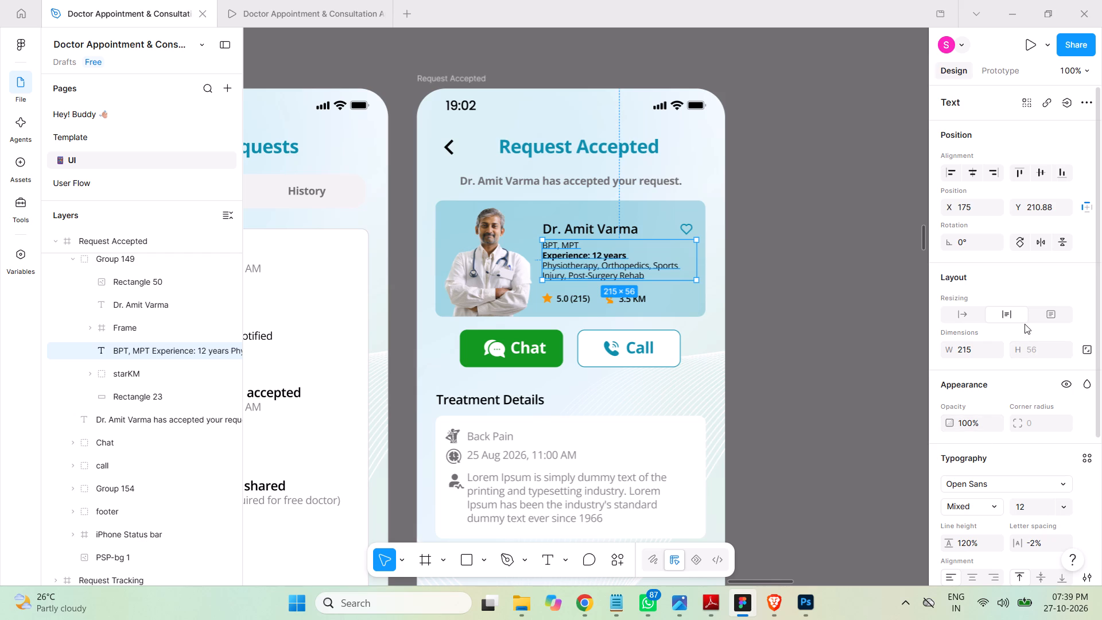
scroll(1030, 305, "up", 3)
scroll(1041, 294, "down", 2)
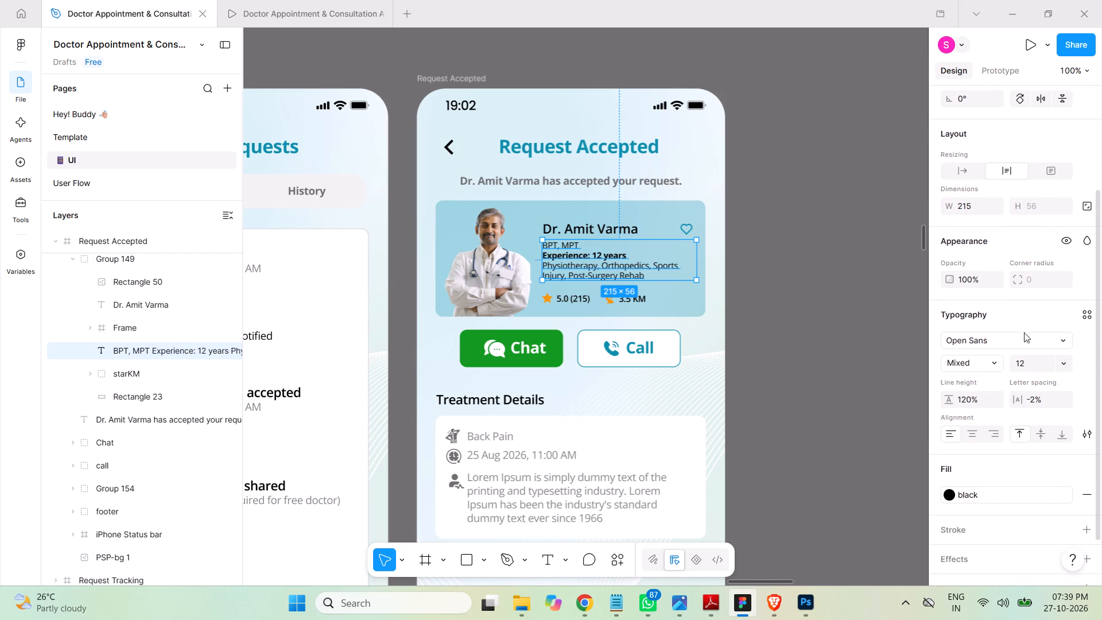
left_click(967, 400)
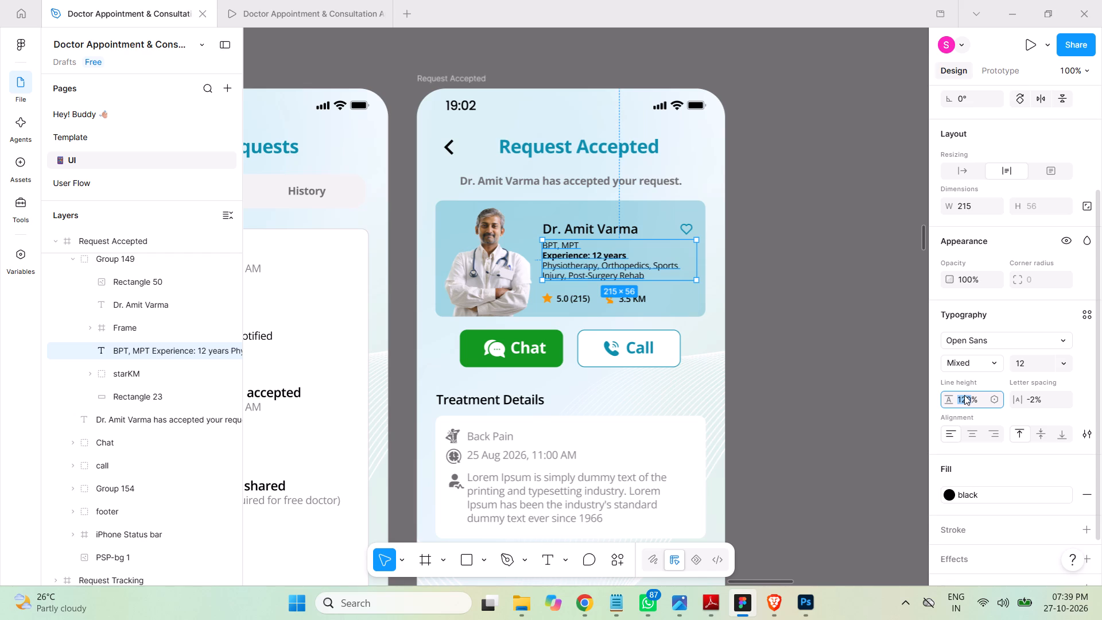
Set the line height of the doctor card's qualifications and experience text to 140%, and save the file.
left_click(964, 395)
key("BackSpace")
key("4")
key("Return")
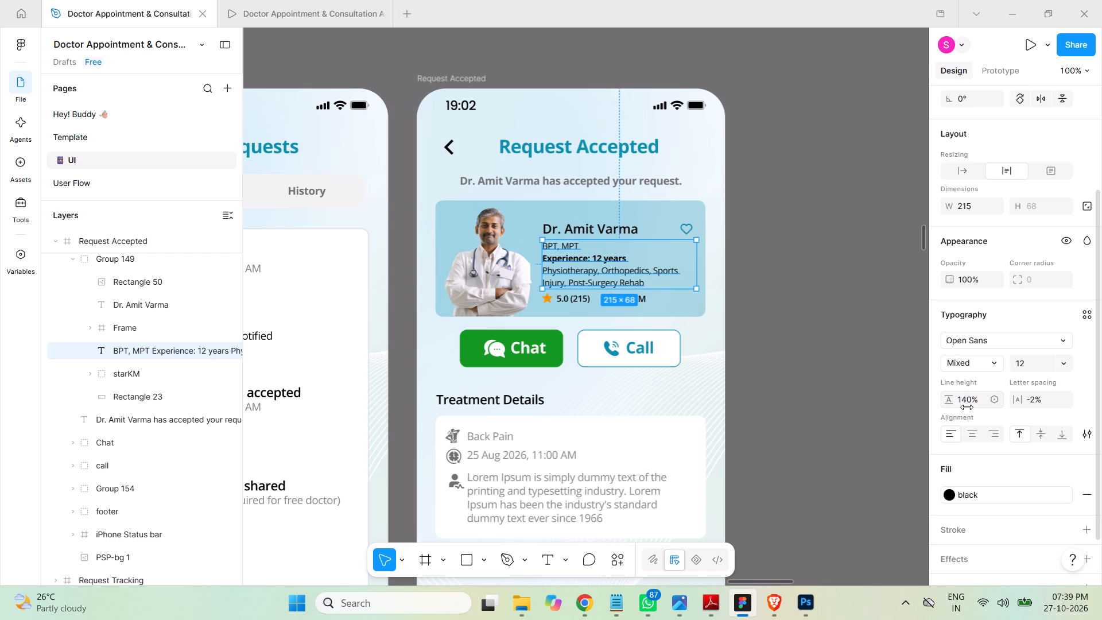
left_click(818, 277)
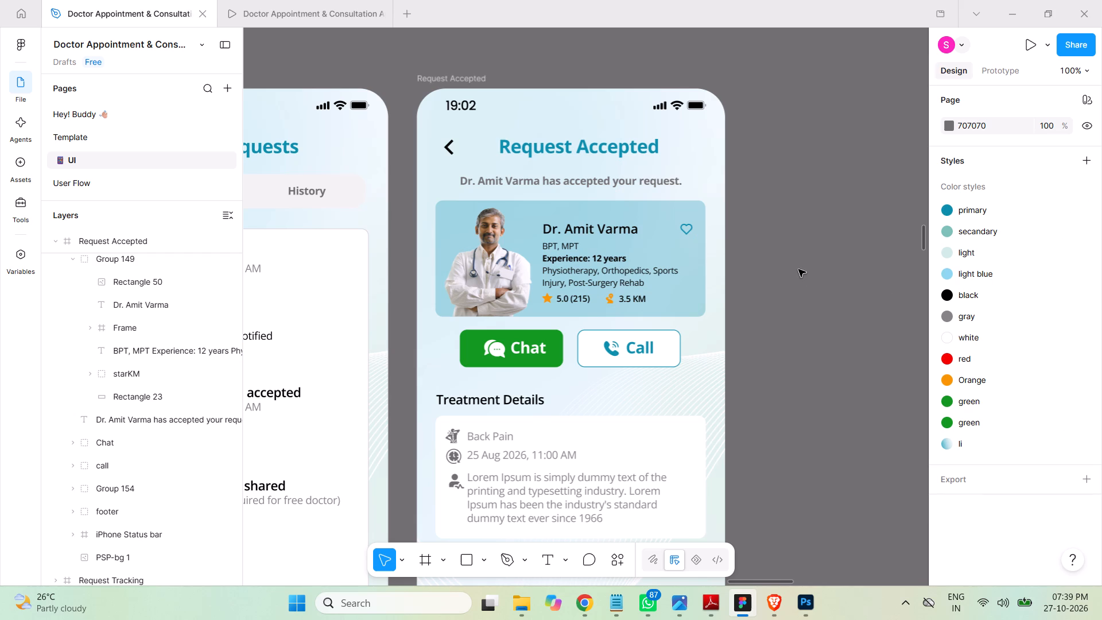
key("ctrl+s")
Review the Request Accepted screen from the doctor card down through the treatment details to the footer.
scroll(798, 269, "down", 2)
scroll(797, 269, "up", 3)
scroll(794, 268, "down", 12)
scroll(792, 265, "up", 6)
scroll(792, 265, "down", 8)
scroll(791, 265, "up", 4)
scroll(791, 265, "down", 7)
scroll(791, 265, "up", 3)
scroll(791, 265, "down", 5)
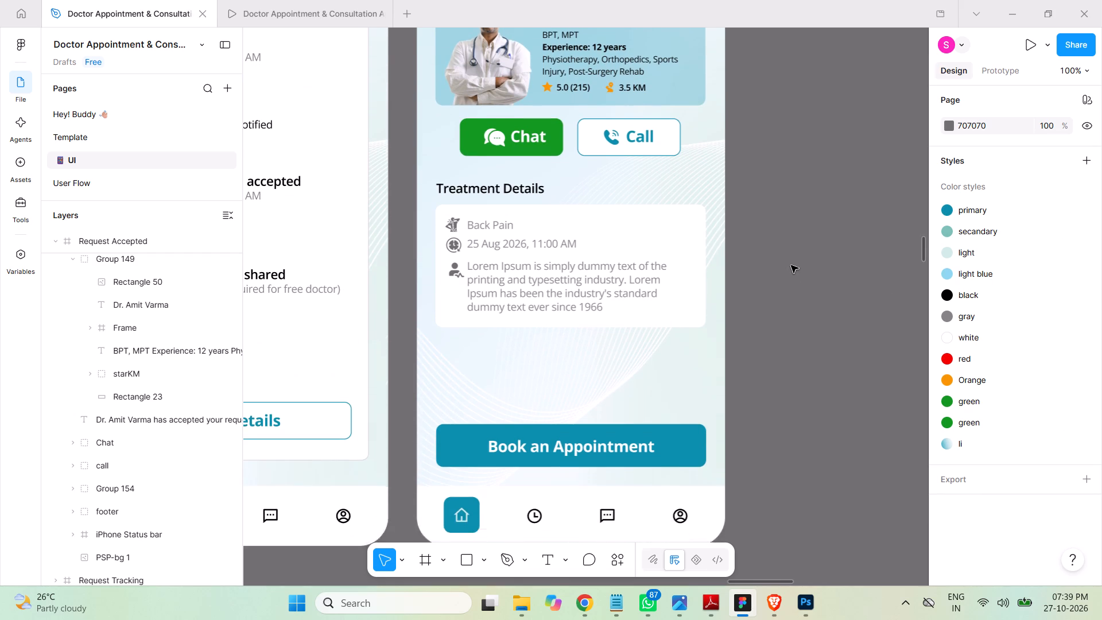
scroll(791, 265, "down", 2)
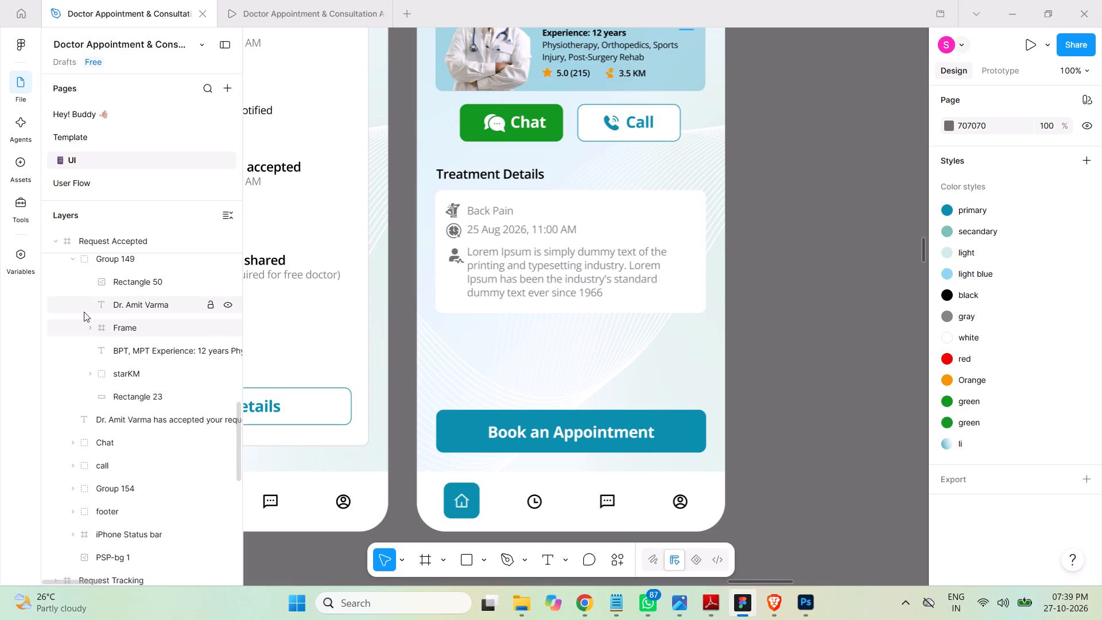
Collapse Group 149 and the Request Accepted frame in the layer list.
scroll(91, 320, "up", 1)
left_click(73, 332)
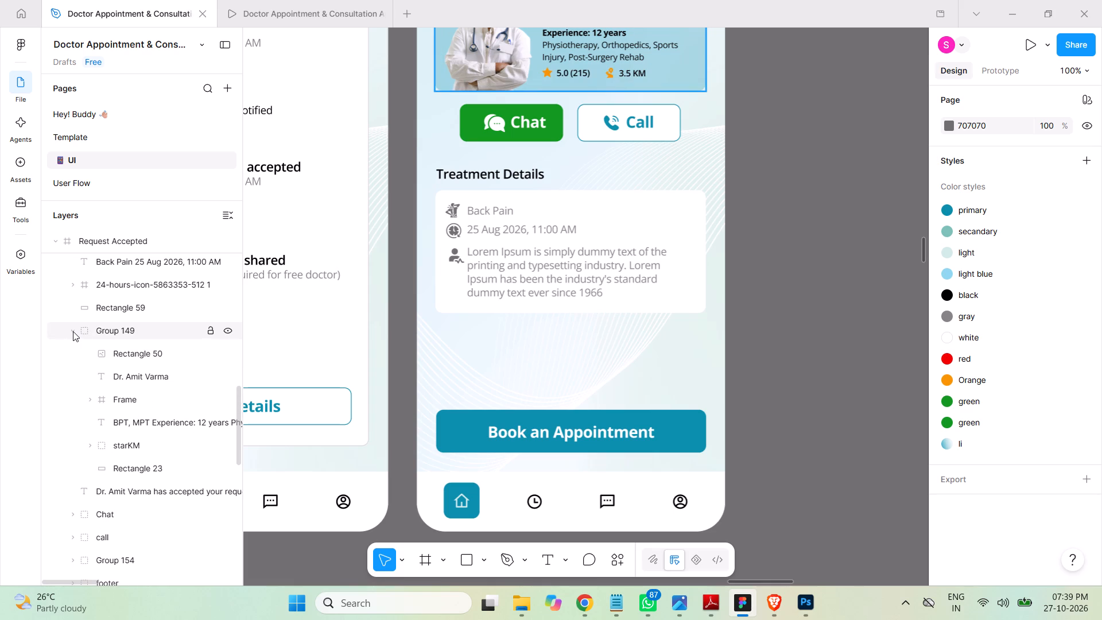
scroll(88, 318, "up", 3)
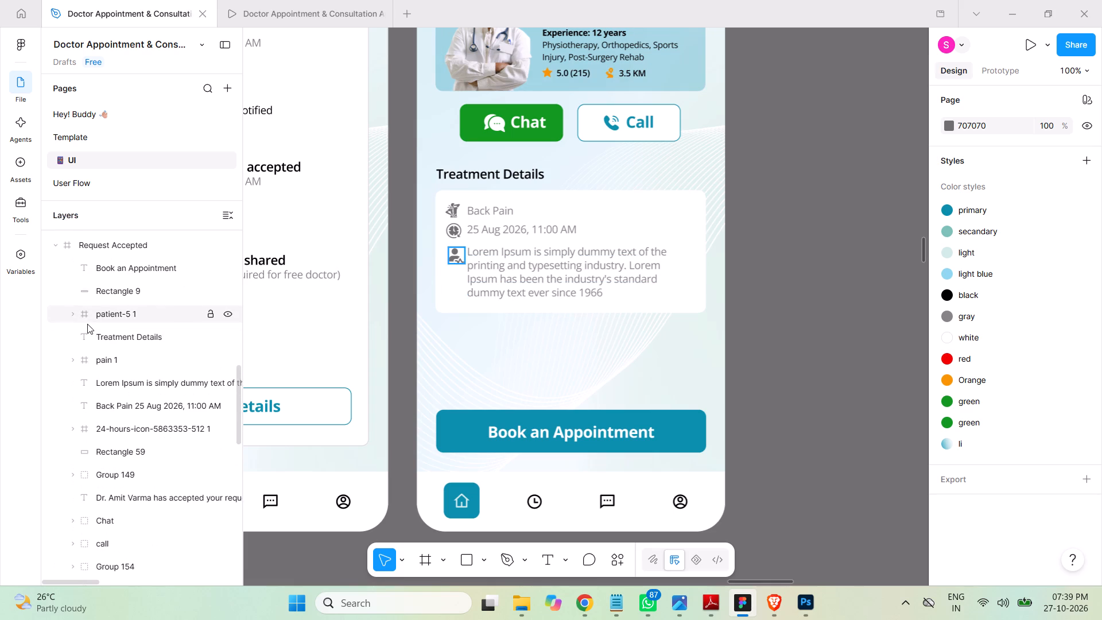
left_click(56, 315)
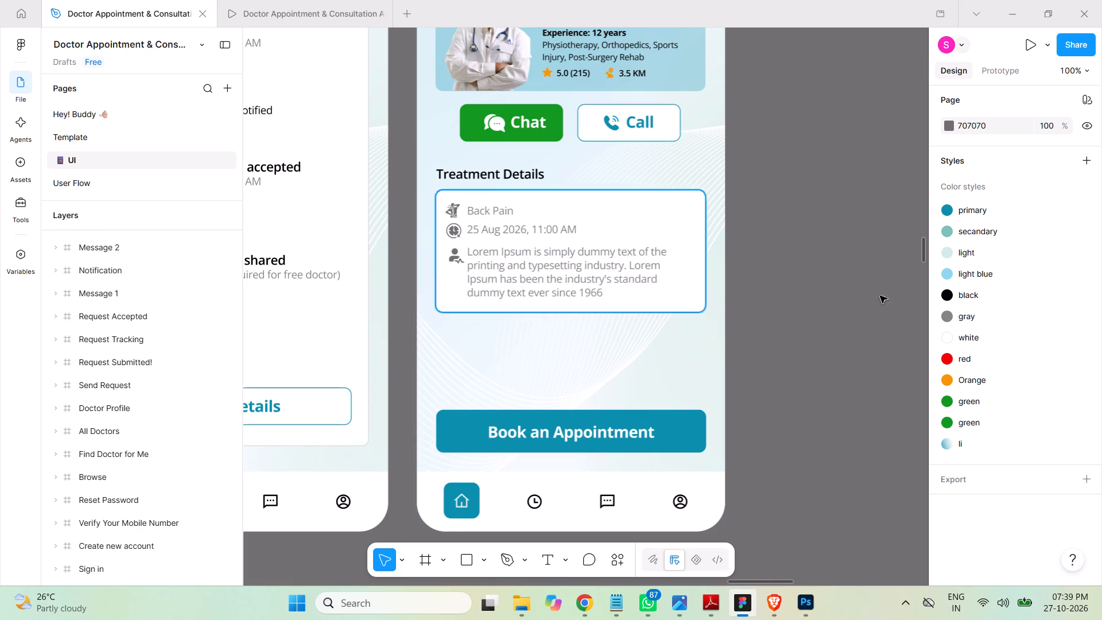
Paste the copied PSP-bg 1 background image into the Message 1 frame.
left_click(829, 320)
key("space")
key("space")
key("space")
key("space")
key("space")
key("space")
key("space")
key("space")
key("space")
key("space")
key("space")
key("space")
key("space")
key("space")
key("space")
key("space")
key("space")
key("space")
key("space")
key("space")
left_click_drag(802, 408, 1018, 253)
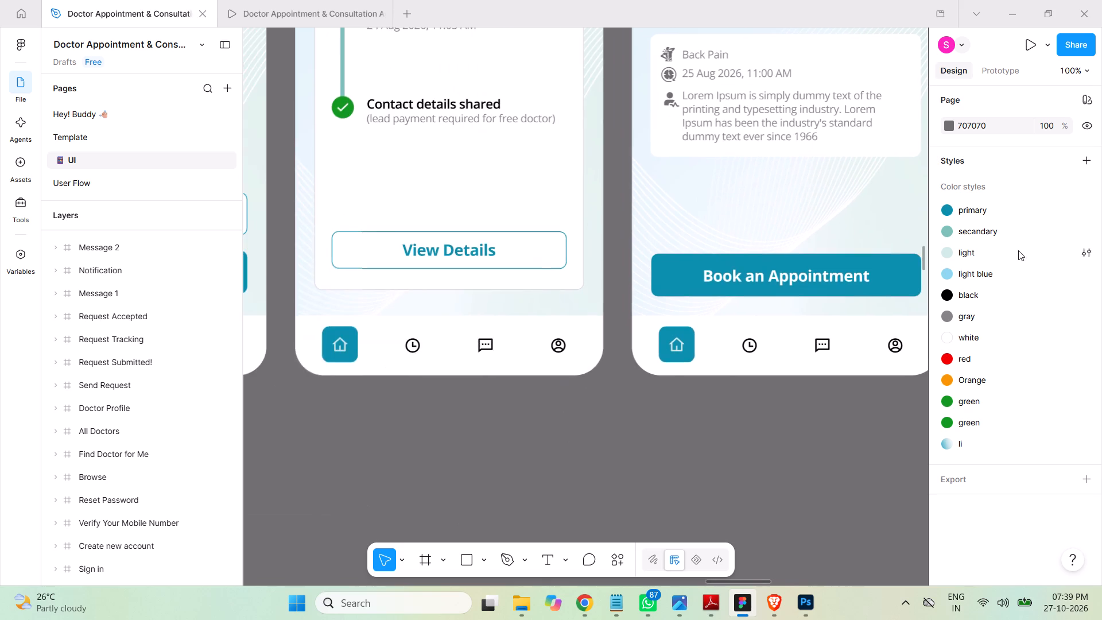
left_click_drag(651, 415, 844, 282)
left_click_drag(596, 384, 823, 304)
left_click_drag(578, 379, 821, 291)
left_click_drag(559, 347, 901, 325)
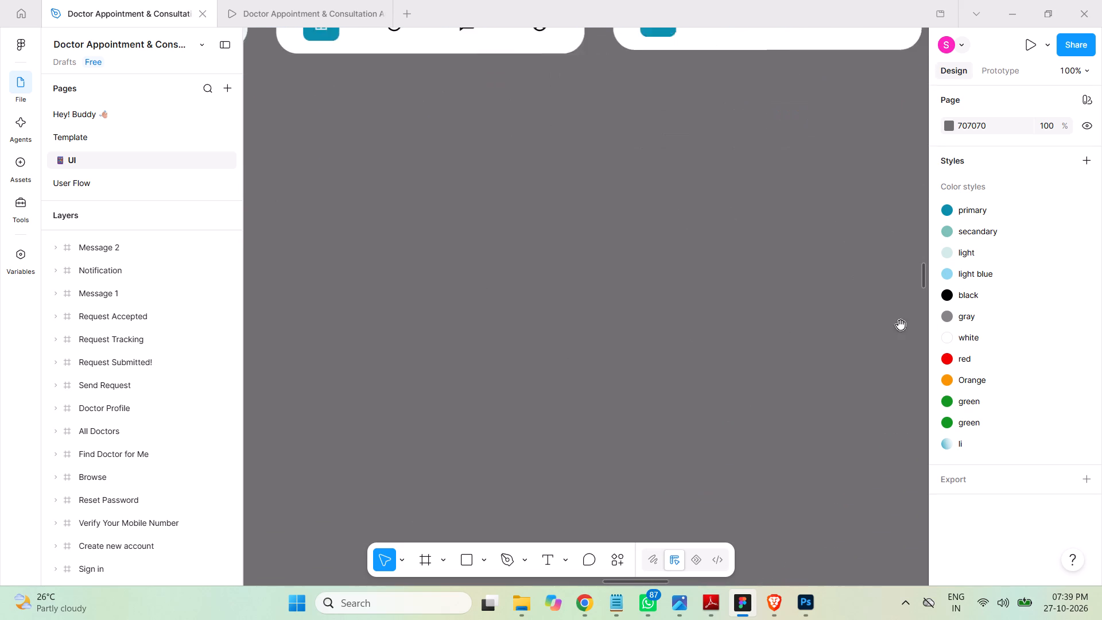
left_click_drag(901, 325, 900, 325)
left_click_drag(575, 339, 864, 316)
left_click_drag(593, 321, 830, 387)
left_click_drag(585, 308, 910, 286)
left_click_drag(693, 292, 902, 241)
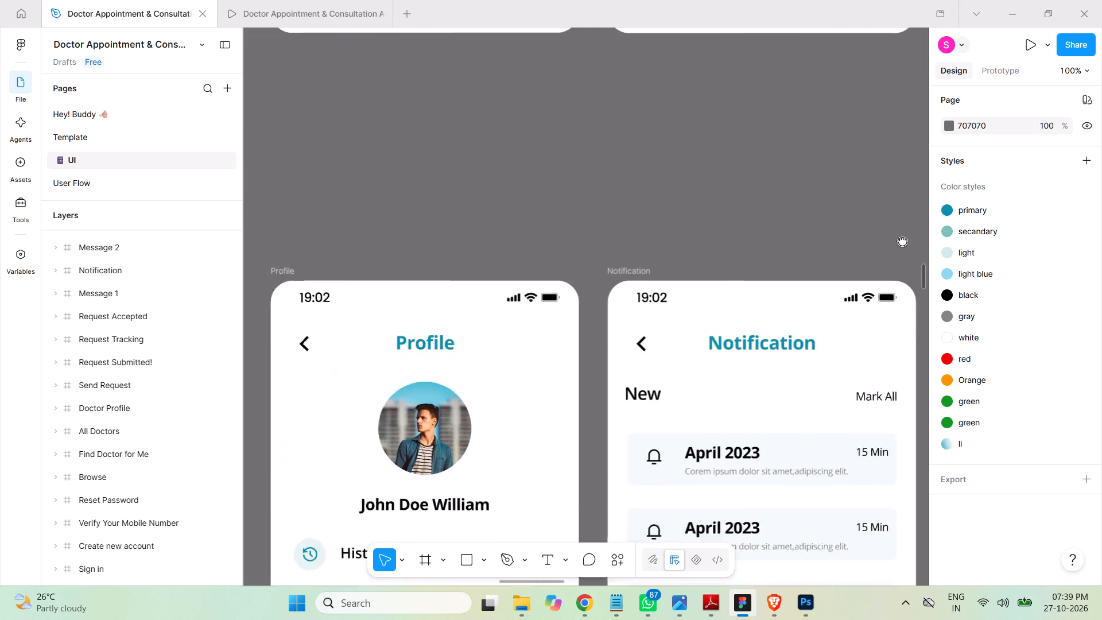
left_click_drag(902, 241, 915, 238)
left_click_drag(595, 235, 848, 191)
left_click_drag(565, 247, 762, 181)
left_click_drag(525, 257, 716, 181)
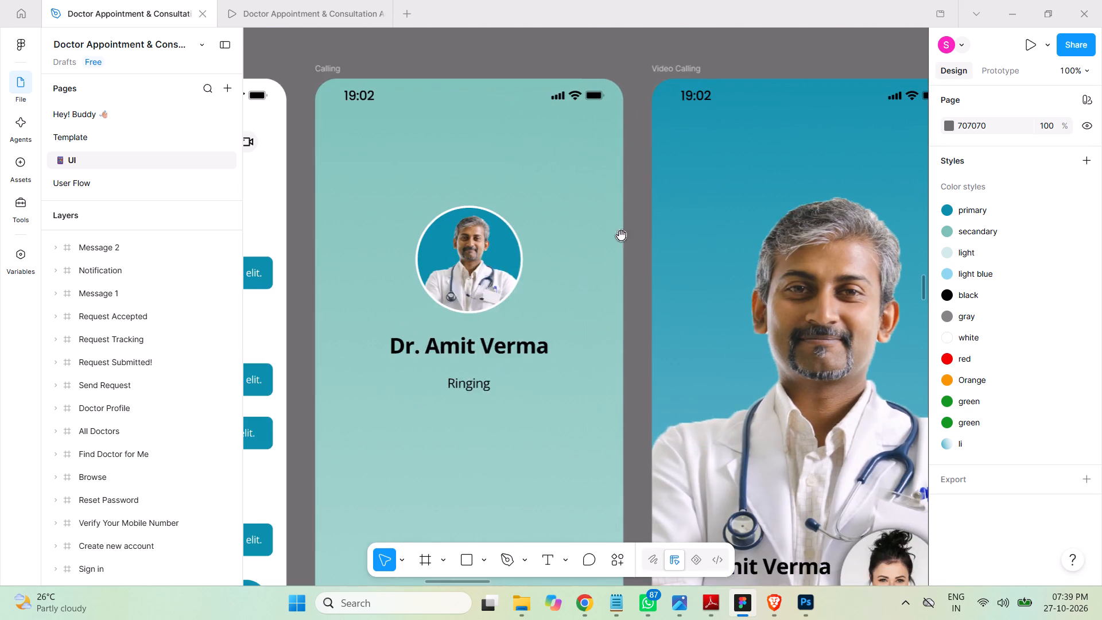
left_click_drag(520, 264, 736, 201)
left_click_drag(573, 288, 728, 233)
left_click_drag(571, 307, 786, 292)
left_click_drag(571, 325, 716, 321)
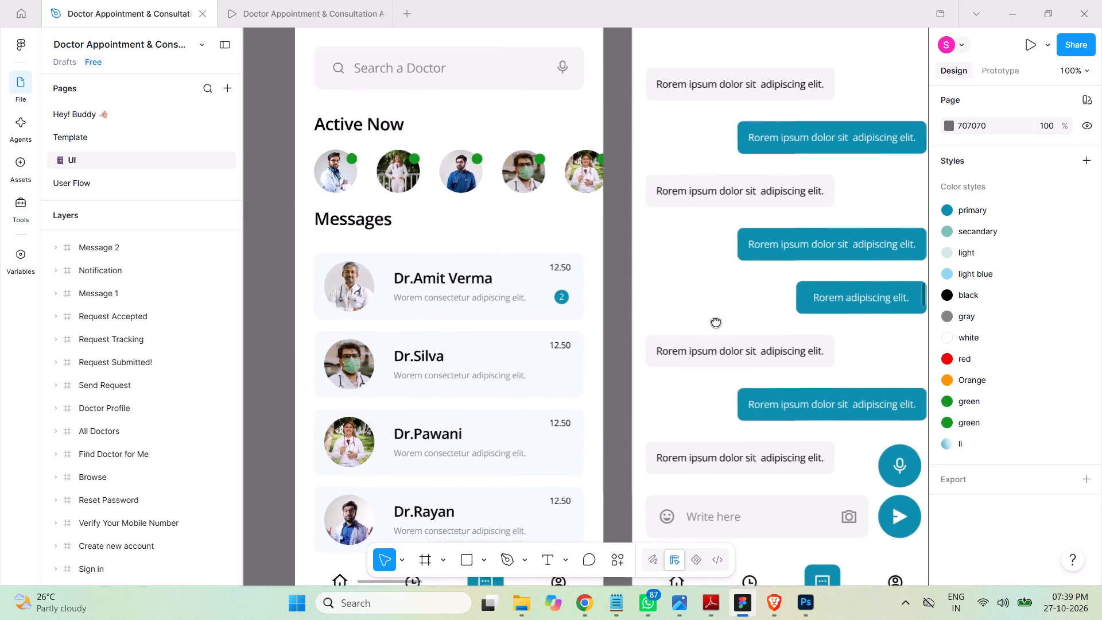
left_click_drag(716, 321, 708, 439)
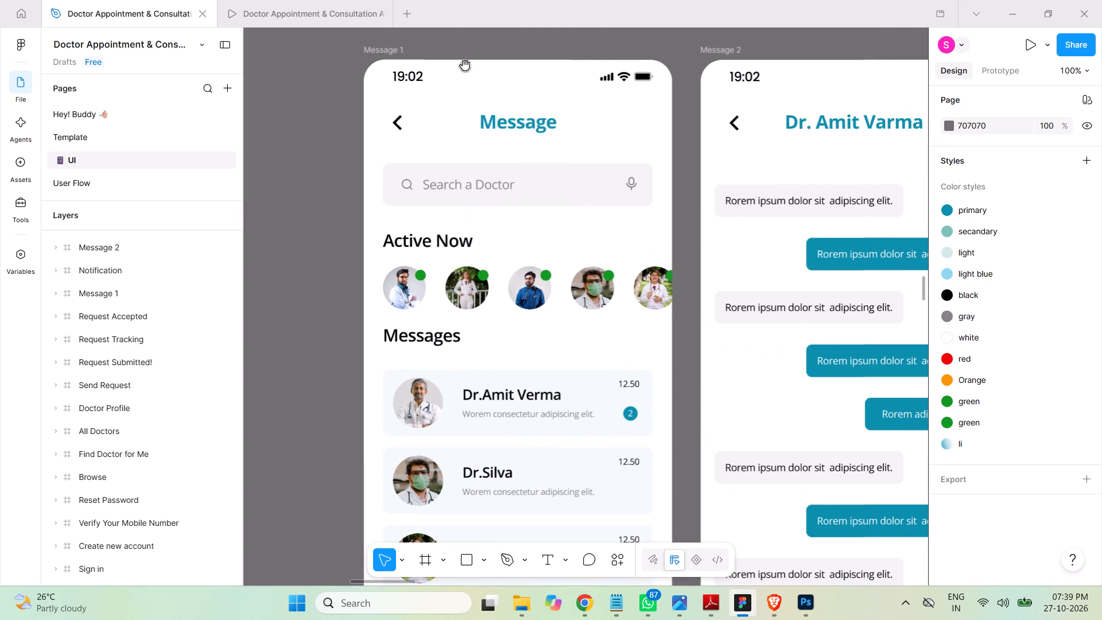
left_click(384, 49)
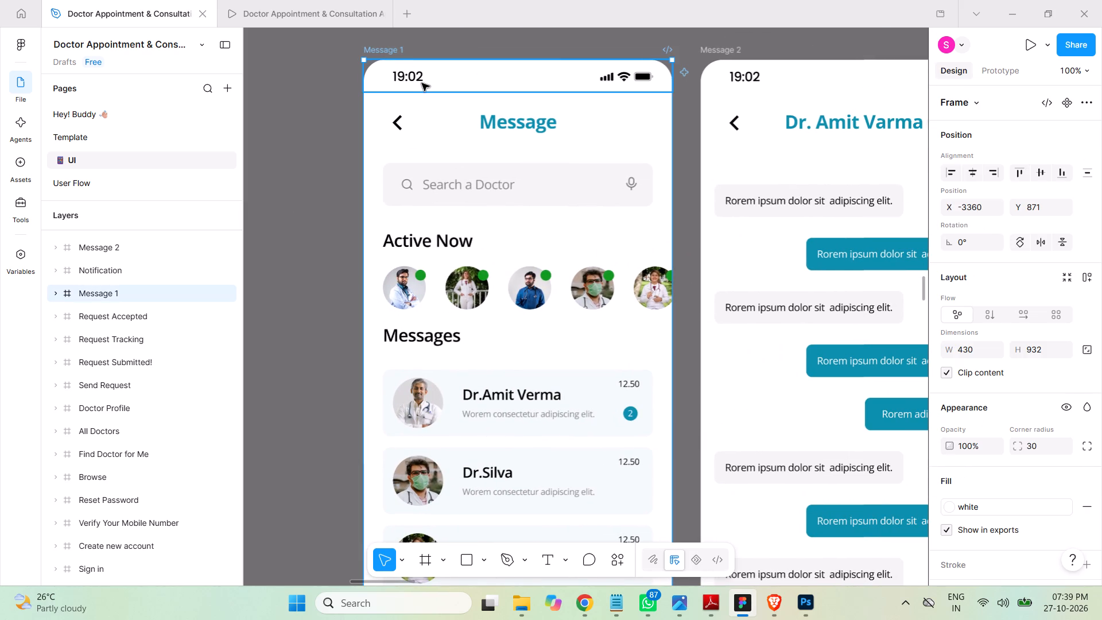
key("ctrl+v")
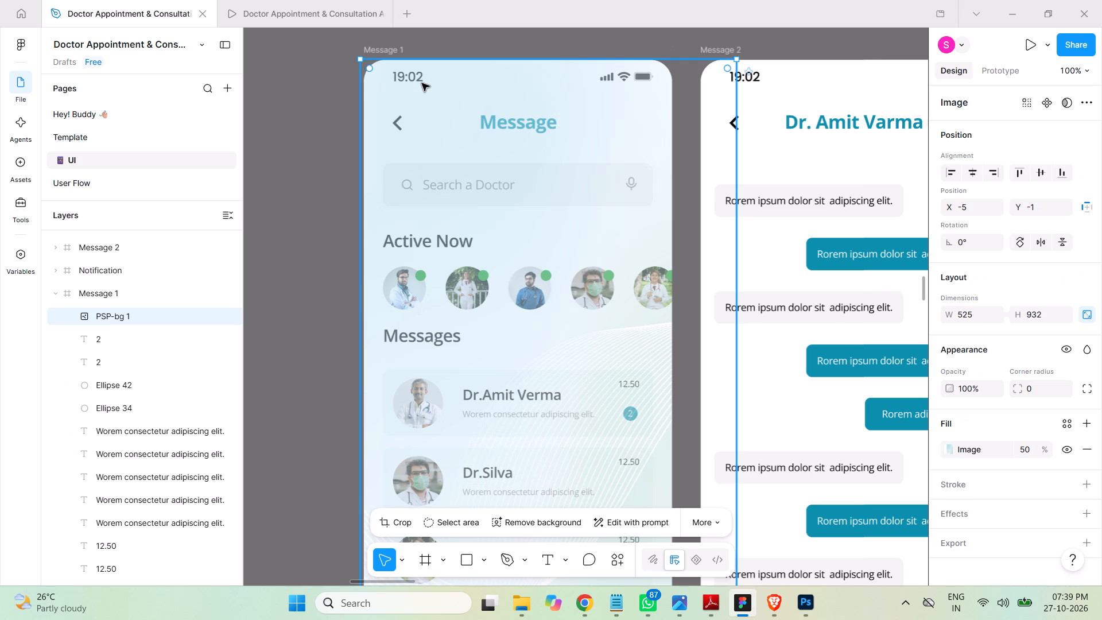
Move the PSP-bg 1 layer in Message 1 beneath the Message title, directly above the iPhone Status bar layer.
left_click_drag(130, 316, 130, 362)
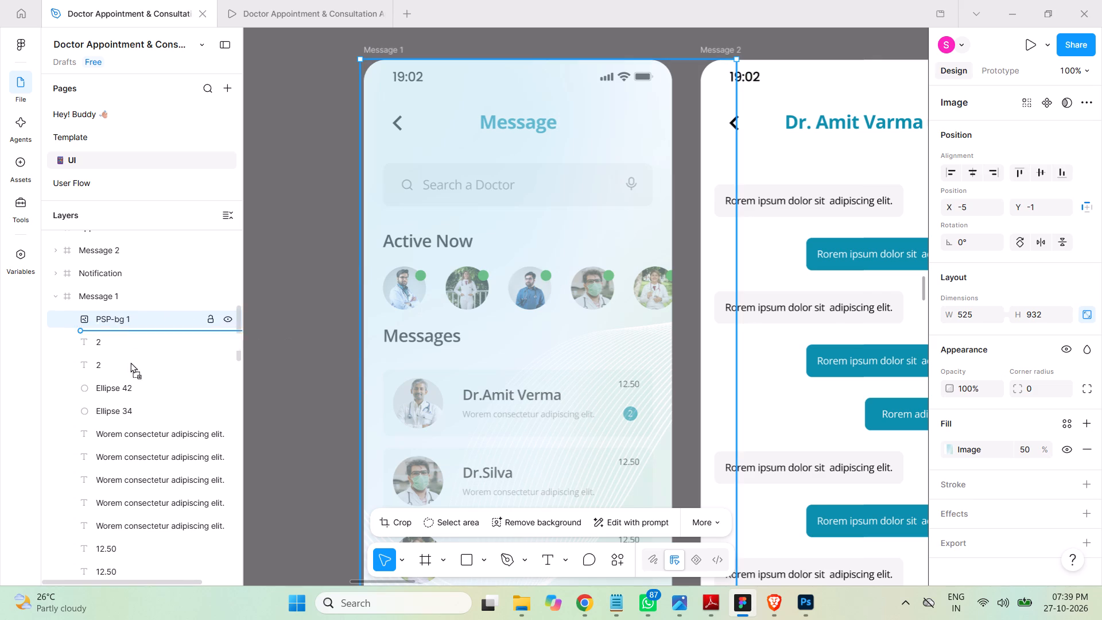
left_click_drag(130, 362, 110, 517)
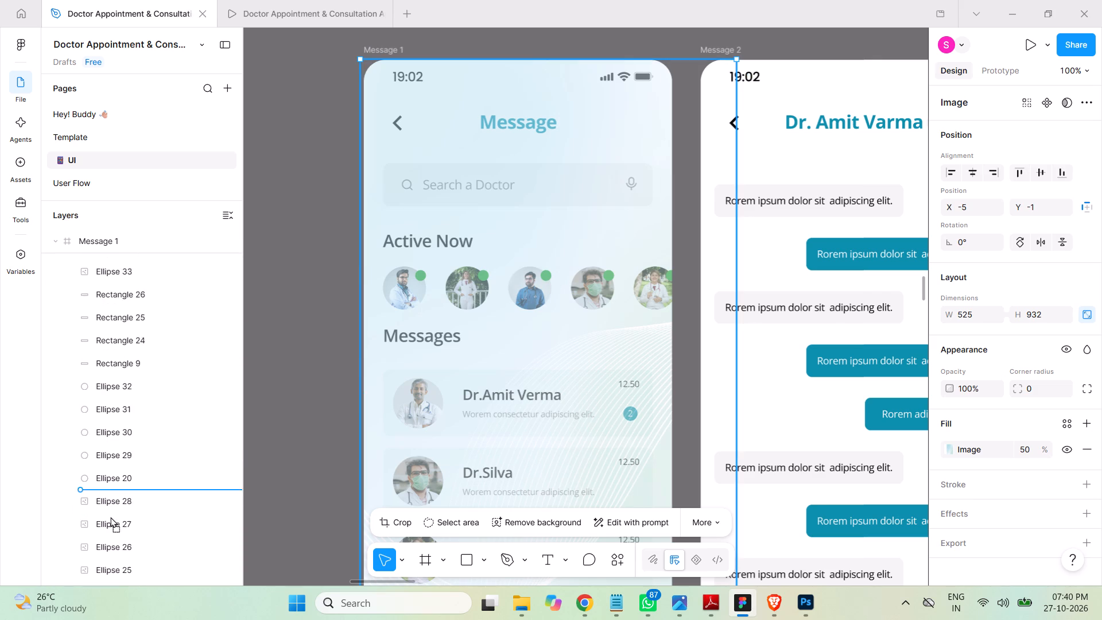
left_click_drag(110, 517, 110, 514)
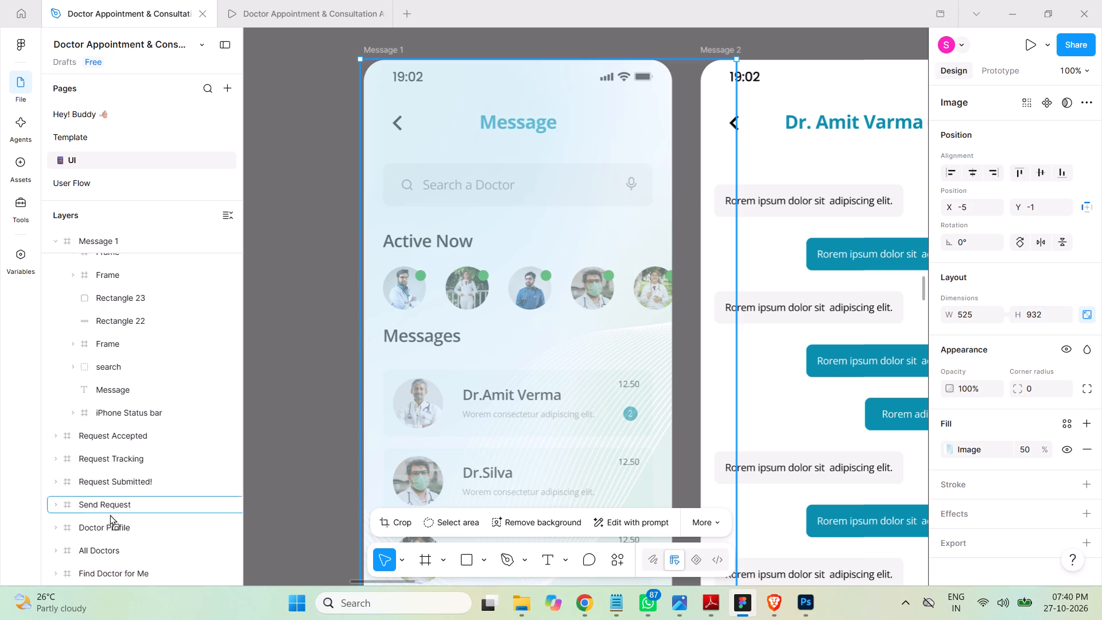
left_click_drag(110, 514, 122, 315)
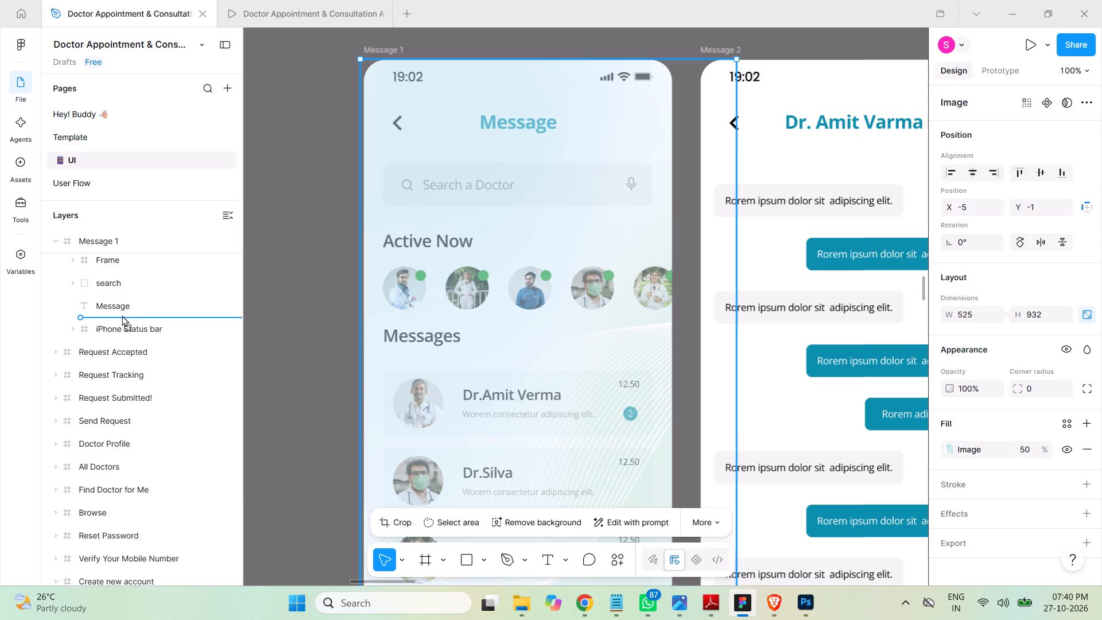
left_click_drag(122, 315, 121, 340)
Select the iPhone Status bar layer in Message 1.
left_click(106, 351)
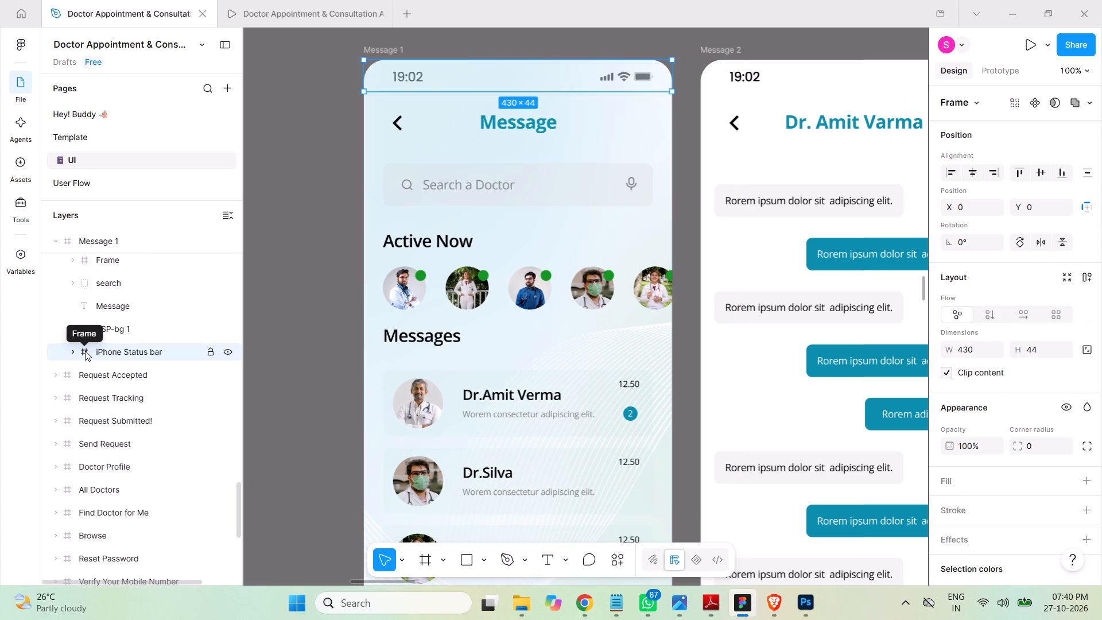
Move the iPhone Status bar layer directly above PSP-bg 1 in the Message 1 frame.
left_click(84, 351)
left_click_drag(84, 354, 84, 352)
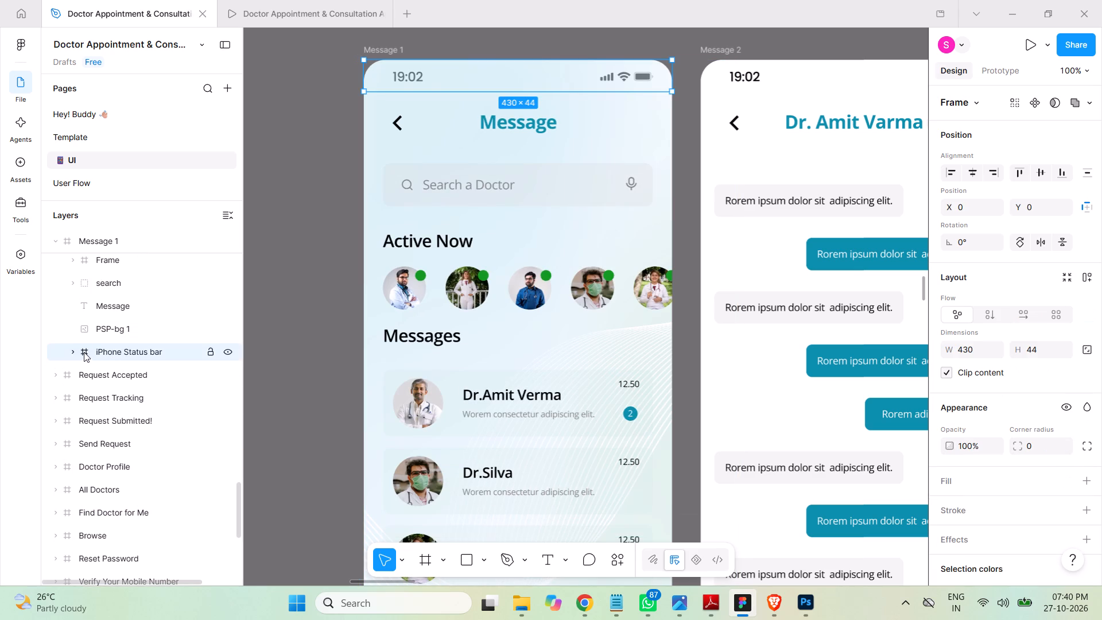
left_click_drag(84, 352, 84, 323)
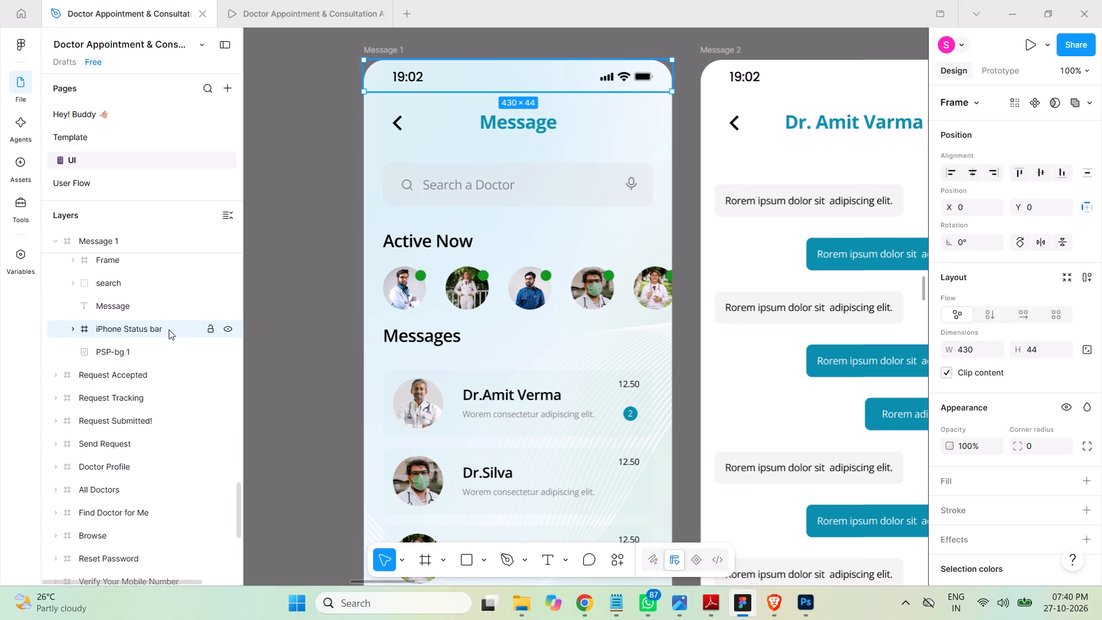
Collapse the Message 1 frame's contents in the layer list.
scroll(161, 328, "up", 5)
scroll(162, 326, "down", 1)
scroll(145, 325, "up", 4)
scroll(145, 325, "down", 1)
scroll(145, 325, "up", 4)
scroll(148, 324, "down", 6)
scroll(148, 324, "up", 6)
scroll(150, 323, "down", 1)
scroll(150, 323, "up", 2)
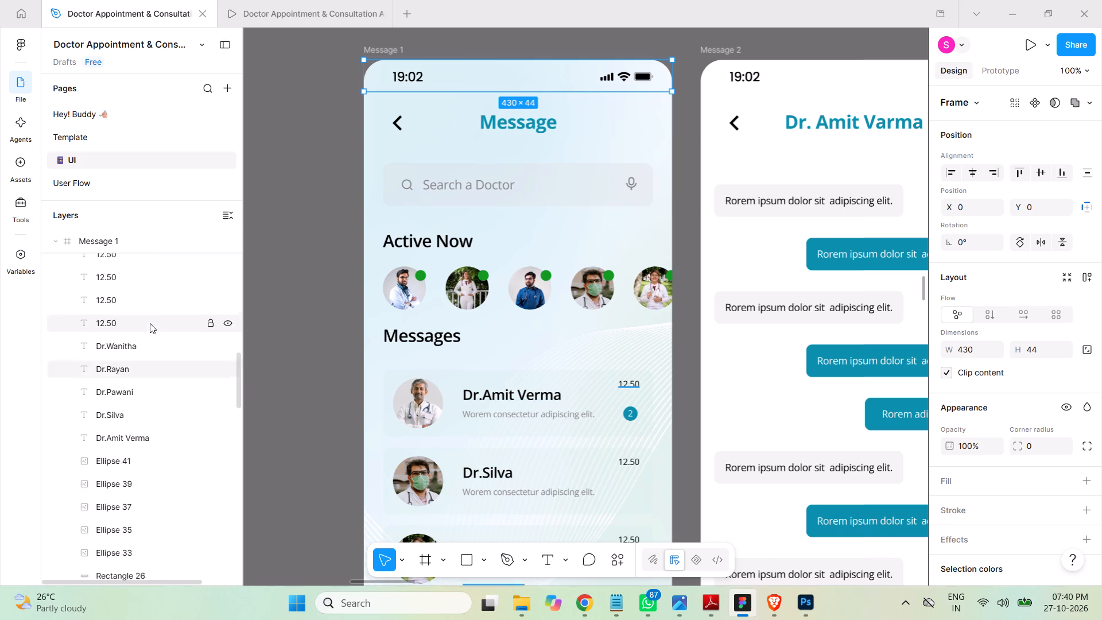
scroll(150, 323, "up", 3)
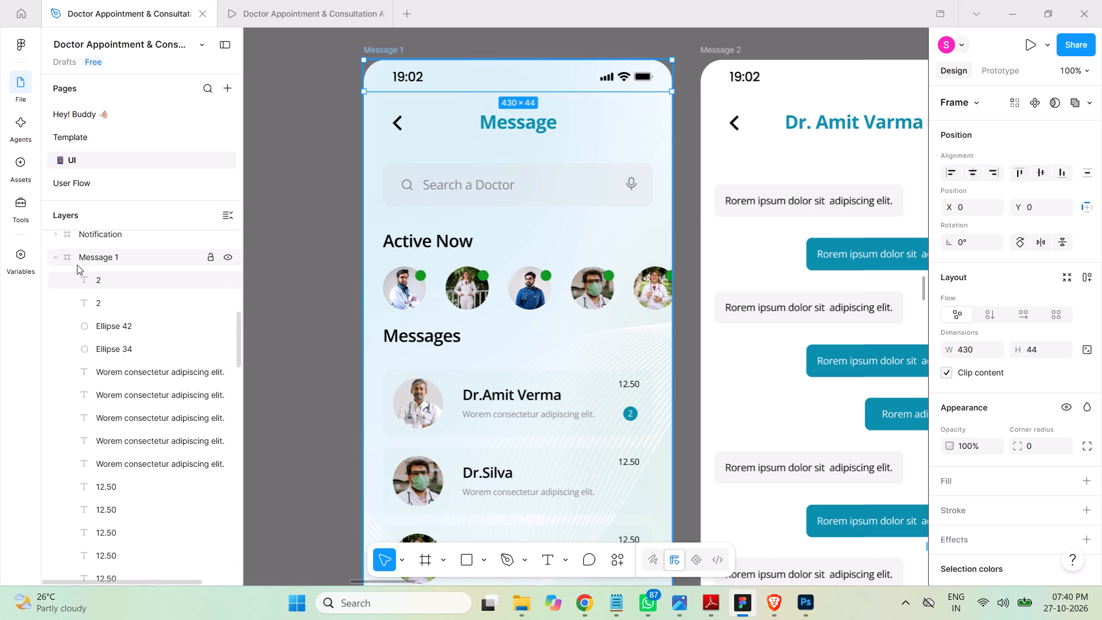
left_click(54, 257)
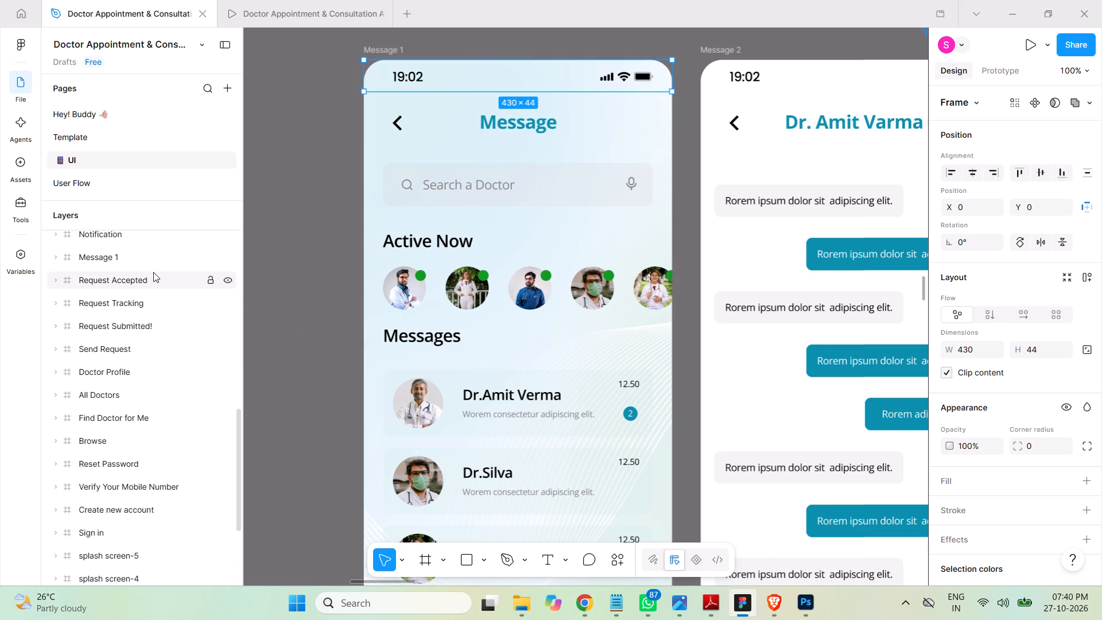
Move the Message 2 frame directly above Message 1 in the layer order, below Notification.
scroll(138, 263, "up", 2)
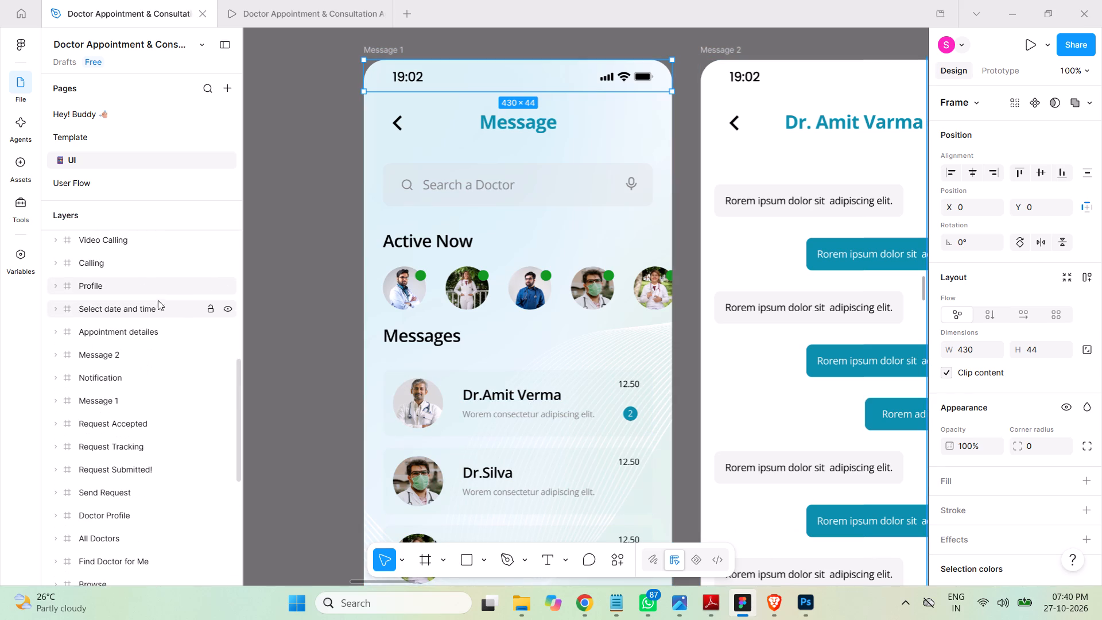
left_click(123, 402)
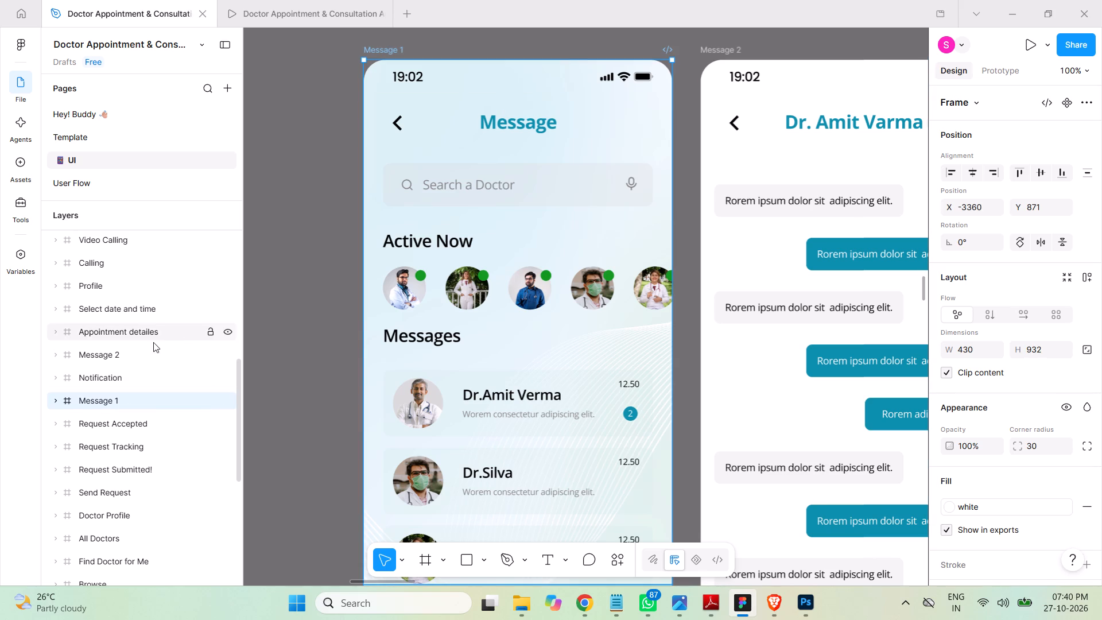
left_click(68, 354)
left_click_drag(67, 354, 65, 384)
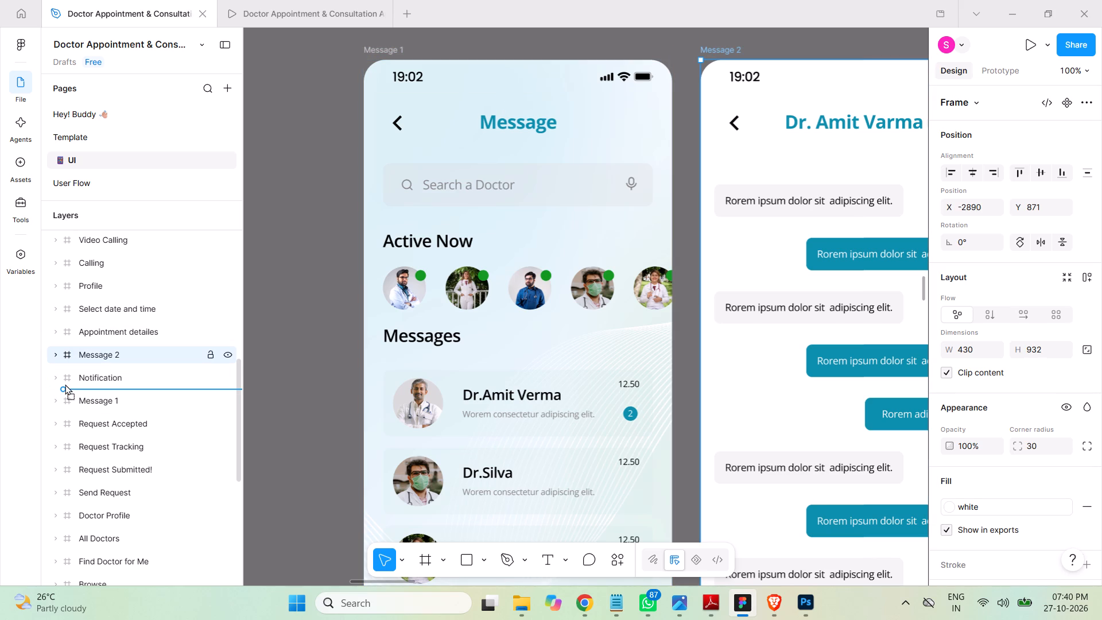
left_click_drag(65, 384, 65, 387)
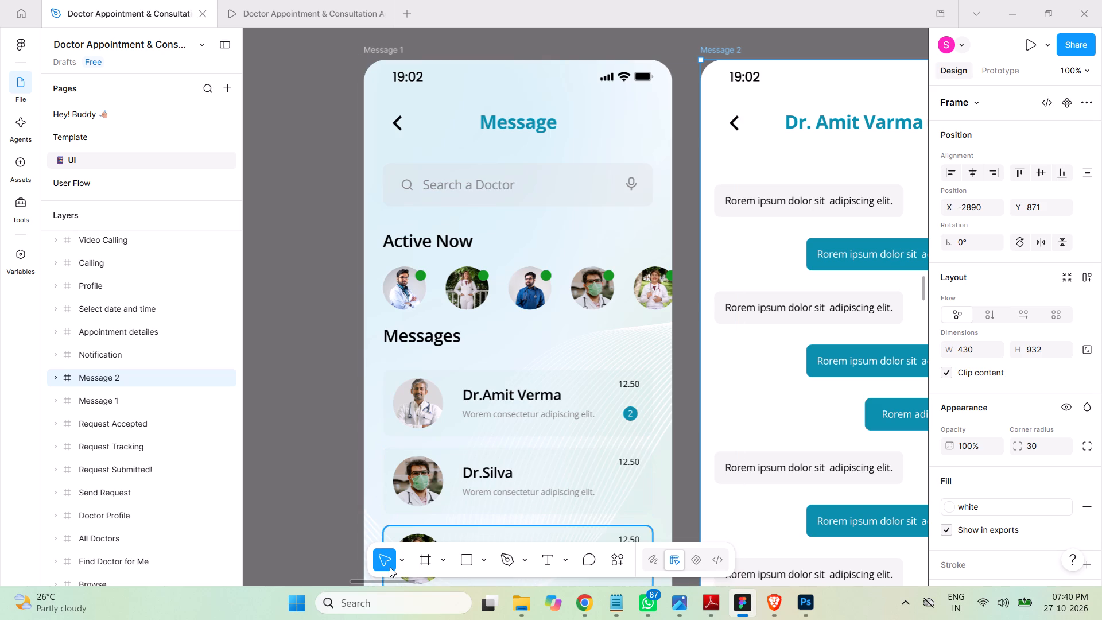
Paste the copied PSP-bg 1 background image into the Message 2 frame.
left_click_drag(386, 583, 398, 583)
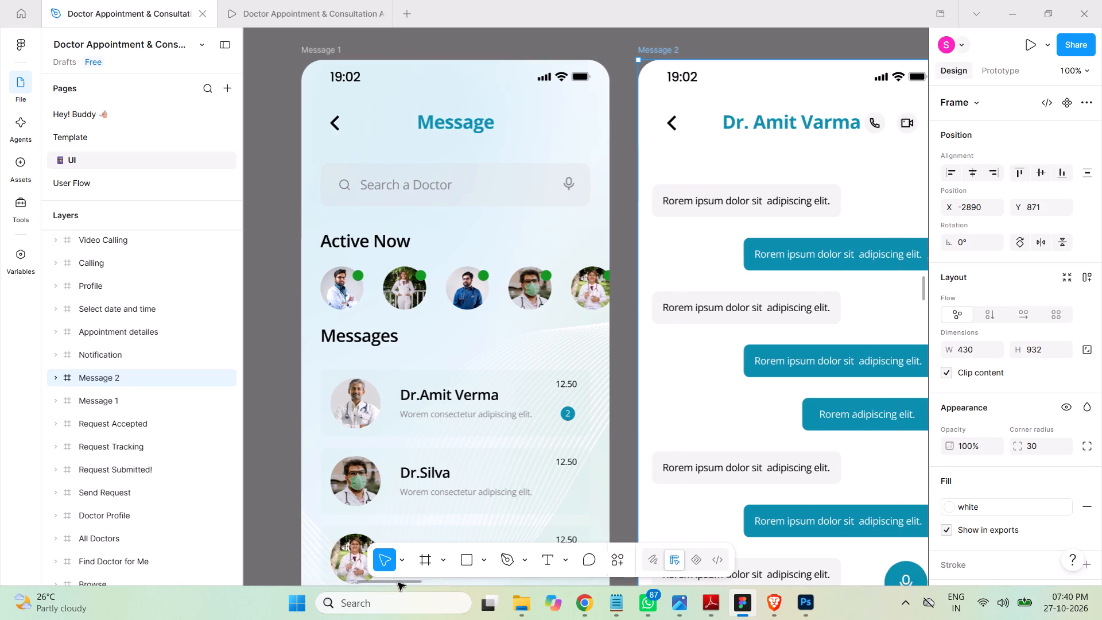
left_click_drag(398, 583, 426, 588)
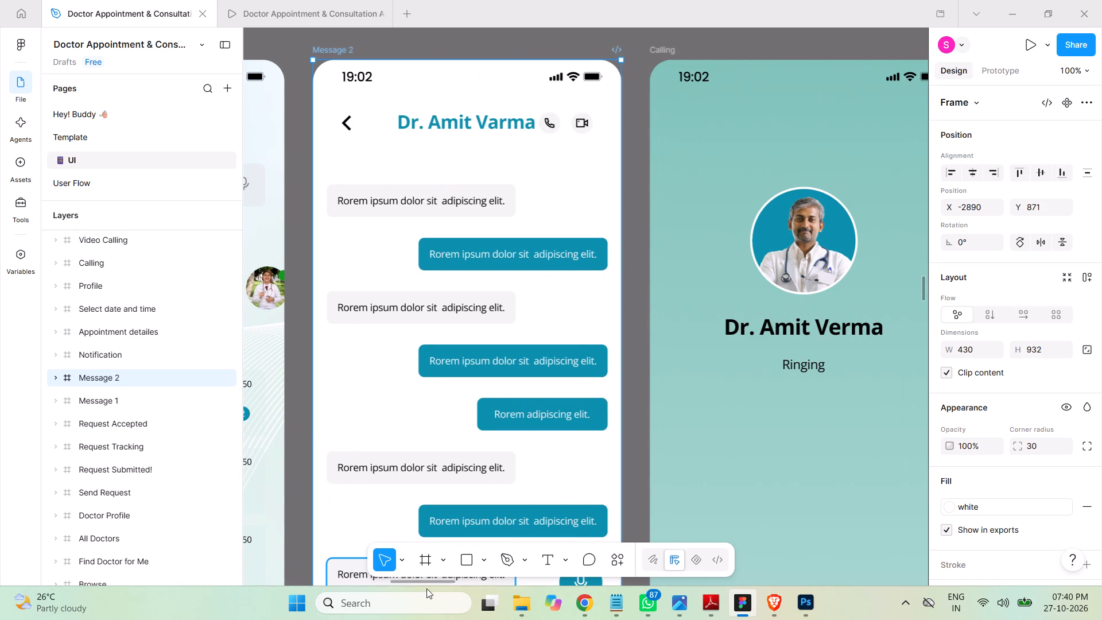
key("ctrl+v")
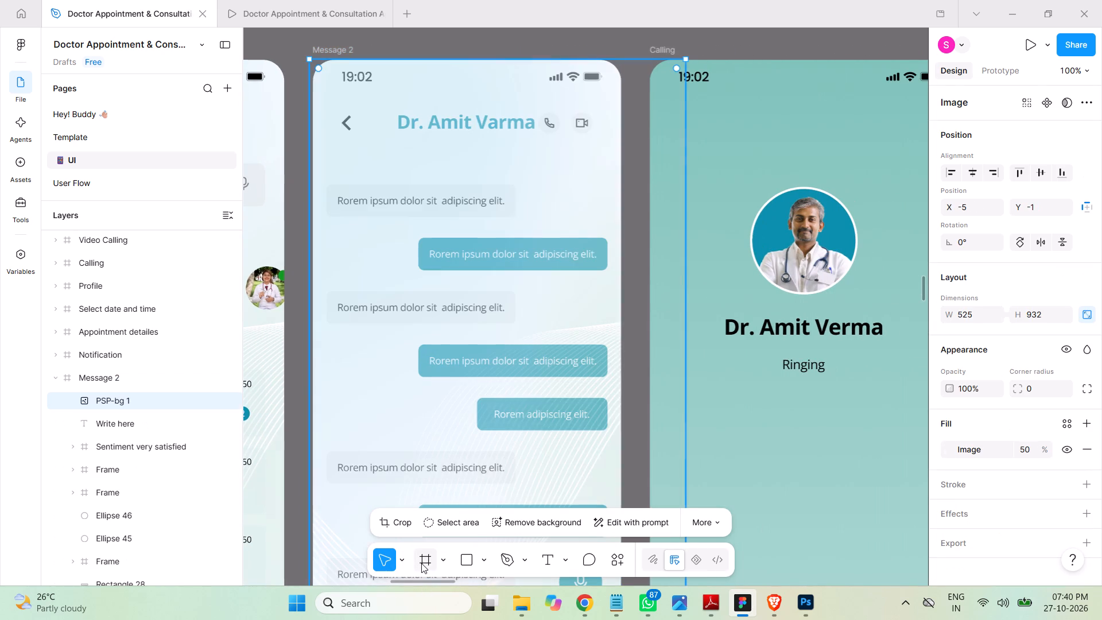
scroll(155, 354, "up", 1)
scroll(165, 348, "down", 1)
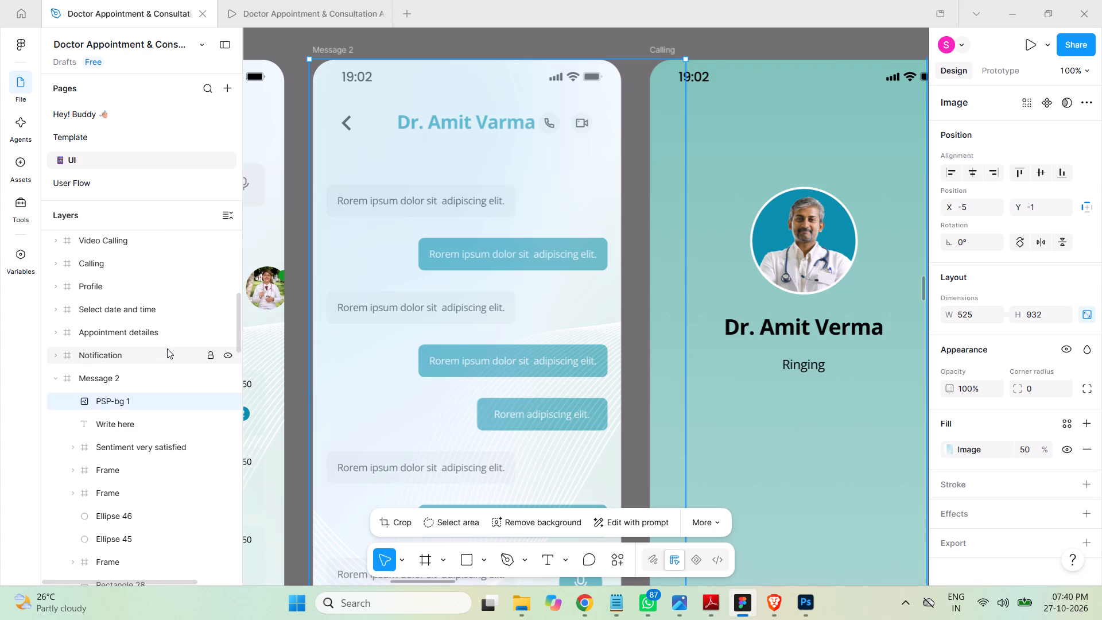
scroll(167, 348, "down", 3)
scroll(161, 310, "up", 1)
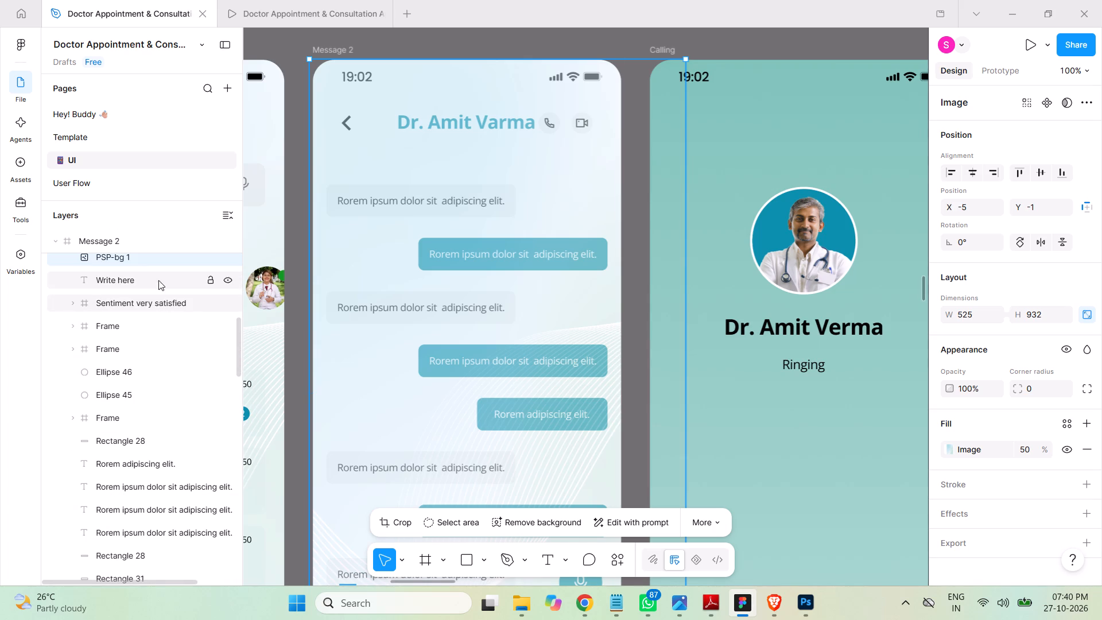
left_click_drag(123, 258, 114, 520)
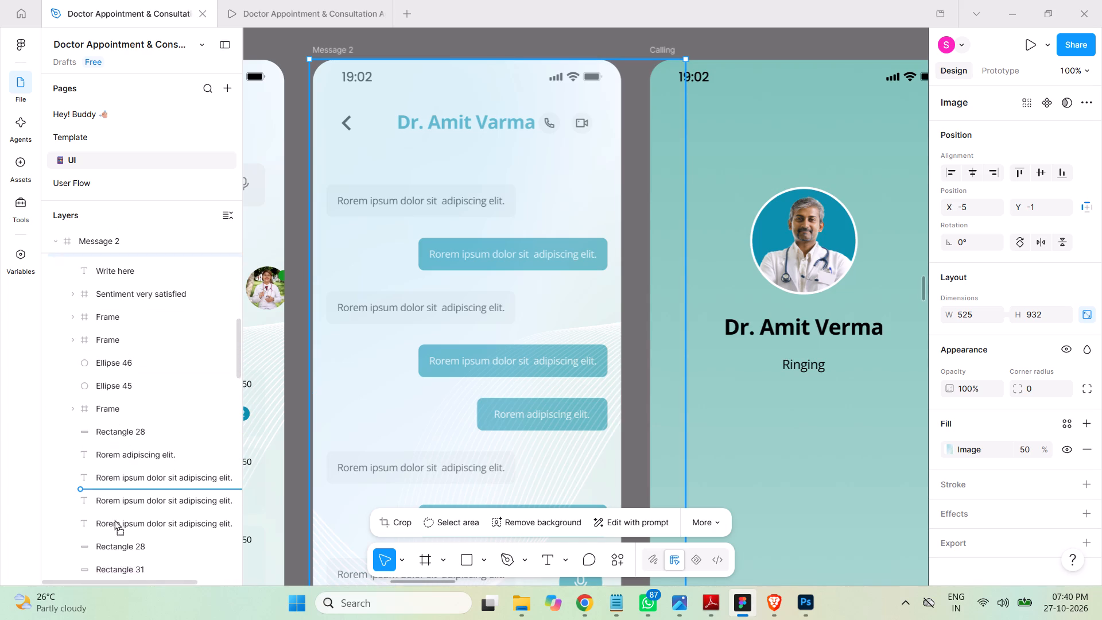
left_click_drag(114, 520, 114, 482)
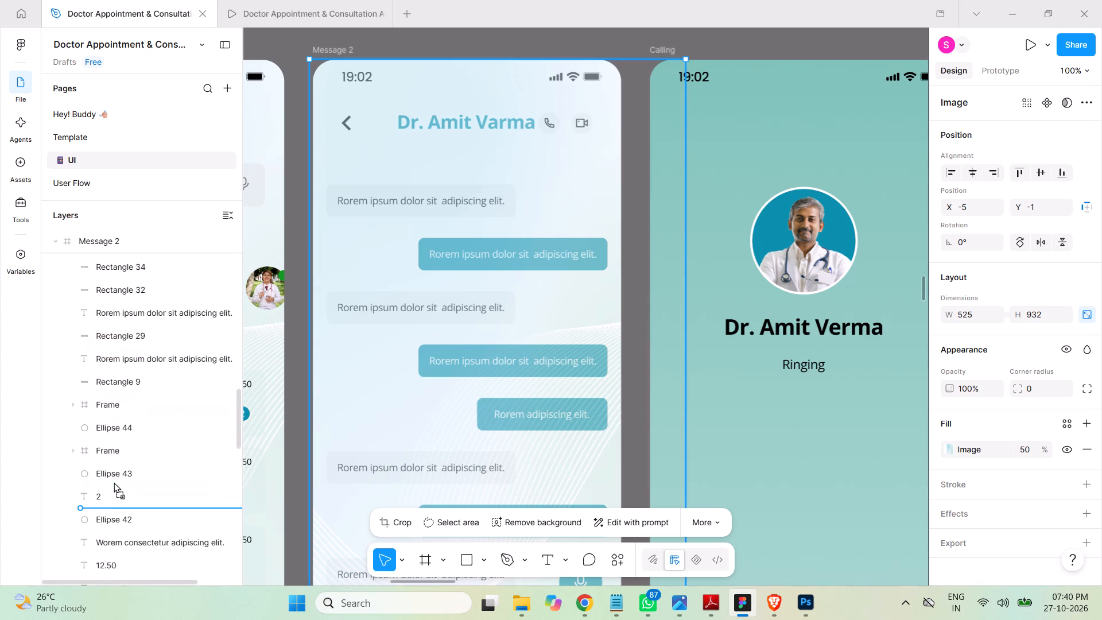
left_click_drag(114, 482, 110, 506)
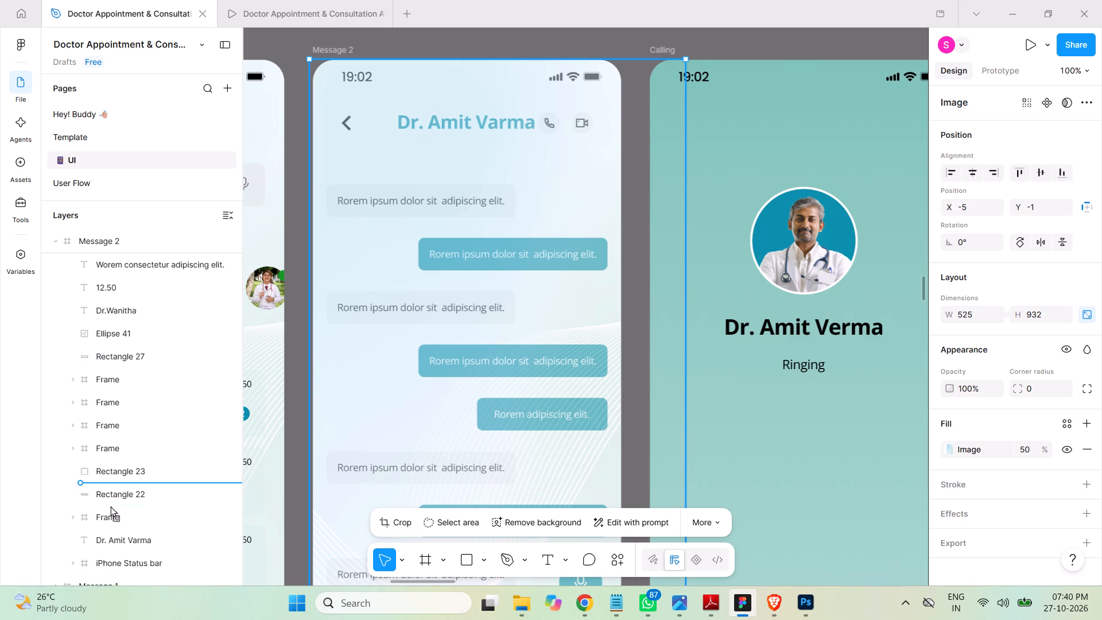
left_click_drag(110, 506, 111, 399)
Move the iPhone Status bar layer directly above PSP-bg 1 in Message 2, check the whole screen, and save the file.
left_click(88, 409)
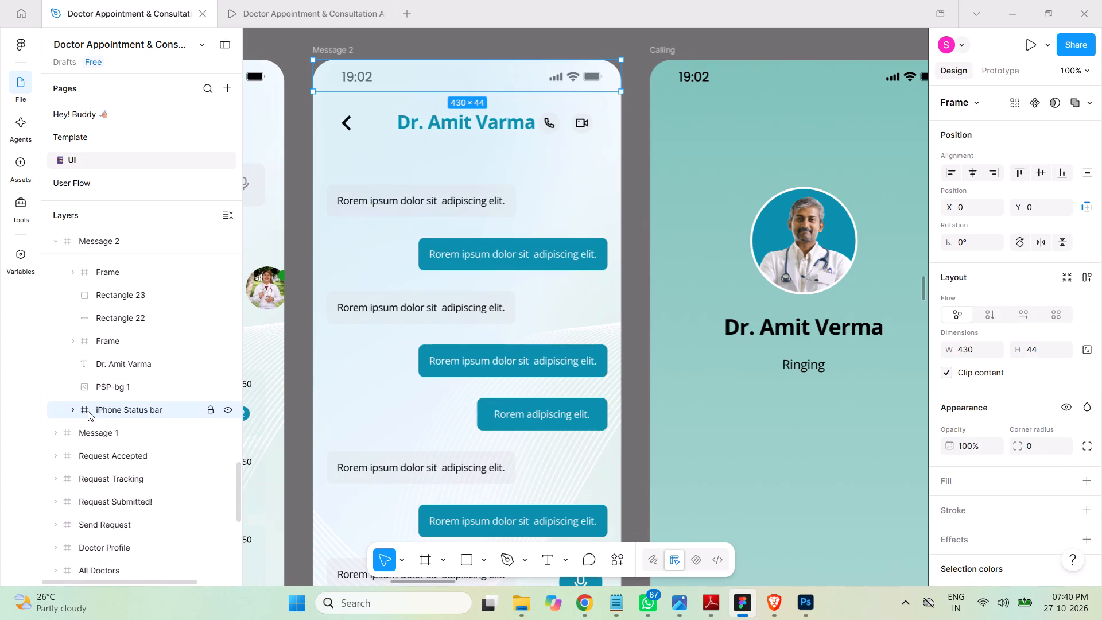
left_click_drag(88, 408, 91, 378)
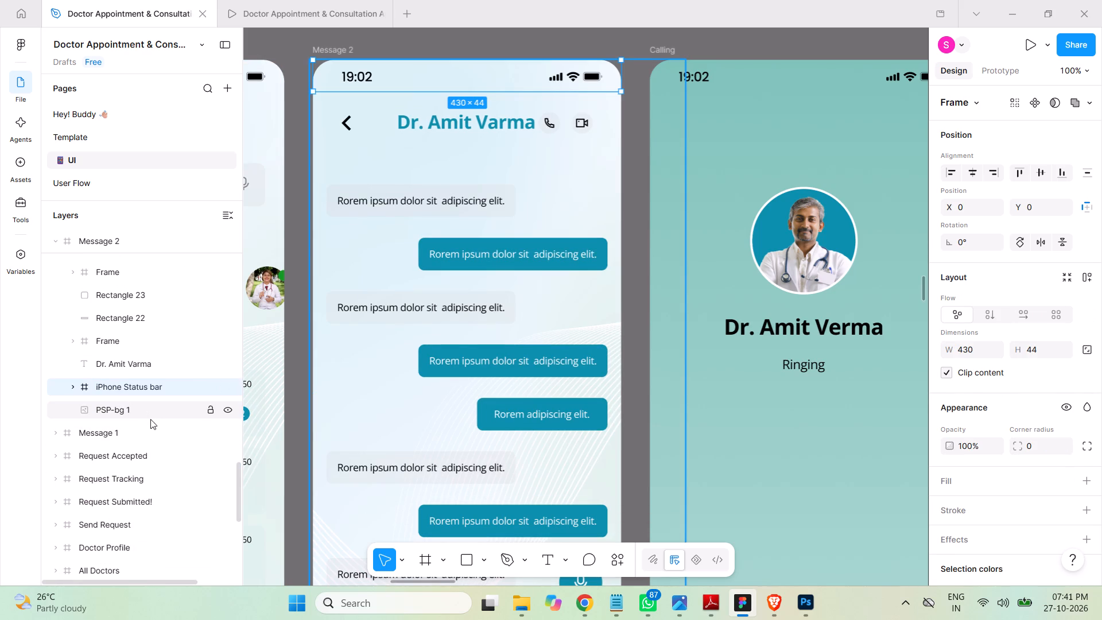
left_click(502, 39)
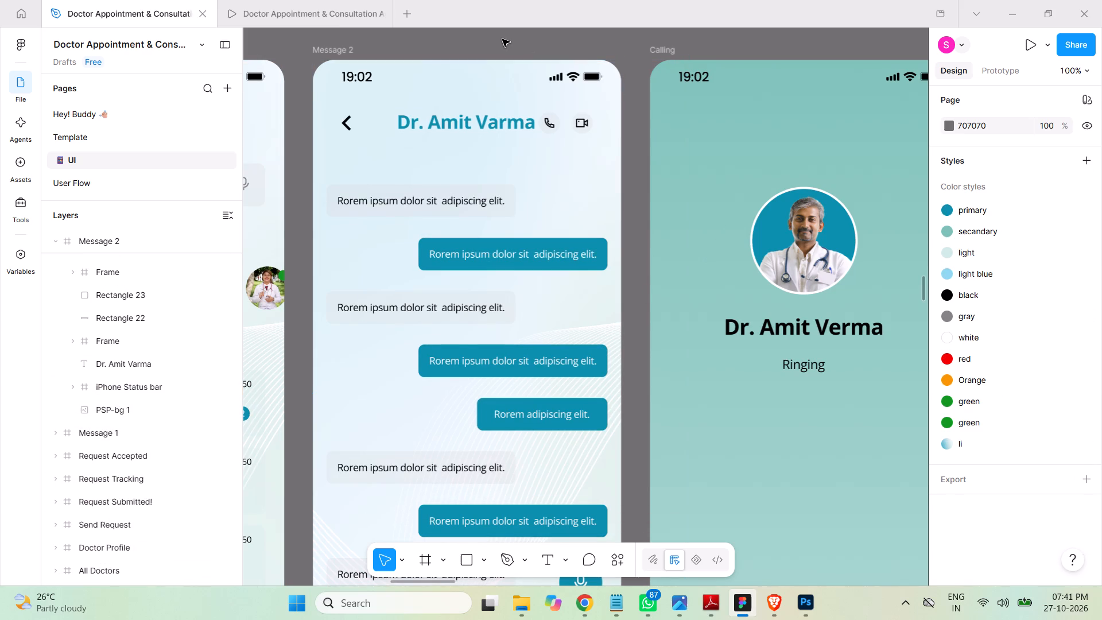
scroll(541, 196, "down", 5)
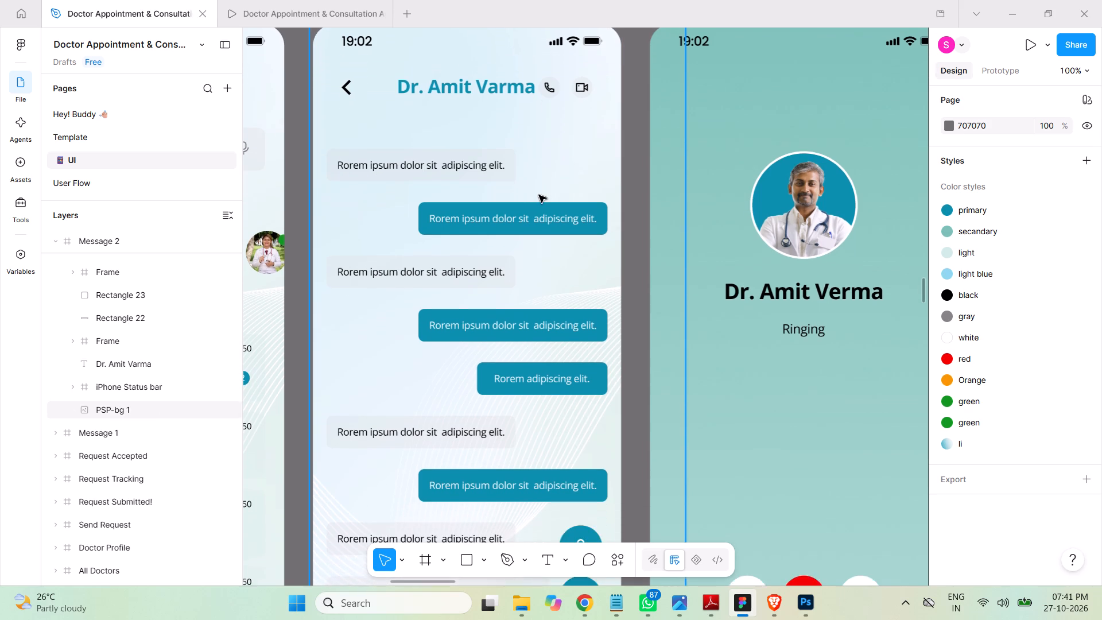
scroll(539, 195, "down", 2)
scroll(536, 192, "up", 1)
scroll(536, 192, "down", 6)
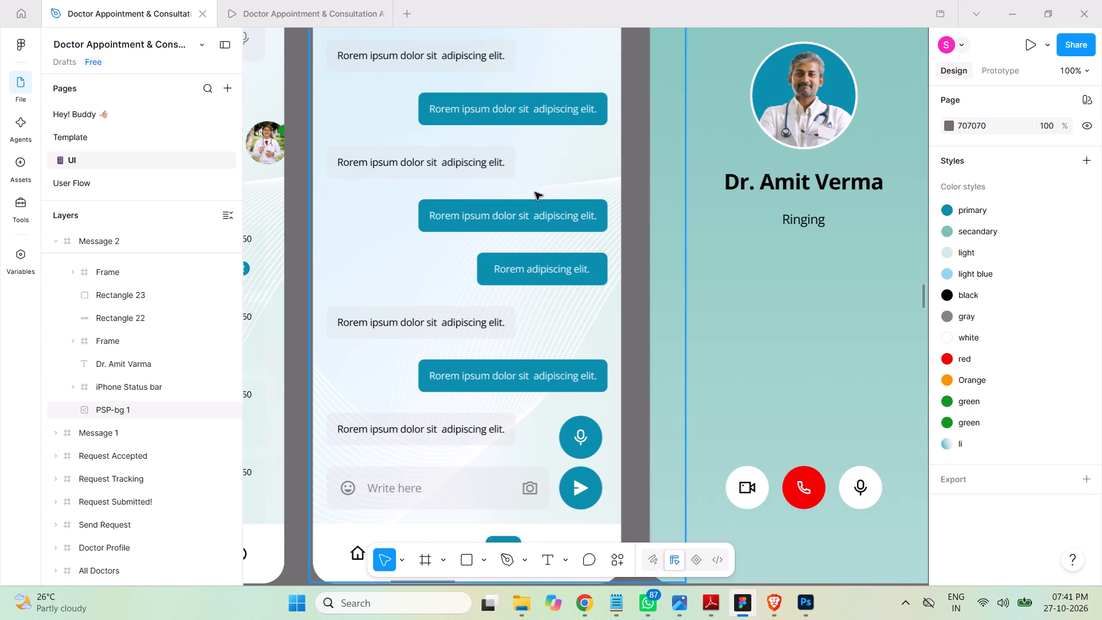
key("ctrl+s")
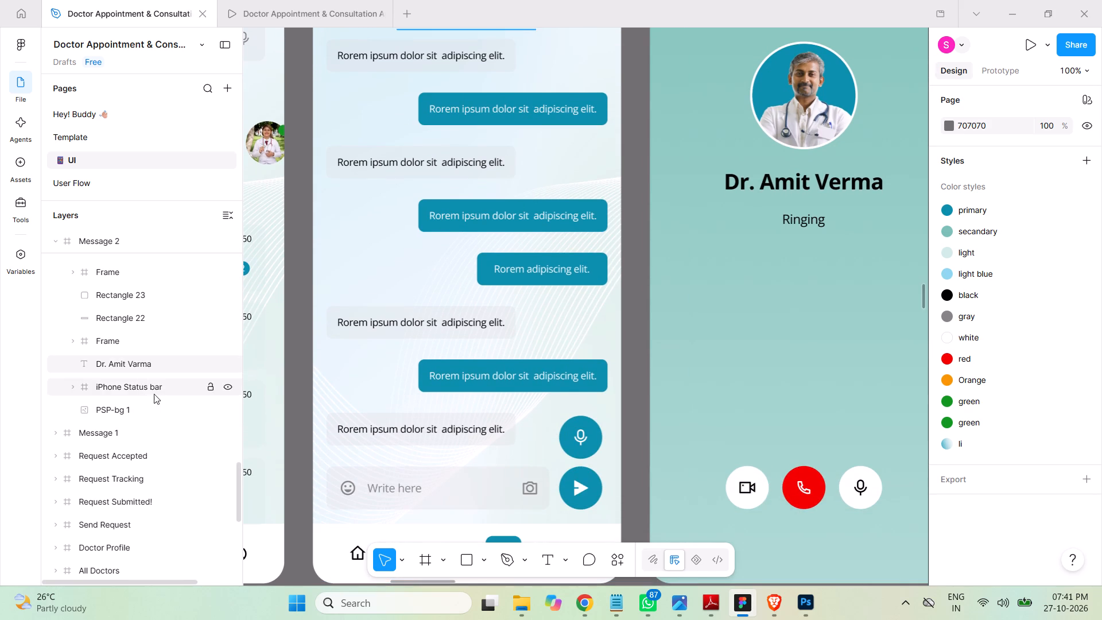
Collapse the Message 2 frame's layers and bring the whole row of message and calling screens into view.
scroll(125, 367, "up", 11)
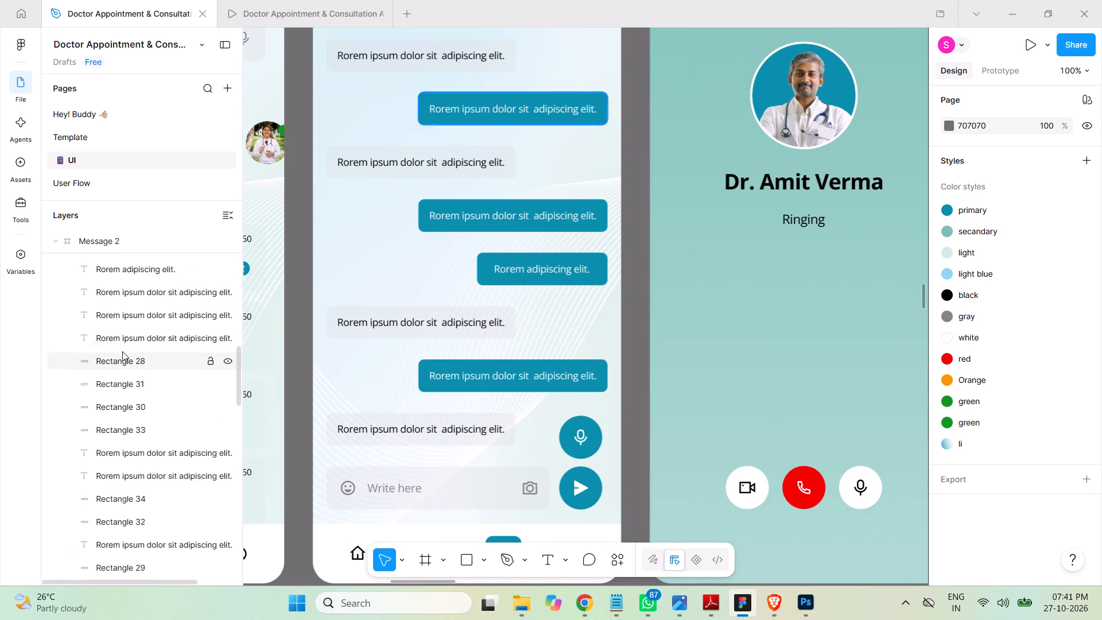
scroll(122, 351, "up", 3)
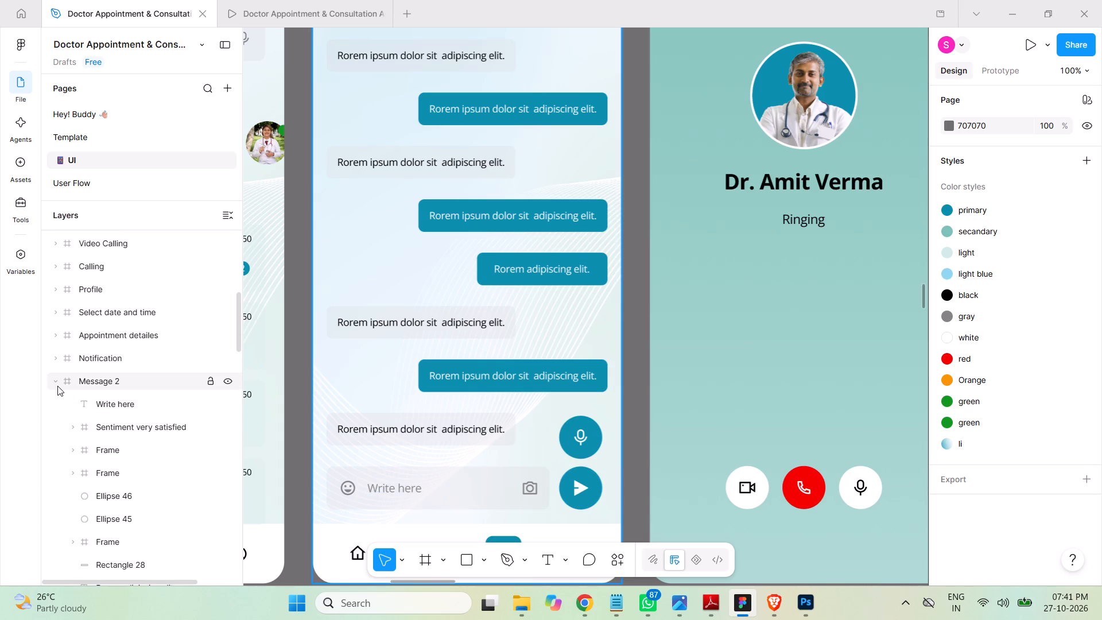
left_click(56, 383)
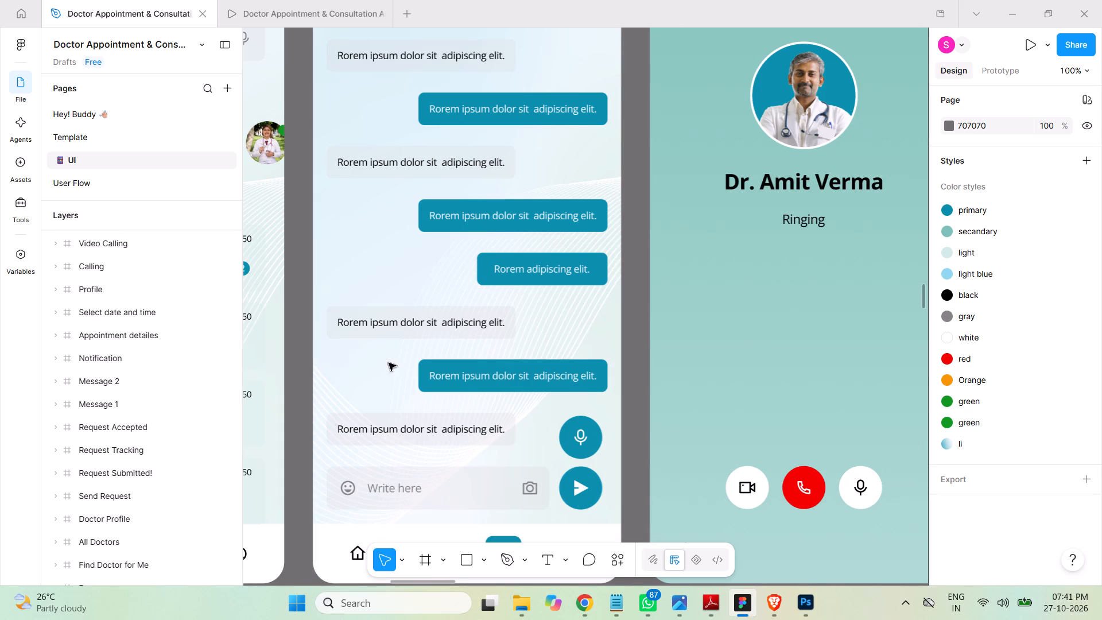
scroll(541, 313, "up", 13)
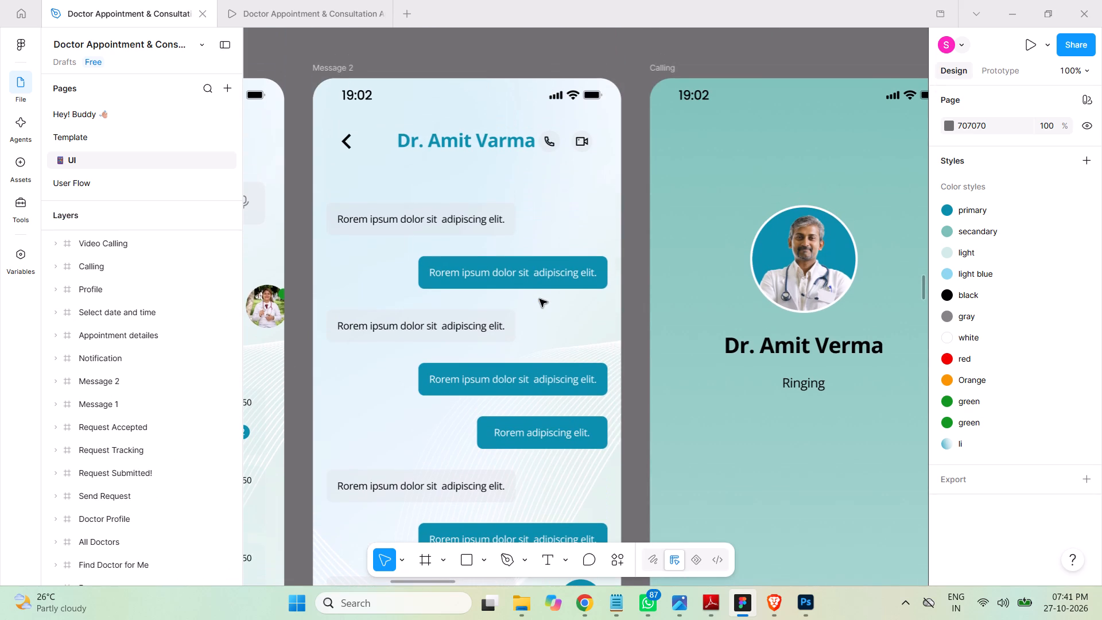
key("ctrl+minus")
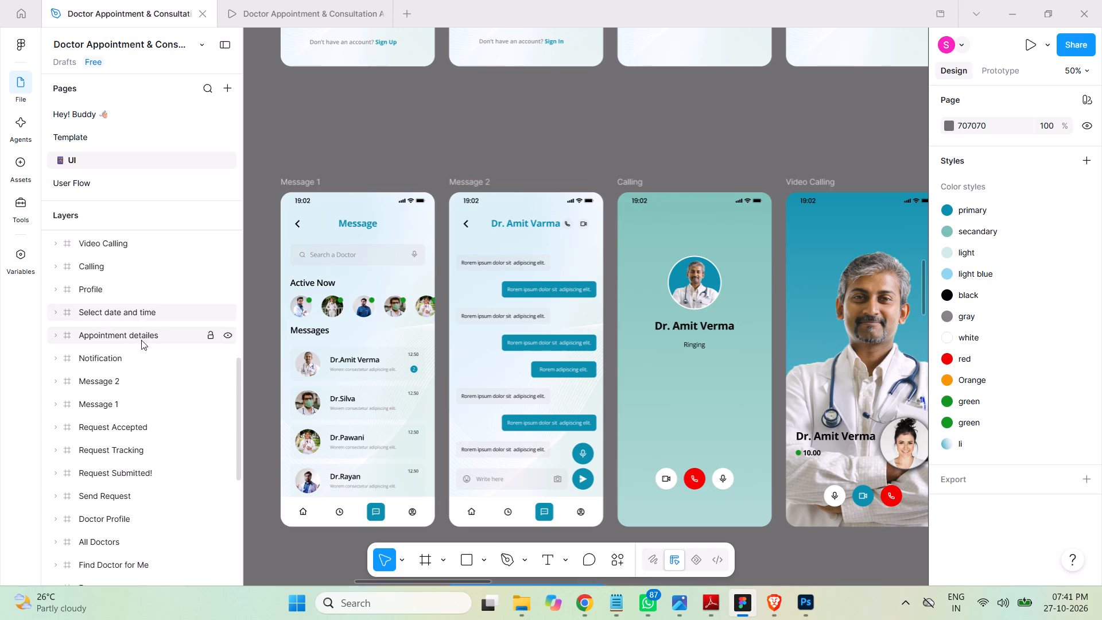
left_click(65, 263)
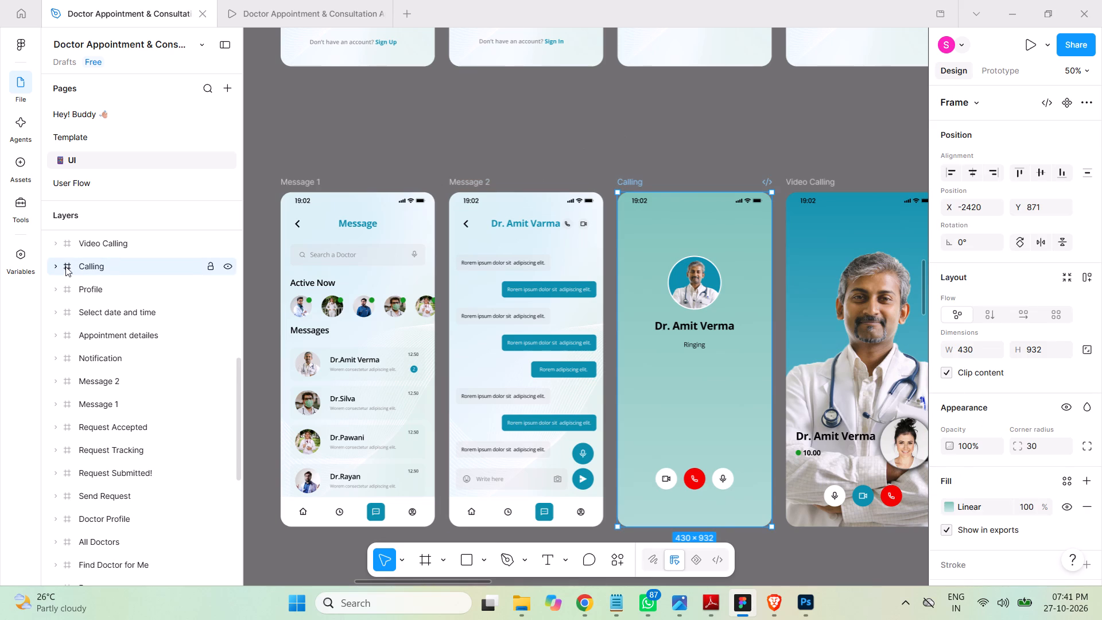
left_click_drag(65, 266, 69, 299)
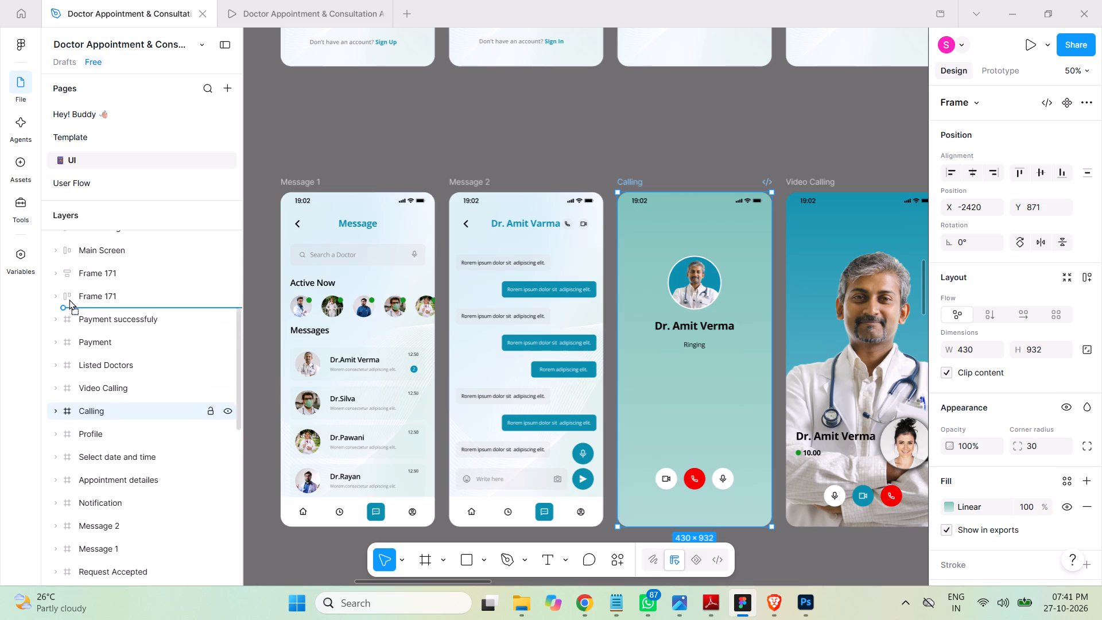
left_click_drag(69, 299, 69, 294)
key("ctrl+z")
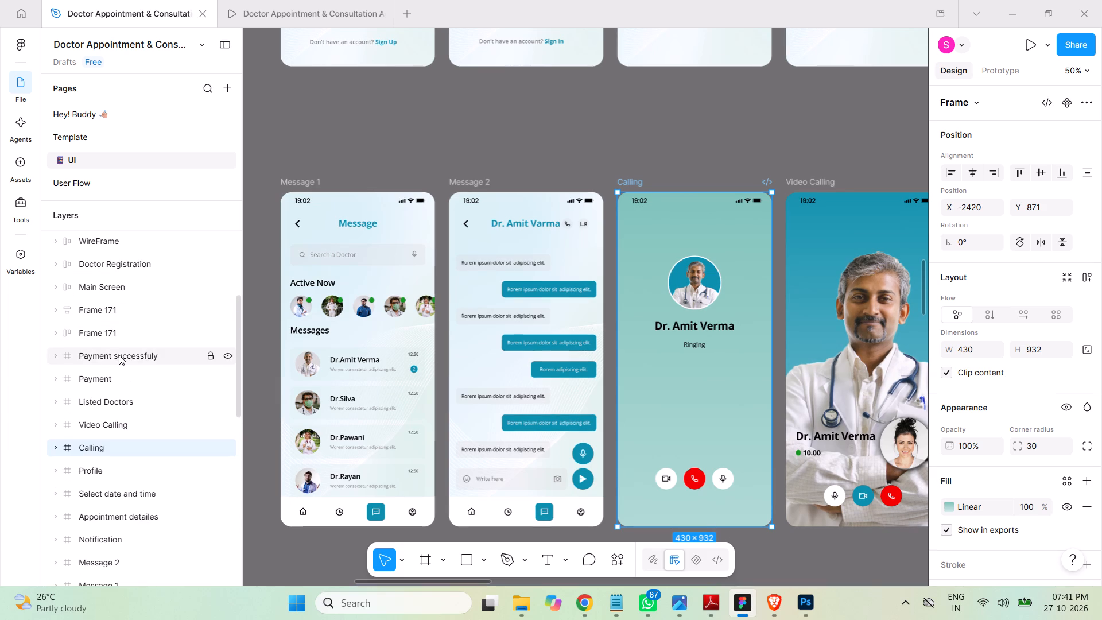
Move the Calling frame in the layer order to directly above Message 2.
scroll(176, 324, "down", 1)
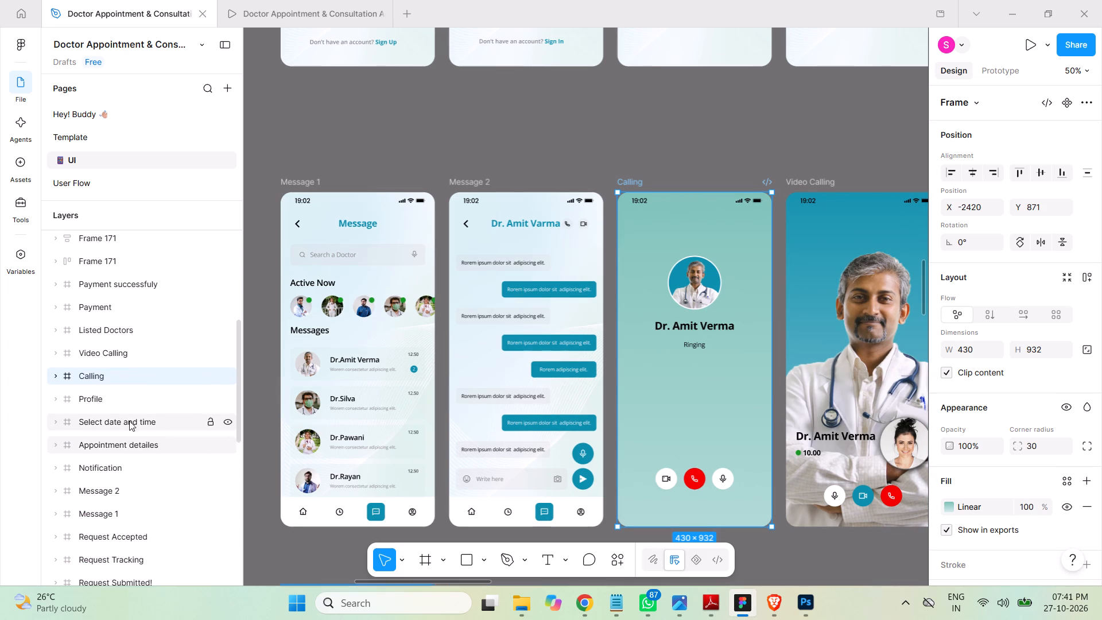
left_click_drag(67, 373, 74, 472)
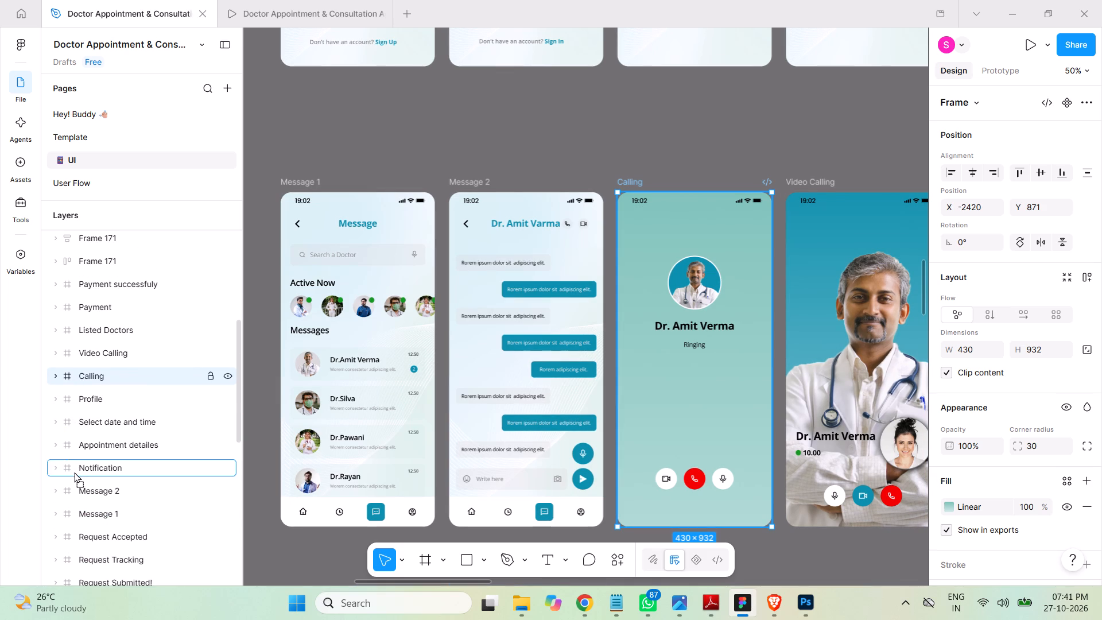
left_click_drag(74, 472, 74, 475)
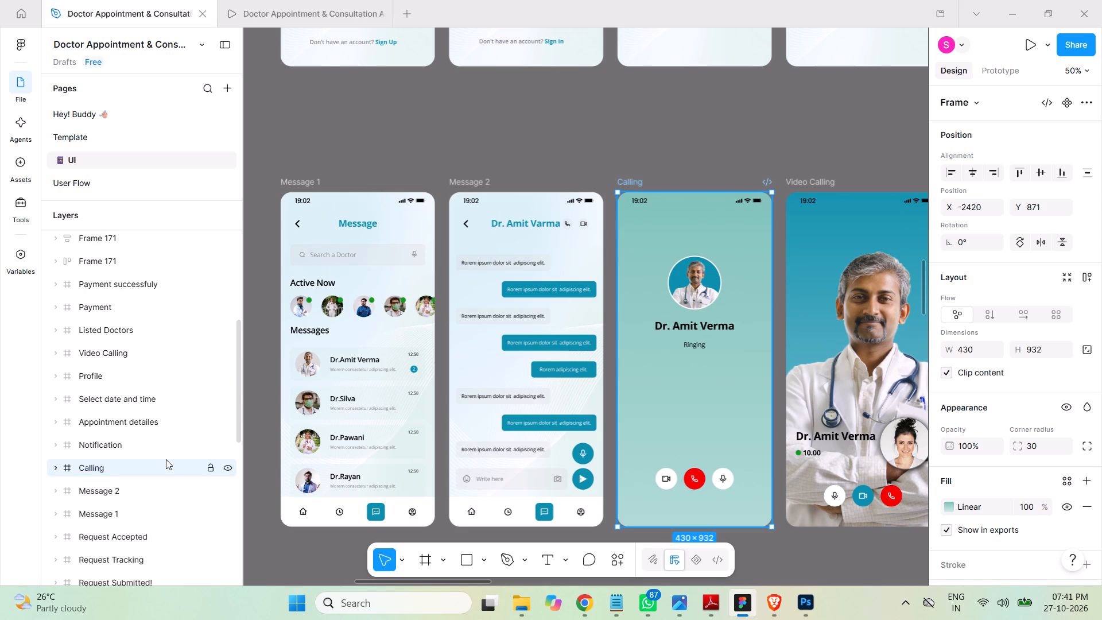
Move the Video Calling frame in the layer order to directly above Calling.
left_click(68, 353)
left_click_drag(68, 352, 71, 404)
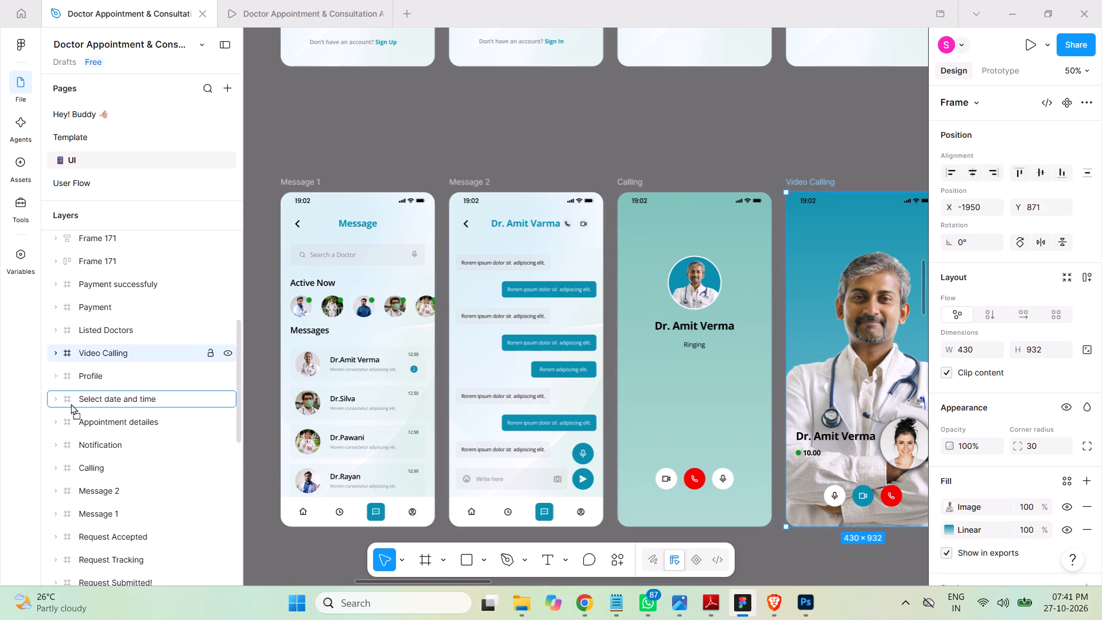
left_click_drag(71, 404, 69, 454)
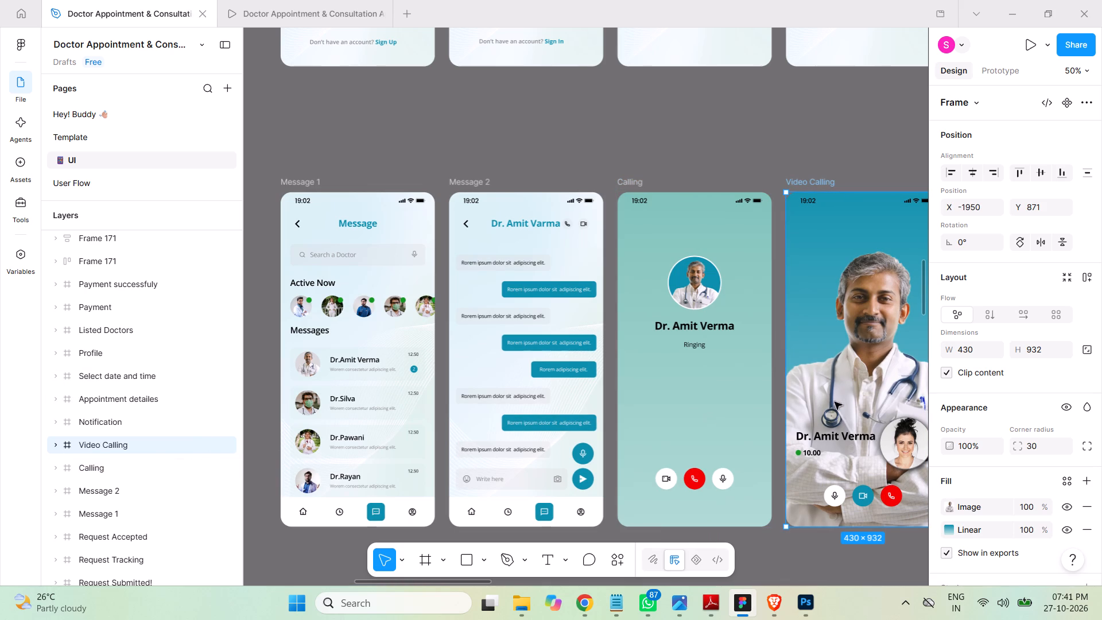
Examine which screens follow Video Calling in the row, to compare with the layer order.
key("space")
key("space")
key("space")
key("space")
key("space")
key("space")
key("space")
key("space")
key("space")
key("space")
key("space")
key("space")
key("space")
key("space")
key("space")
key("space")
key("space")
key("space")
key("space")
key("space")
left_click_drag(822, 366, 329, 375)
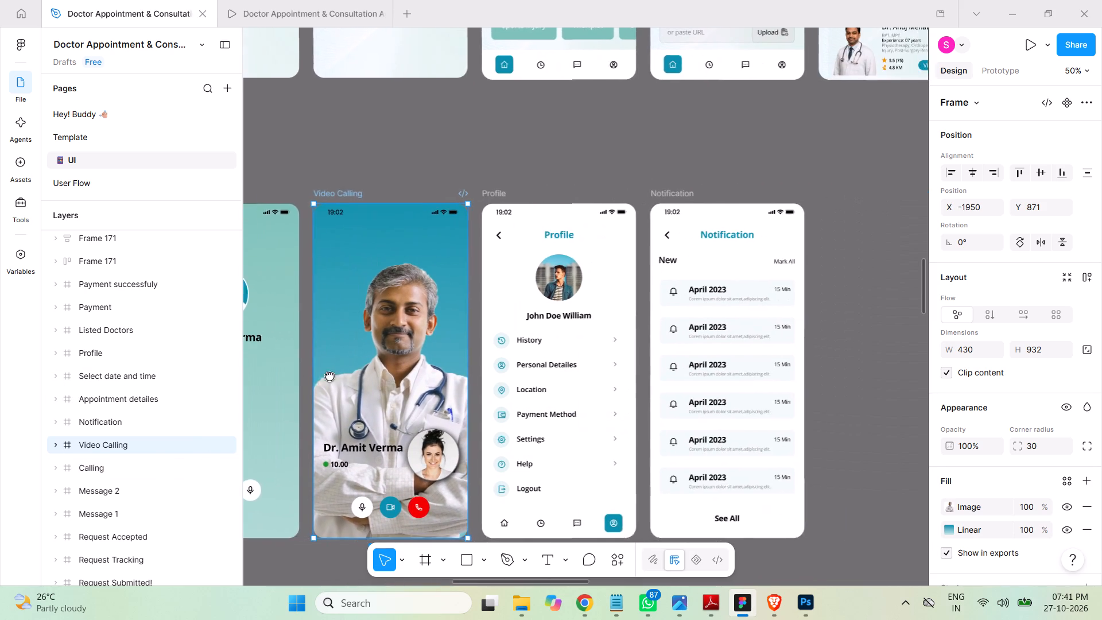
left_click_drag(329, 375, 238, 349)
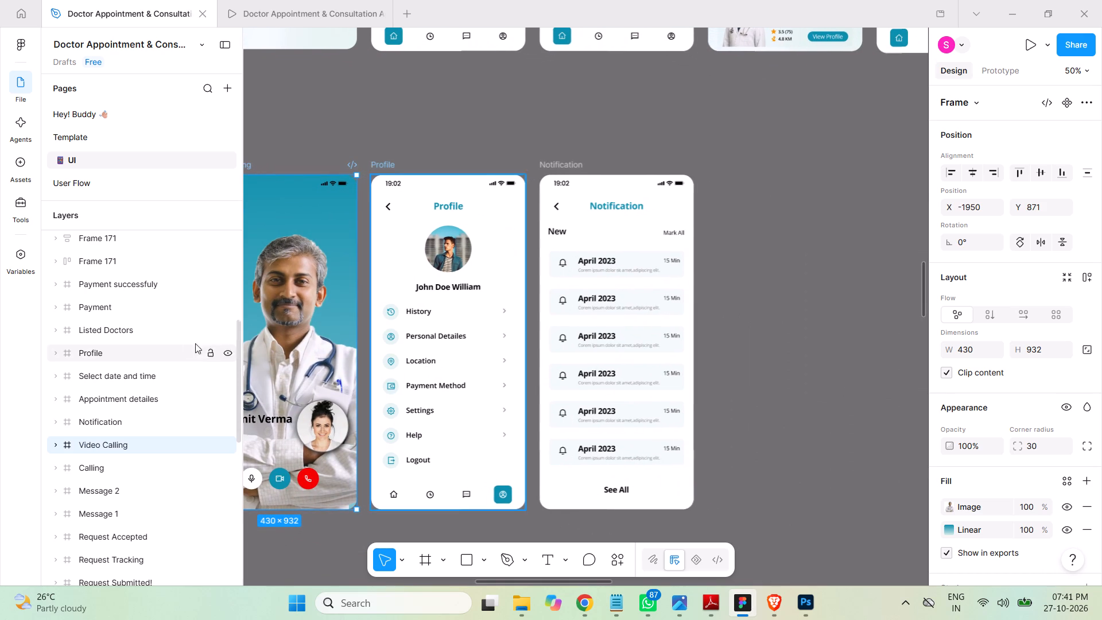
Move the Profile frame in the layer order to directly above Video Calling.
left_click(68, 352)
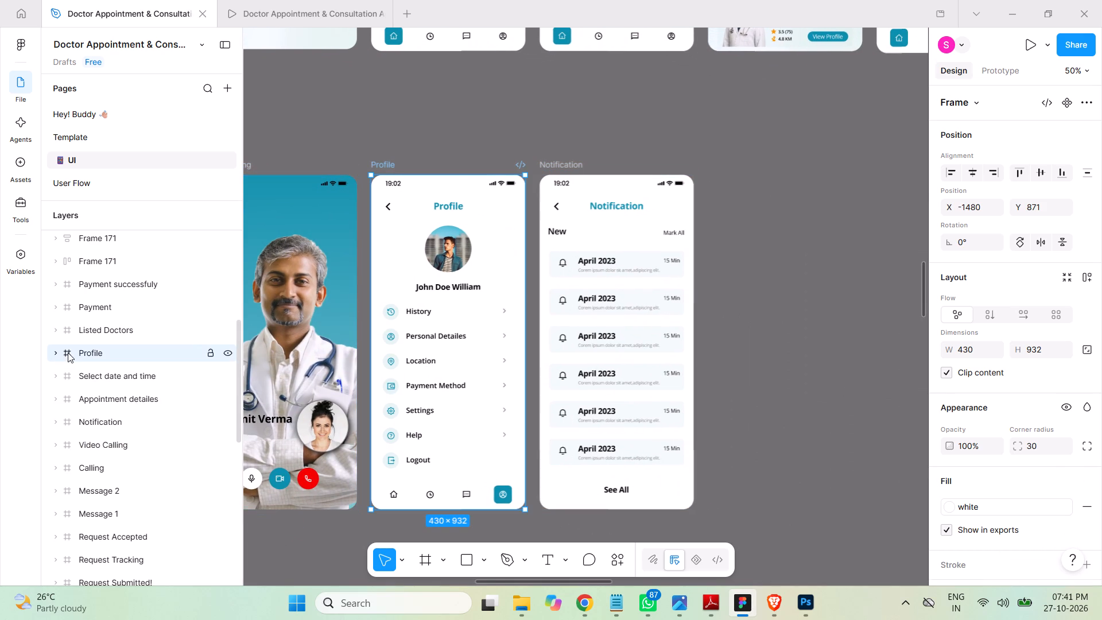
left_click_drag(68, 352, 71, 429)
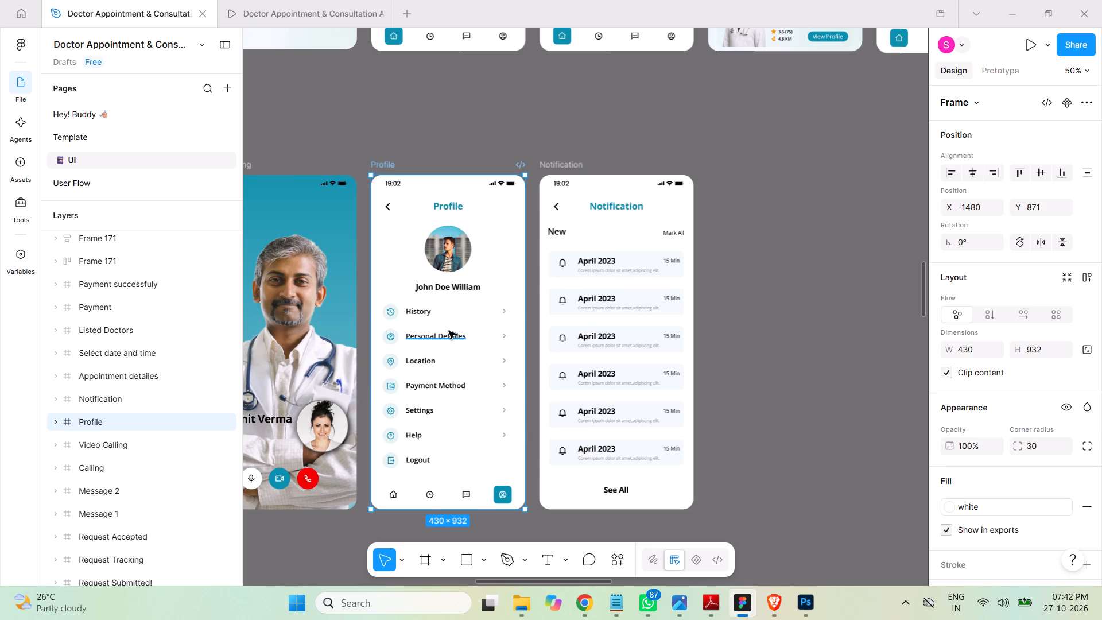
Paste the PSP-bg background into the Profile frame and place it at the bottom of its layers, beneath the iPhone Status bar.
key("ctrl+v")
scroll(177, 369, "down", 1)
scroll(177, 368, "up", 1)
scroll(174, 368, "down", 1)
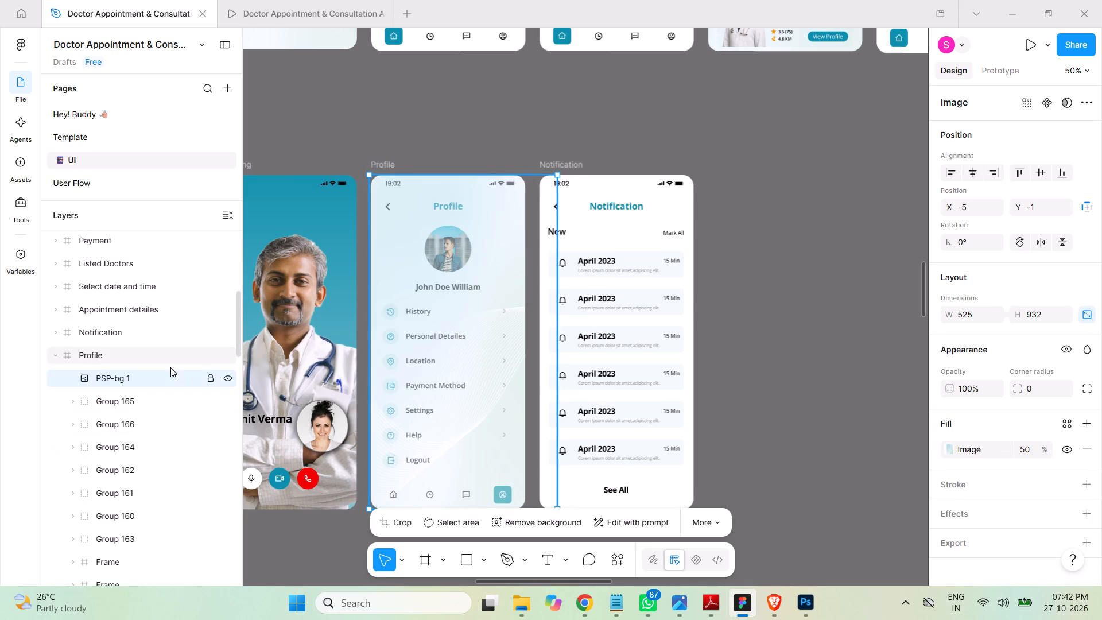
left_click(129, 373)
left_click_drag(138, 374, 141, 428)
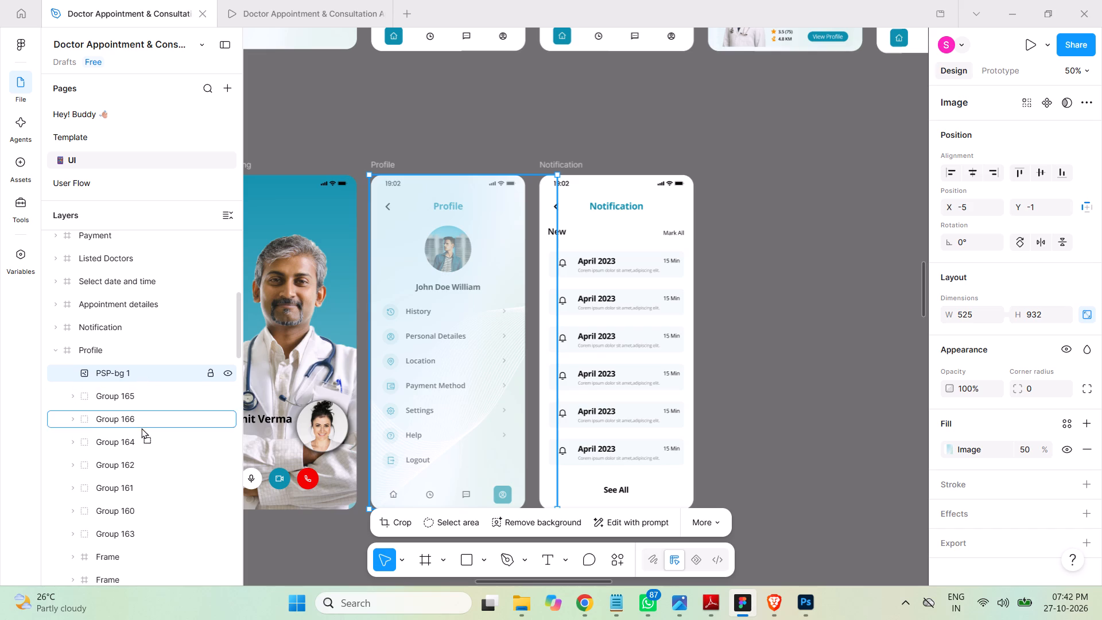
left_click_drag(141, 428, 119, 513)
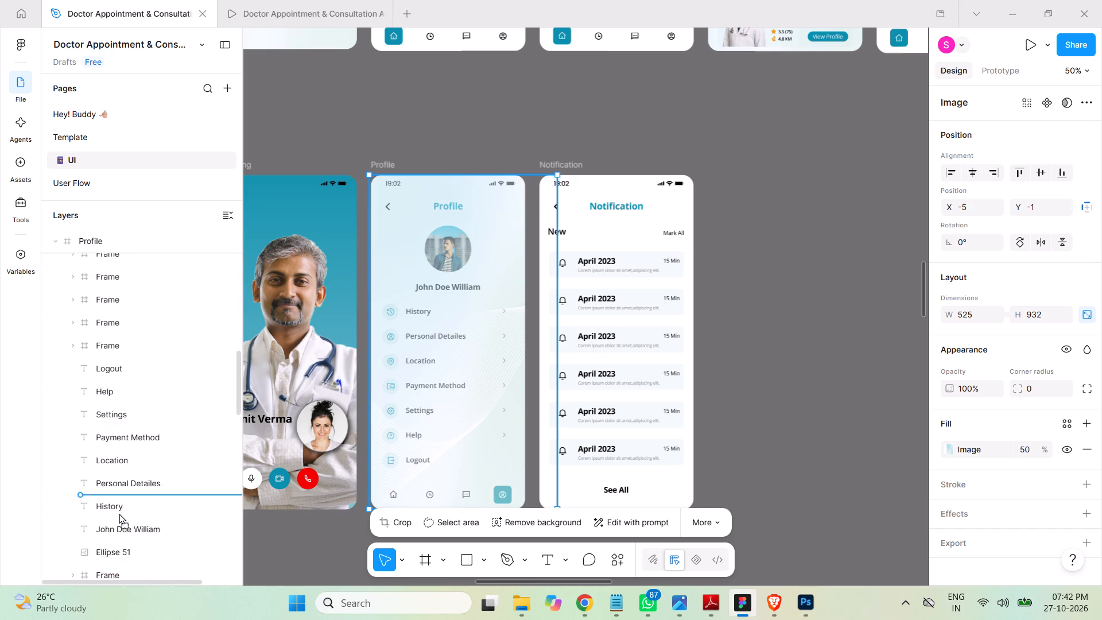
left_click_drag(119, 513, 119, 516)
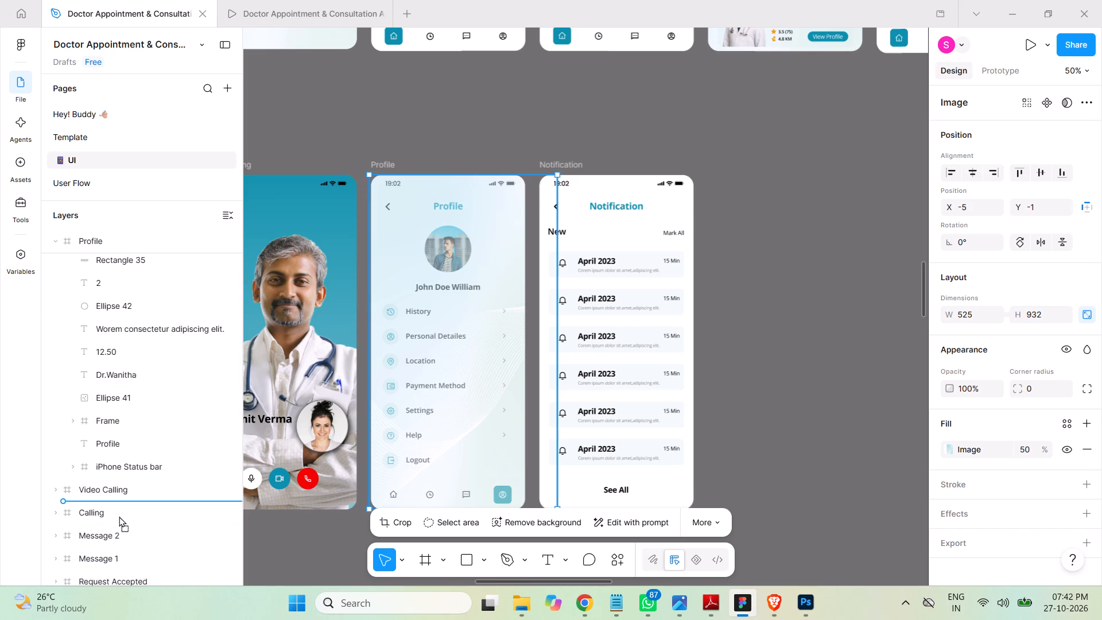
left_click_drag(119, 516, 124, 387)
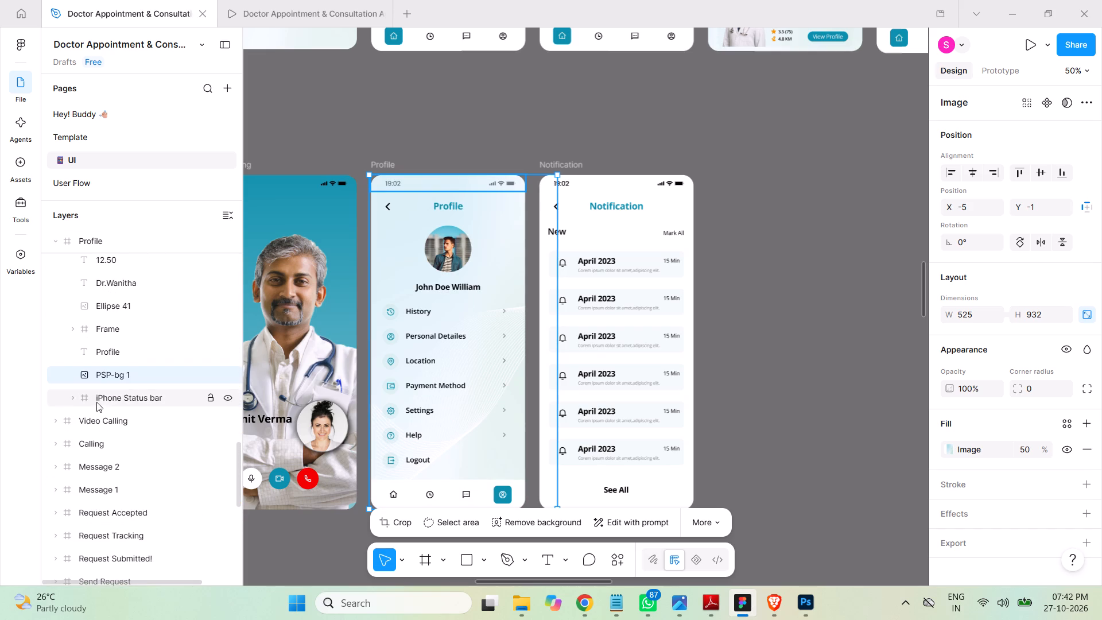
left_click(100, 398)
left_click_drag(85, 397, 90, 366)
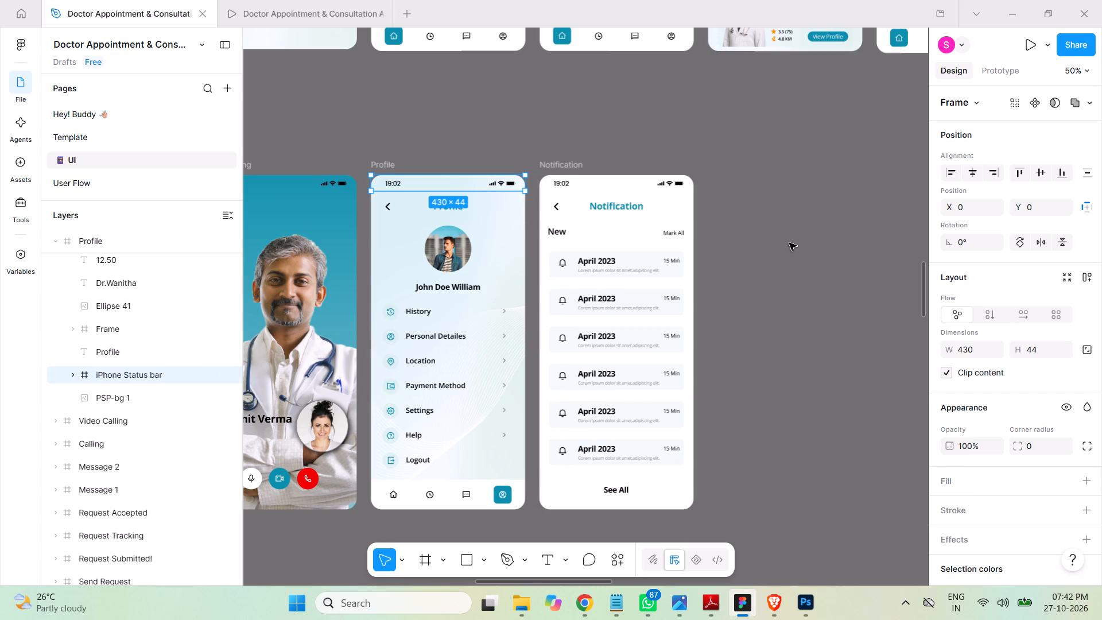
Return to the Profile and Notification frames in the layer list.
scroll(134, 359, "up", 6)
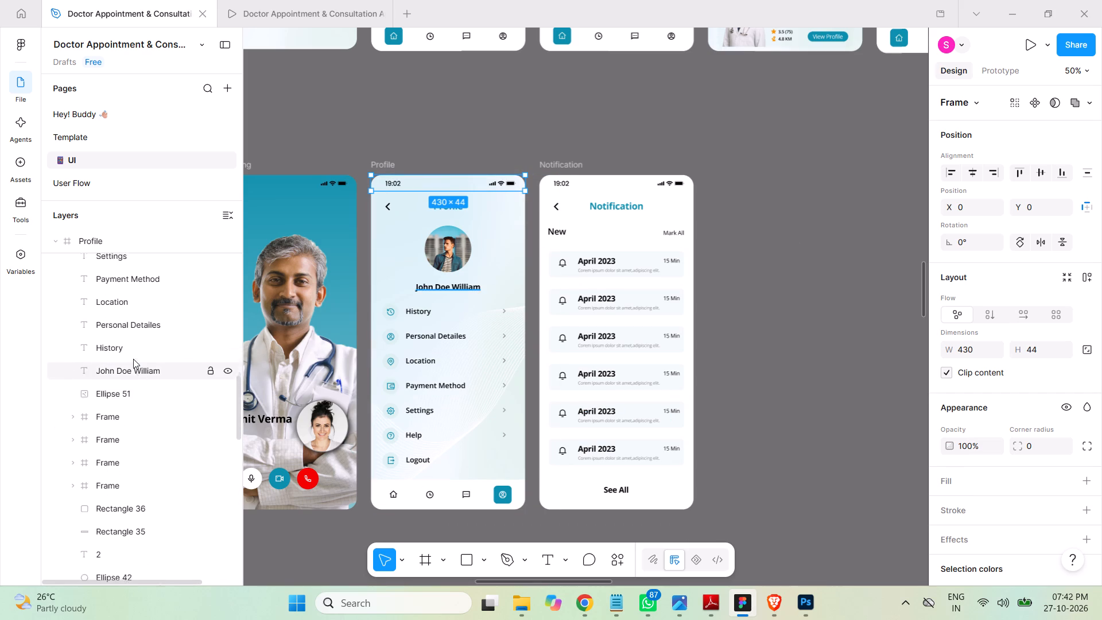
scroll(133, 359, "up", 8)
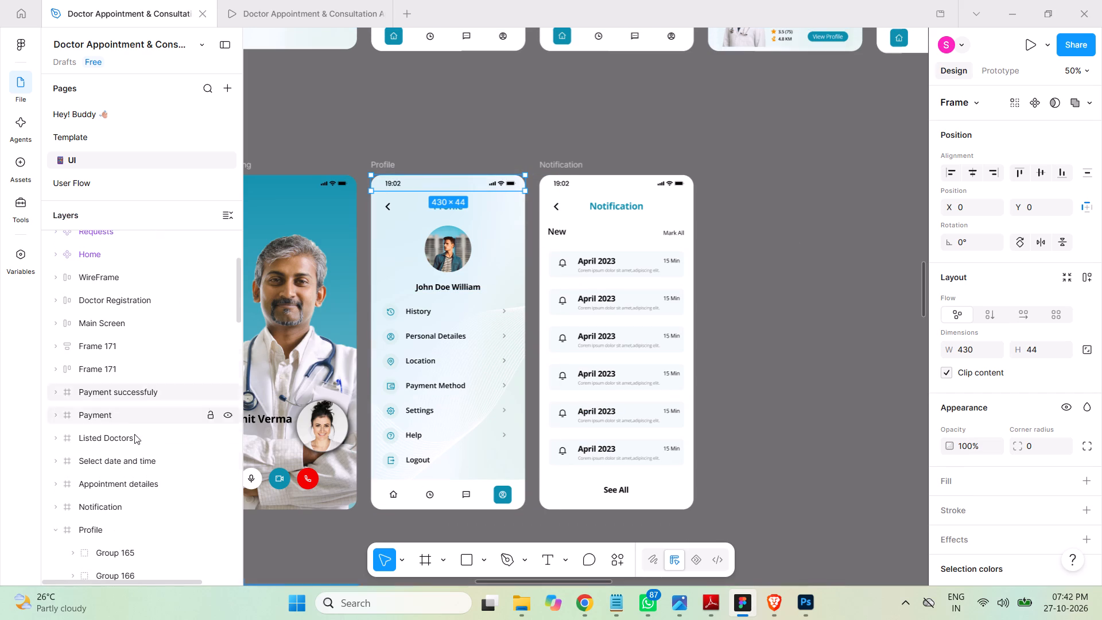
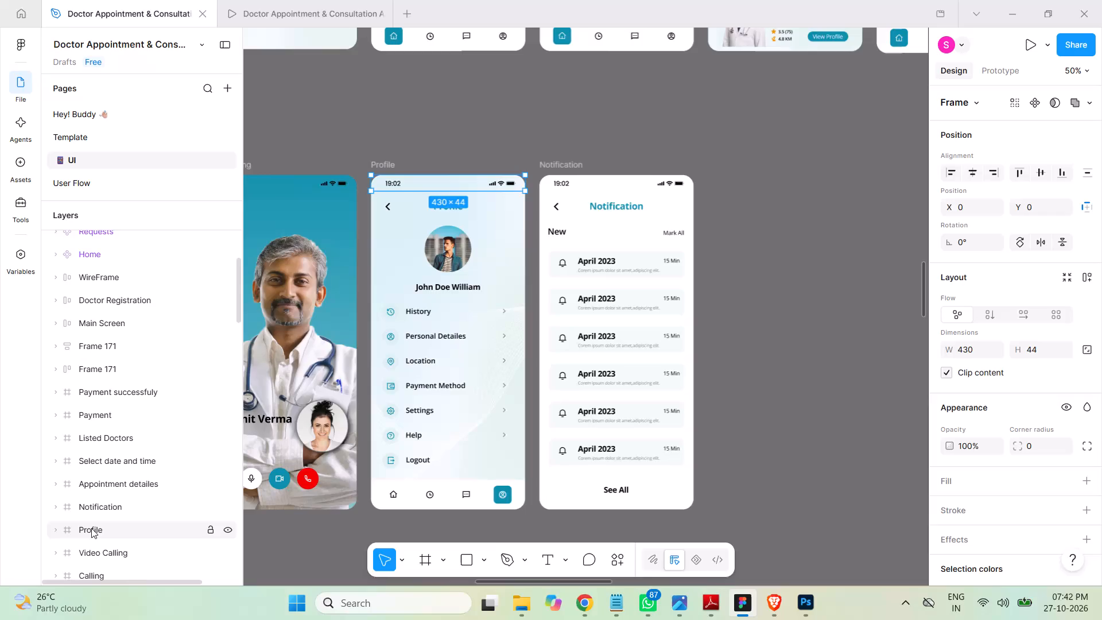
Paste the PSP-bg background into the Notification frame and place it at the bottom of its layers, beneath the iPhone Status bar.
left_click(65, 505)
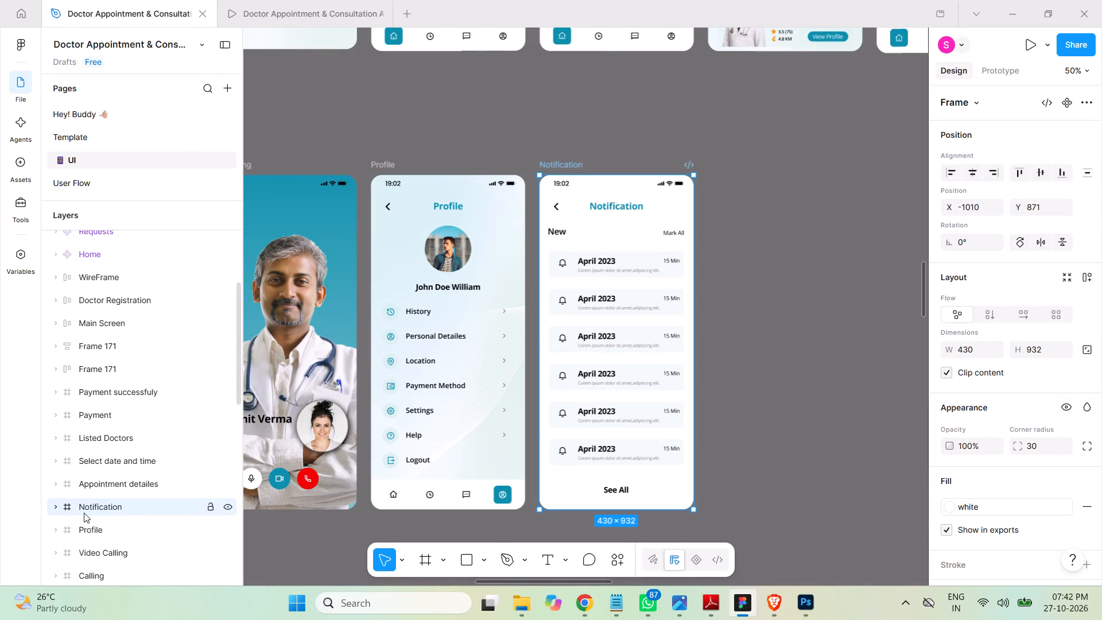
key("ctrl+v")
scroll(135, 429, "down", 2)
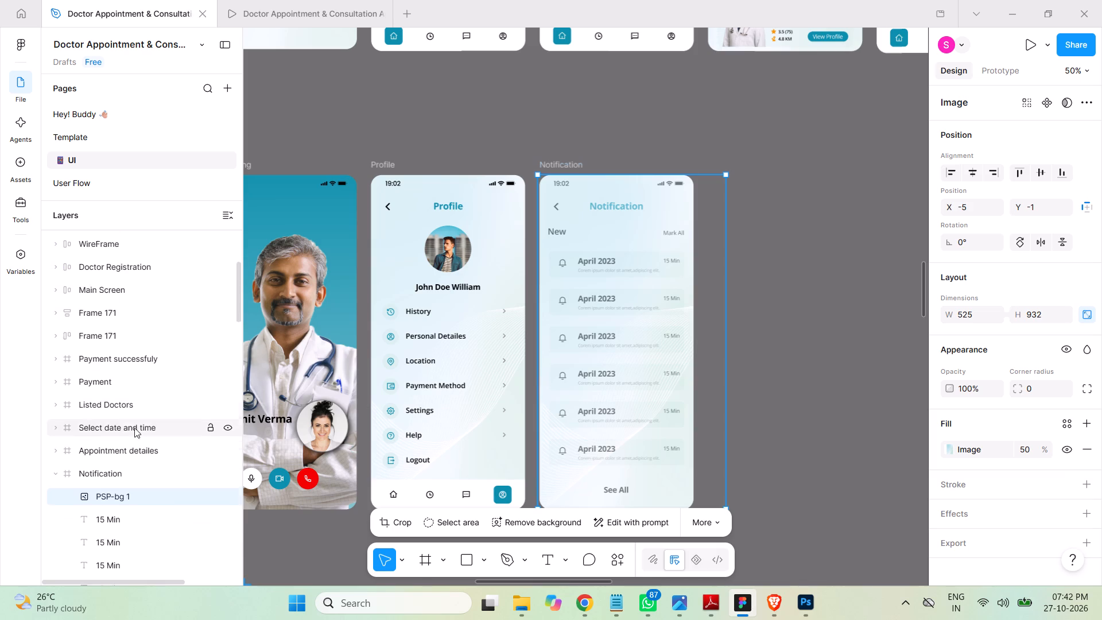
scroll(134, 428, "down", 1)
left_click_drag(118, 312, 116, 501)
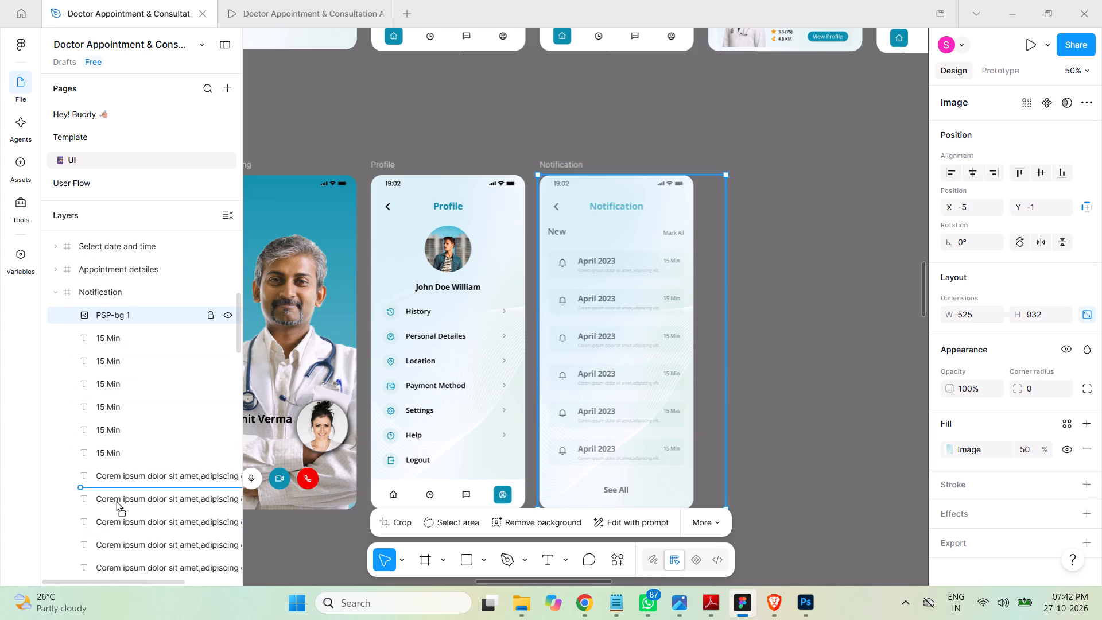
left_click_drag(116, 501, 114, 524)
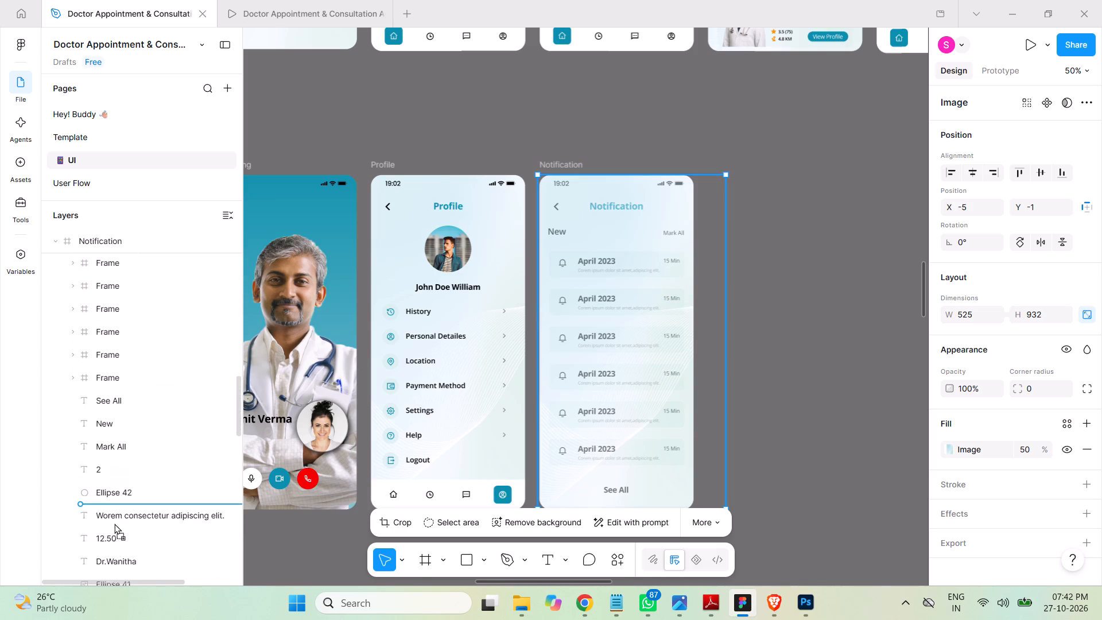
left_click_drag(114, 524, 107, 456)
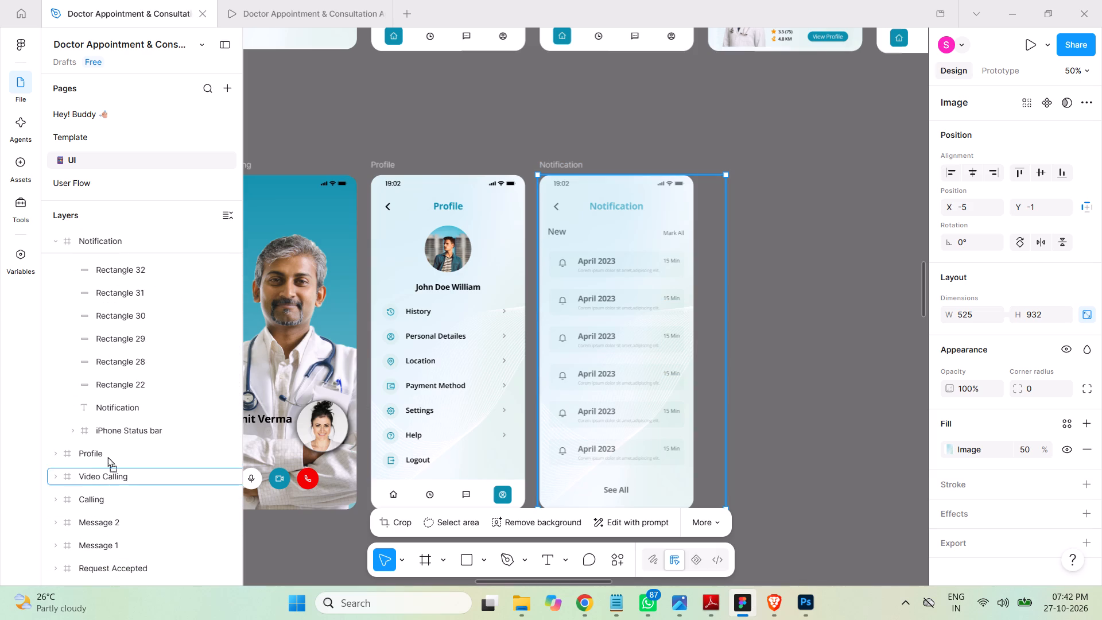
left_click_drag(107, 456, 107, 416)
left_click(86, 431)
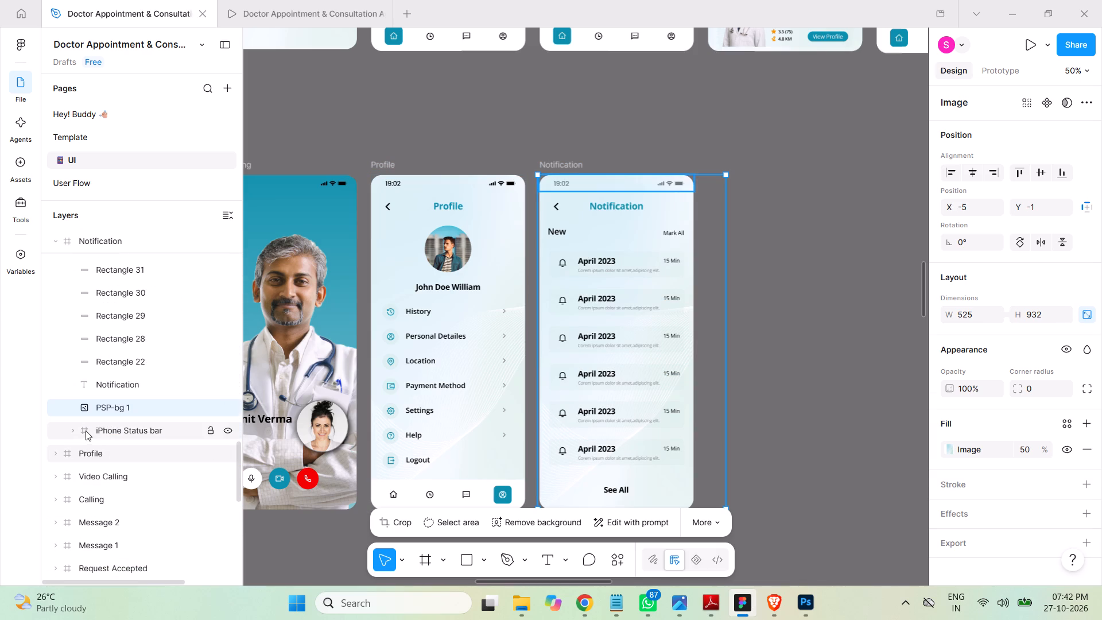
left_click_drag(84, 431, 87, 397)
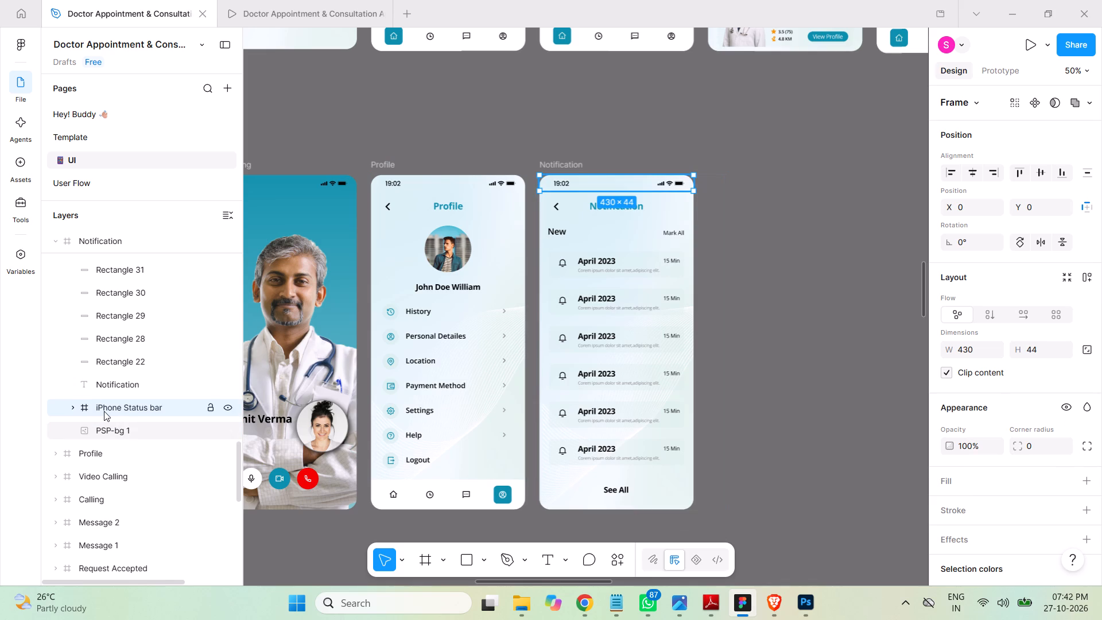
Collapse the Notification frame's layers and save the file.
scroll(104, 411, "up", 2)
scroll(104, 411, "down", 1)
scroll(104, 411, "up", 2)
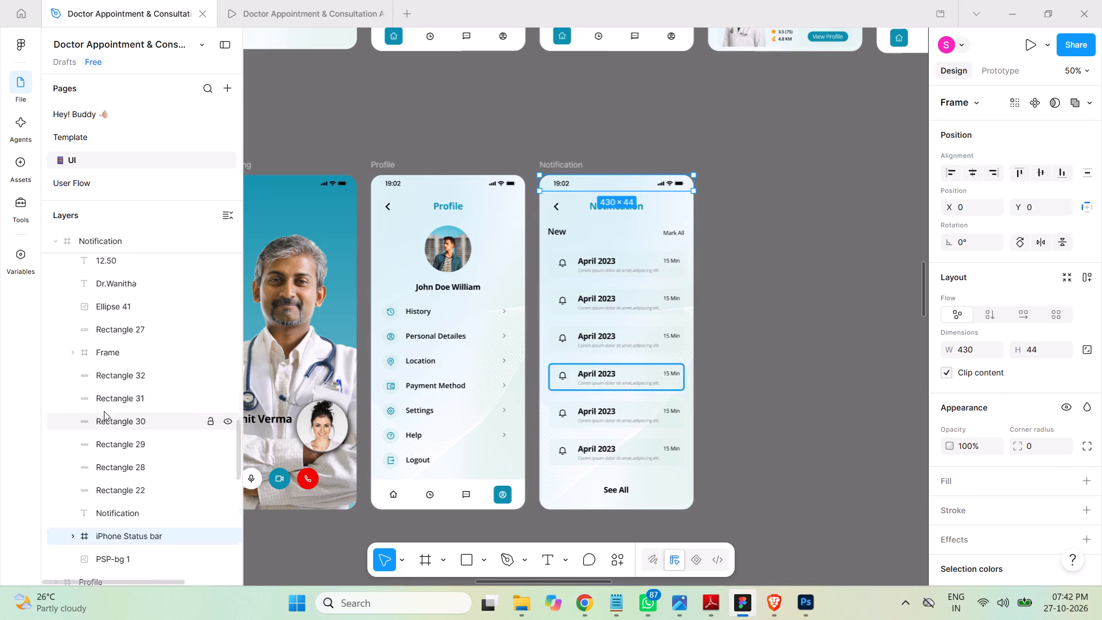
scroll(104, 411, "up", 5)
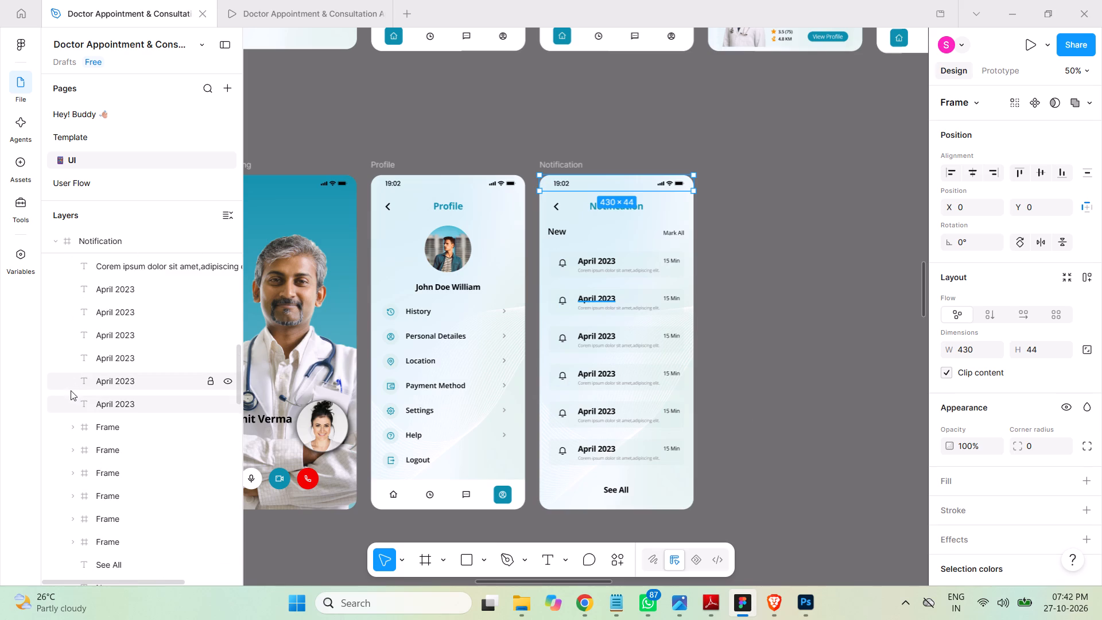
scroll(71, 390, "up", 3)
scroll(71, 390, "down", 1)
scroll(71, 390, "up", 1)
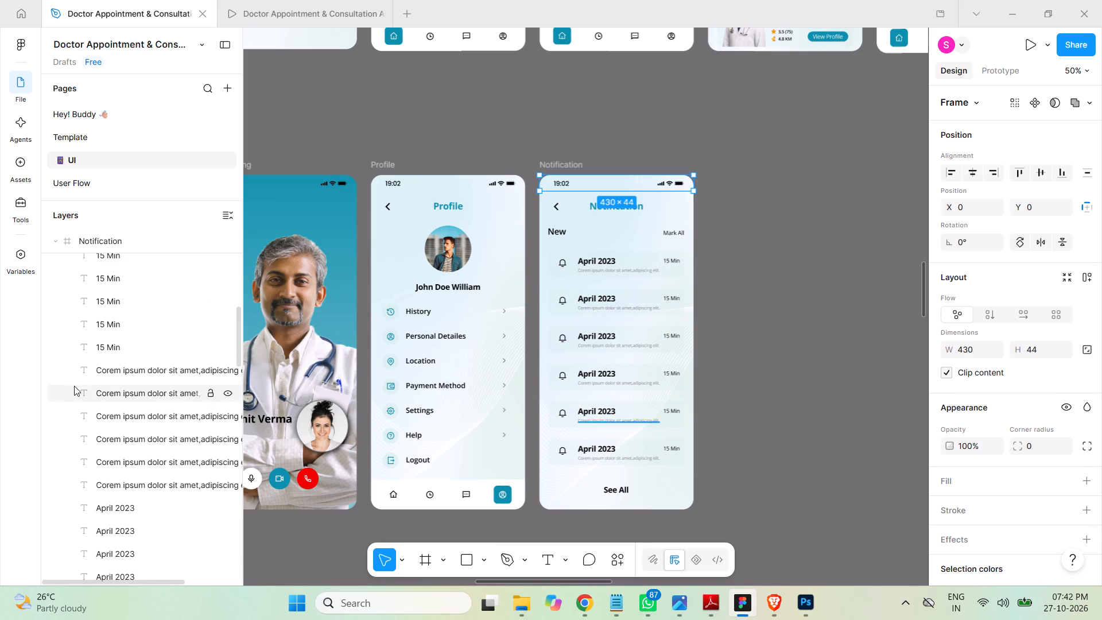
scroll(81, 385, "up", 3)
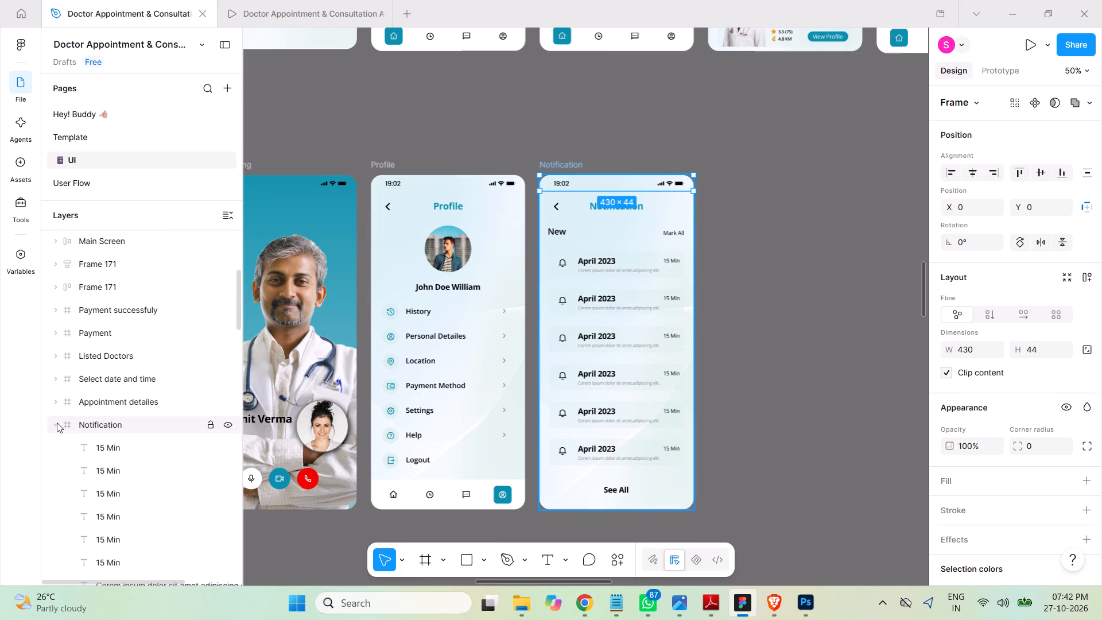
left_click(57, 423)
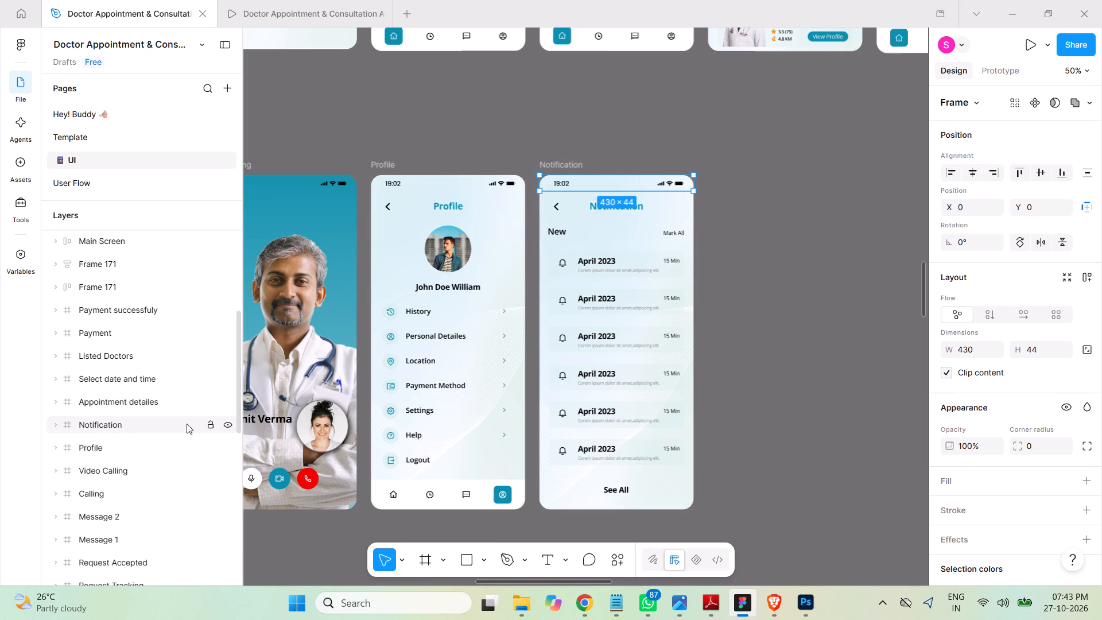
key("ctrl+s")
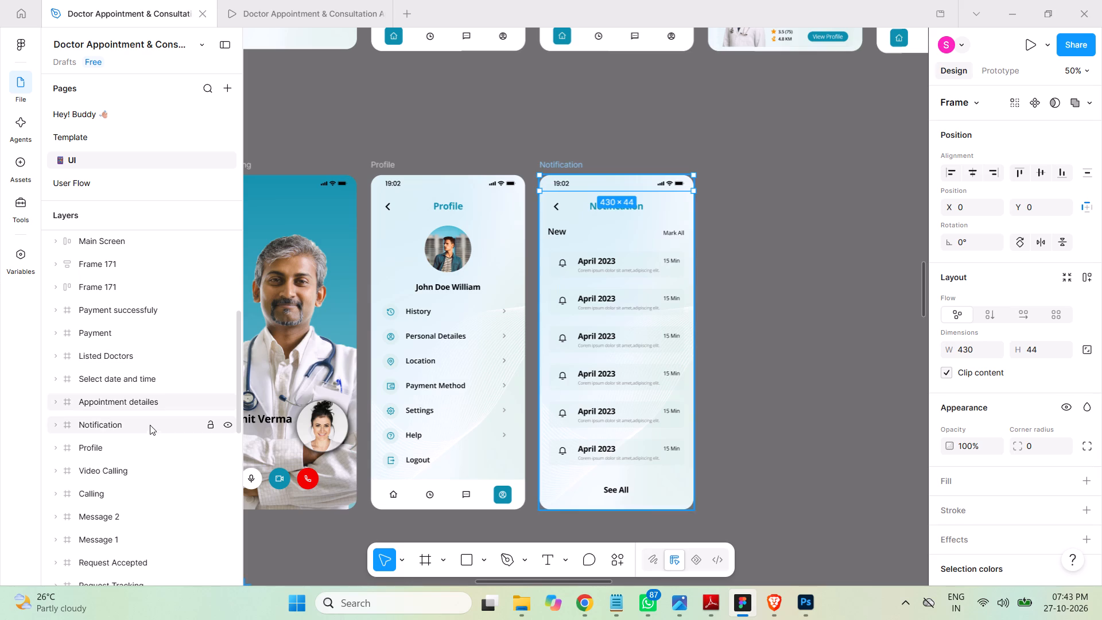
Compare the Notification screen with its PSP-bg background hidden and shown, leaving the background shown.
left_click(556, 166)
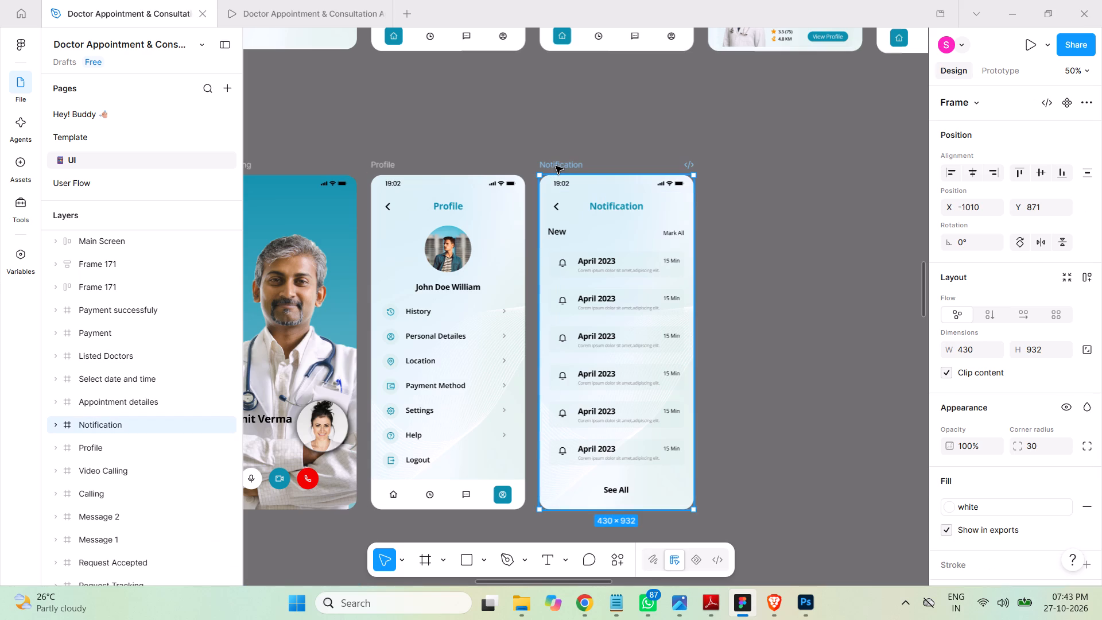
left_click(56, 425)
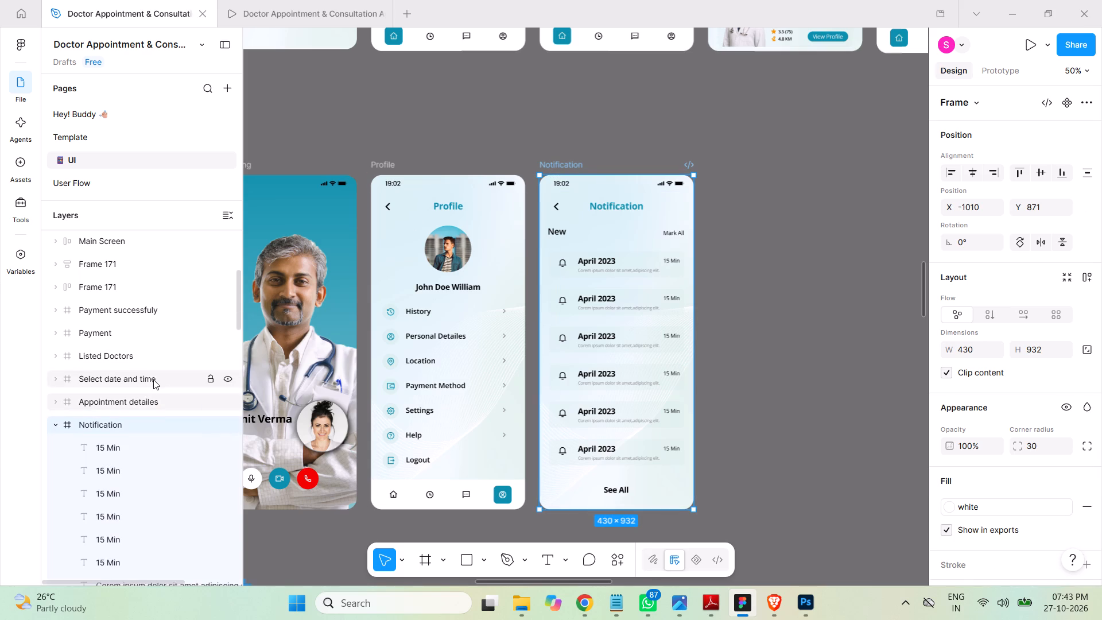
scroll(154, 379, "down", 7)
scroll(153, 378, "up", 1)
scroll(153, 378, "down", 2)
scroll(153, 378, "up", 2)
scroll(152, 378, "down", 1)
scroll(127, 445, "down", 1)
scroll(128, 445, "up", 1)
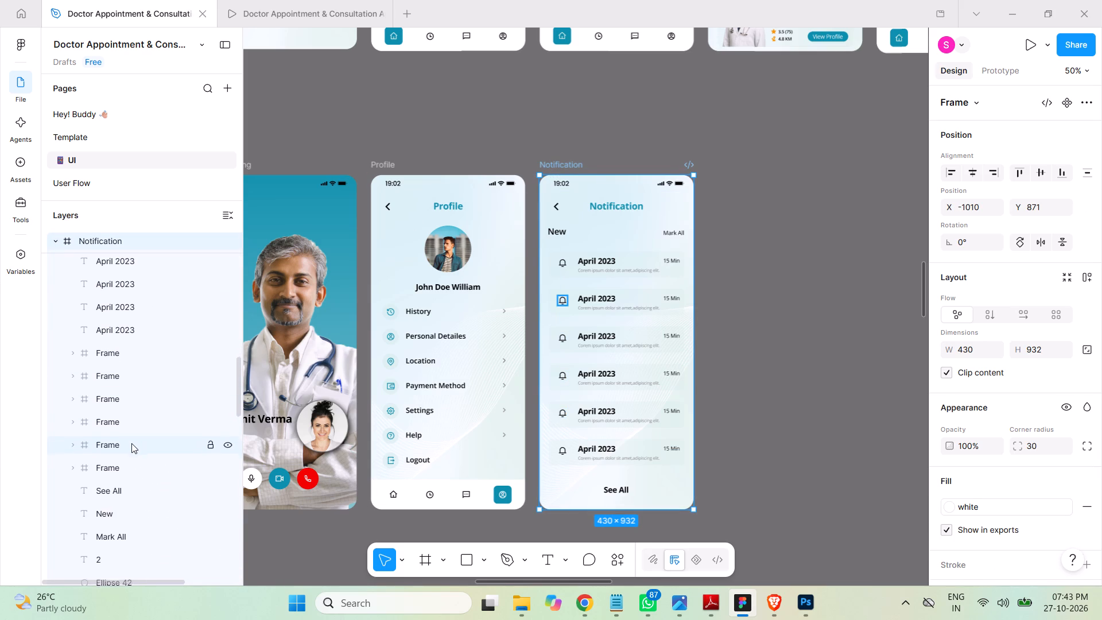
scroll(134, 441, "down", 4)
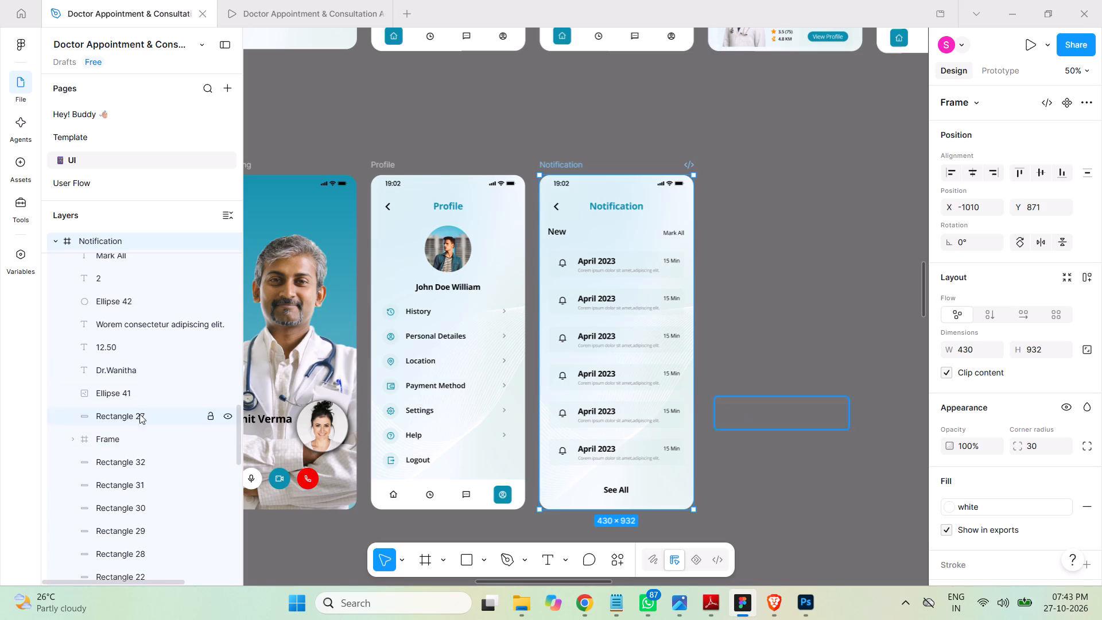
scroll(150, 412, "down", 2)
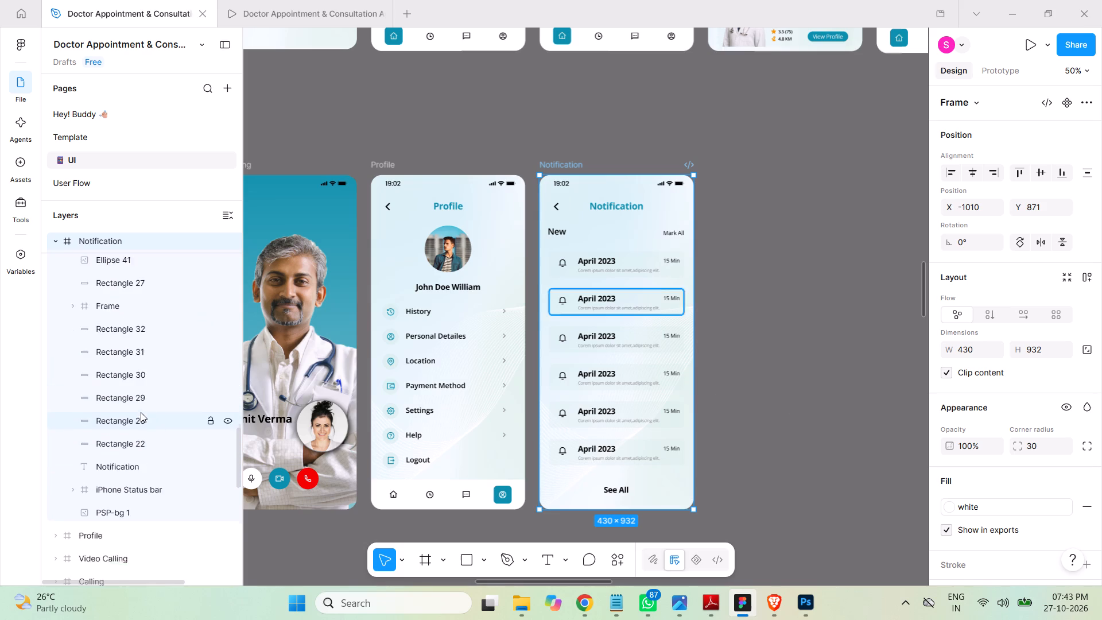
scroll(141, 412, "down", 1)
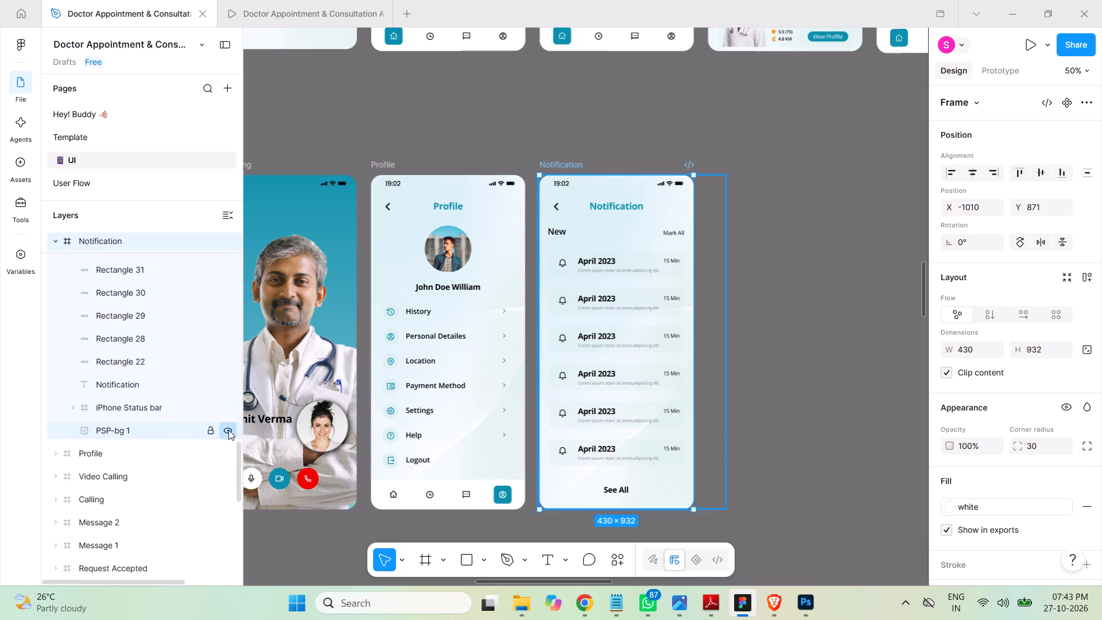
left_click(228, 430)
left_click(228, 430)
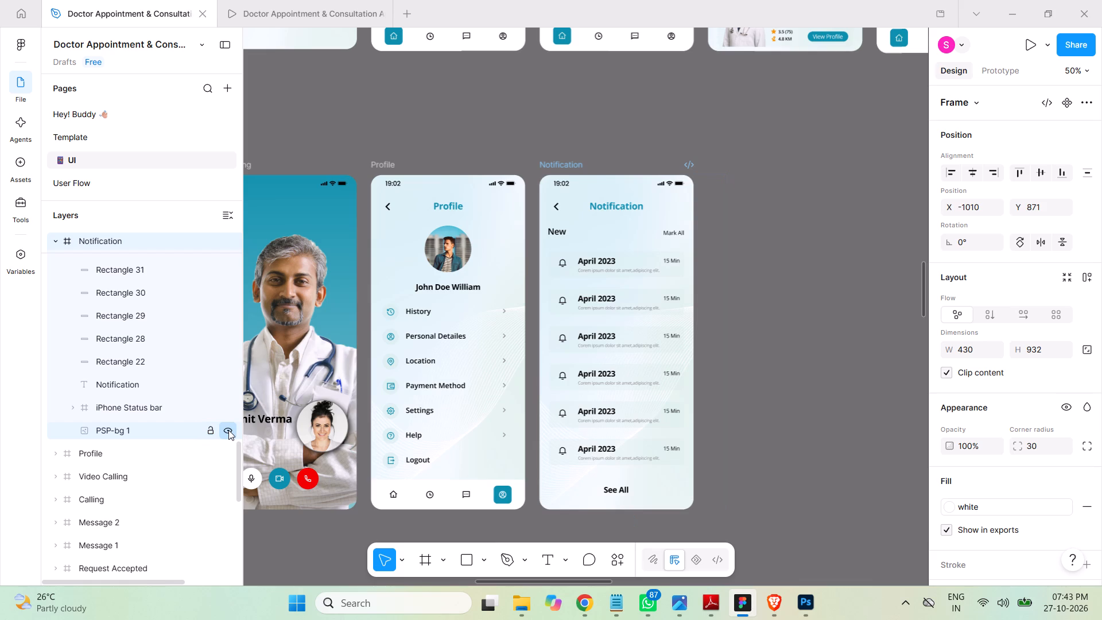
left_click(228, 430)
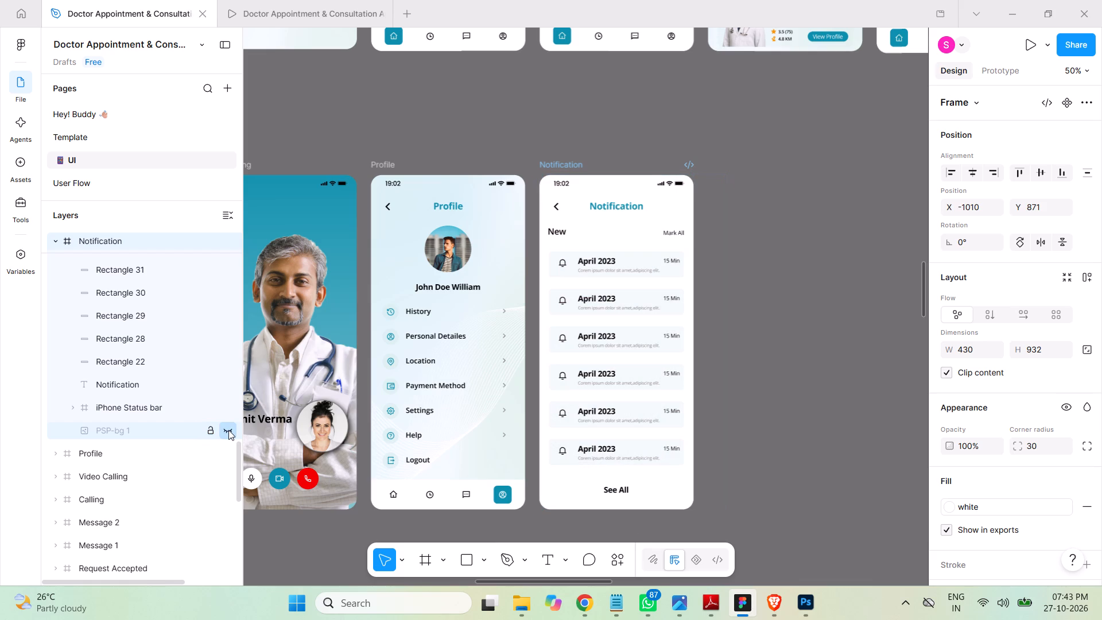
left_click(228, 430)
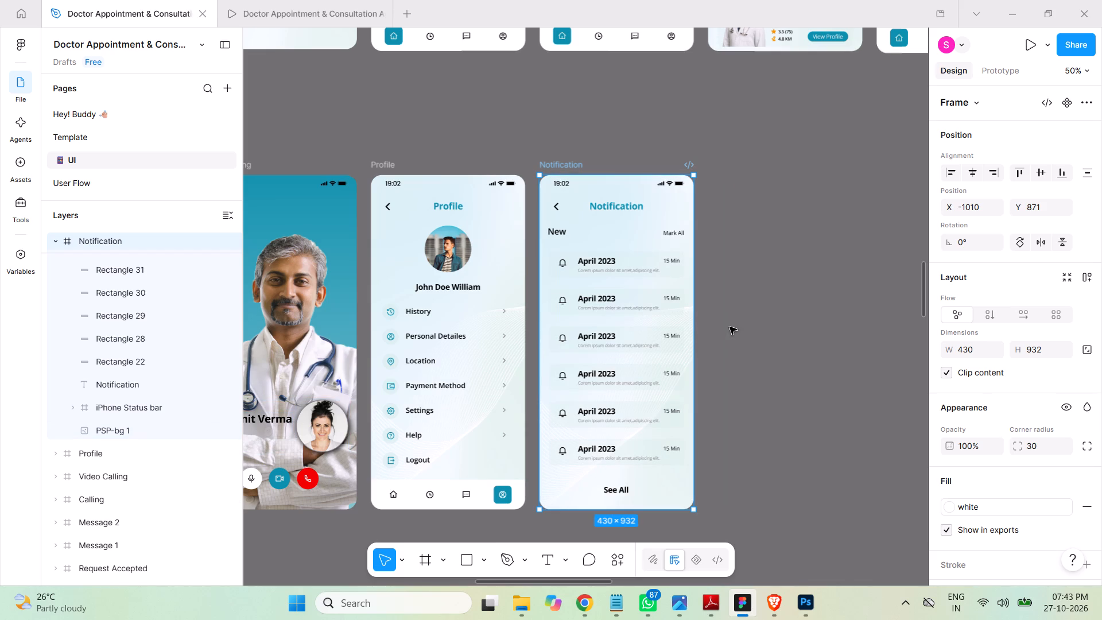
Collapse the Notification frame's layers again and save the file.
scroll(135, 342, "up", 2)
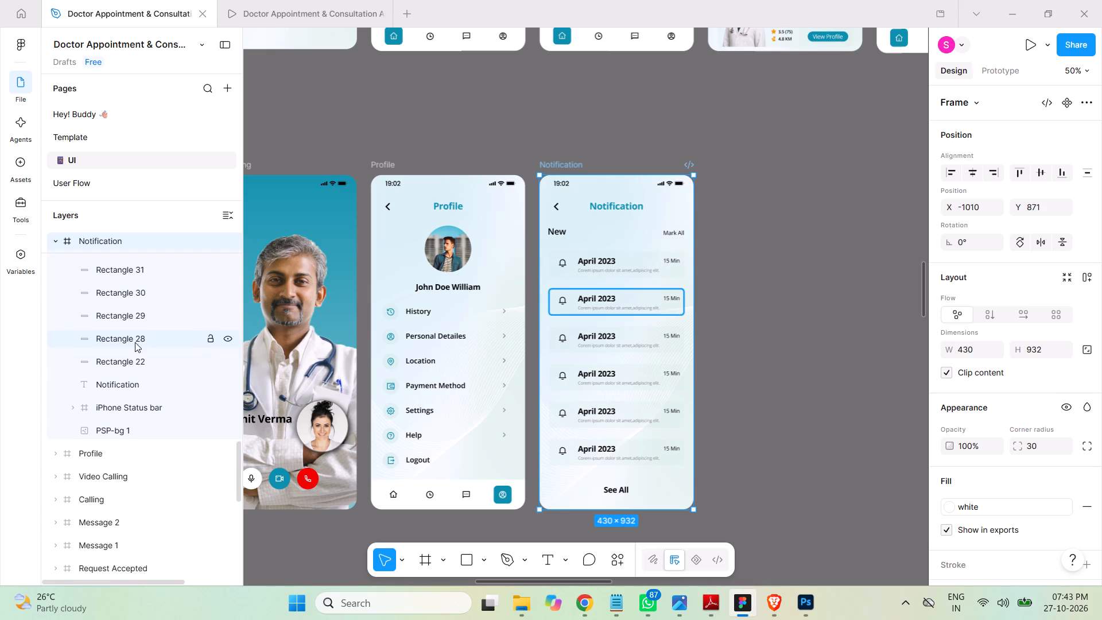
scroll(135, 342, "up", 8)
scroll(125, 349, "down", 1)
scroll(125, 349, "up", 1)
scroll(125, 349, "down", 3)
scroll(125, 349, "up", 1)
scroll(125, 349, "down", 1)
scroll(125, 349, "up", 1)
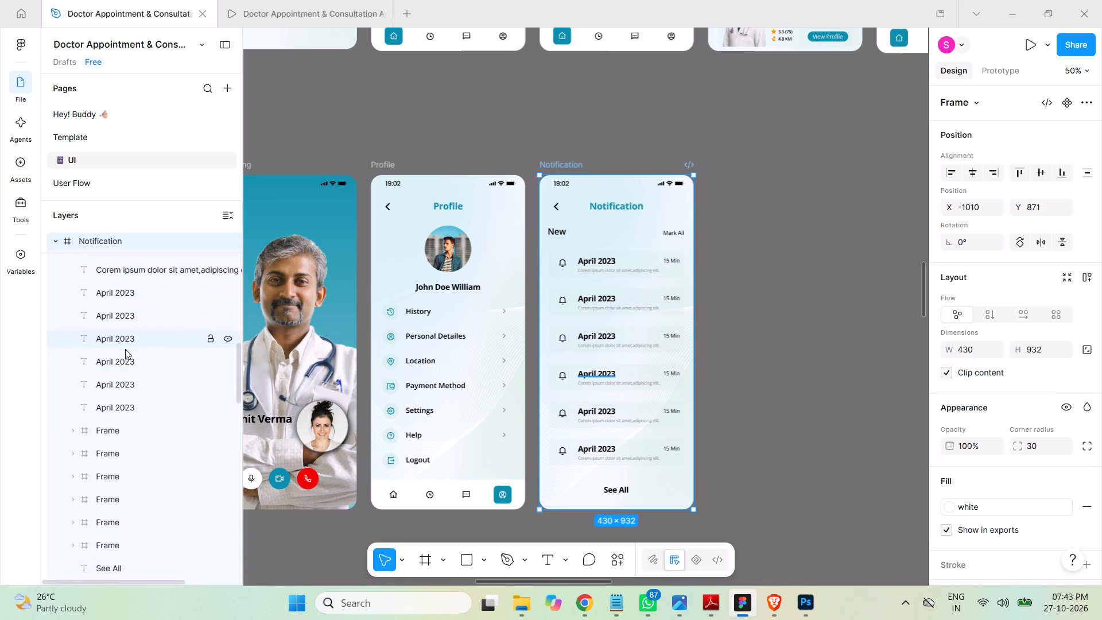
scroll(125, 349, "up", 5)
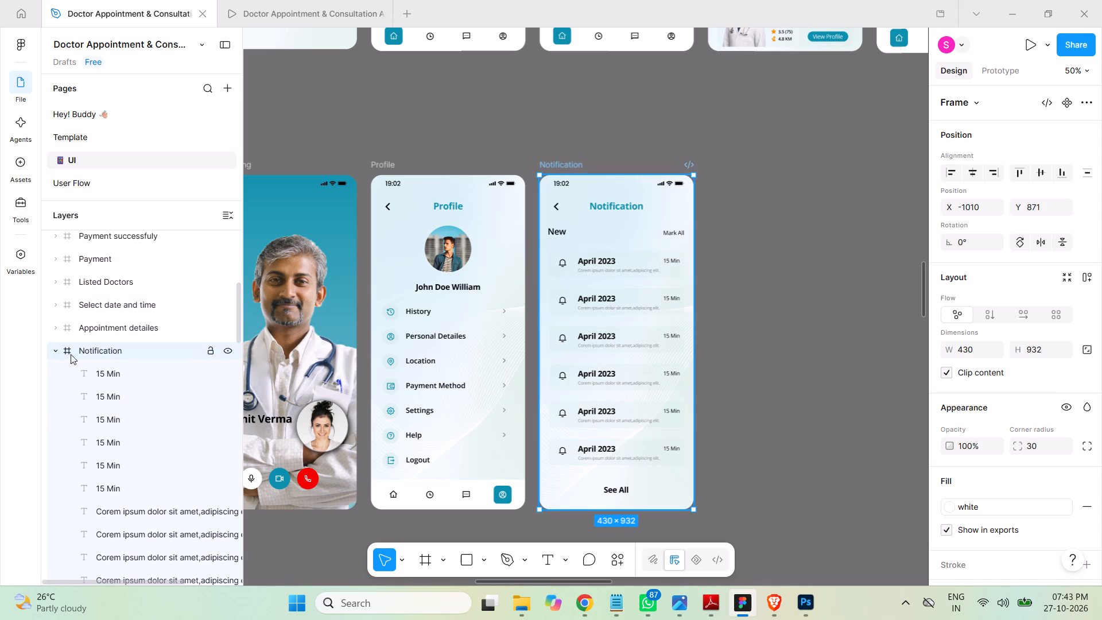
left_click(53, 354)
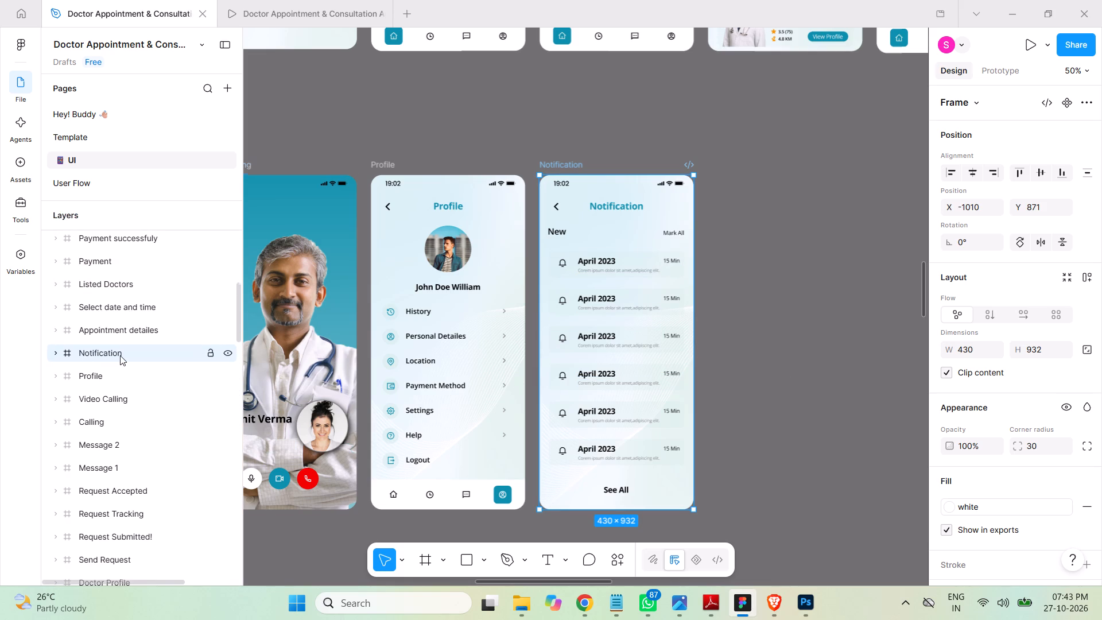
key("ctrl+s")
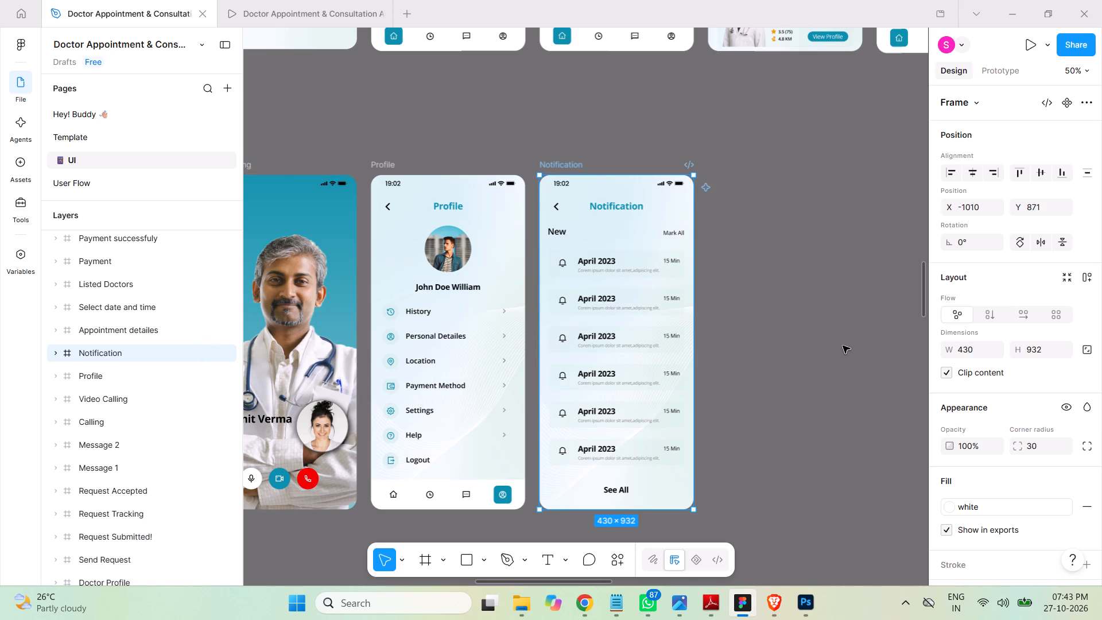
Set the fill of the six notification card rectangles, Rectangle 22 and 28 to 32, to the white colour style.
key("ctrl+equal")
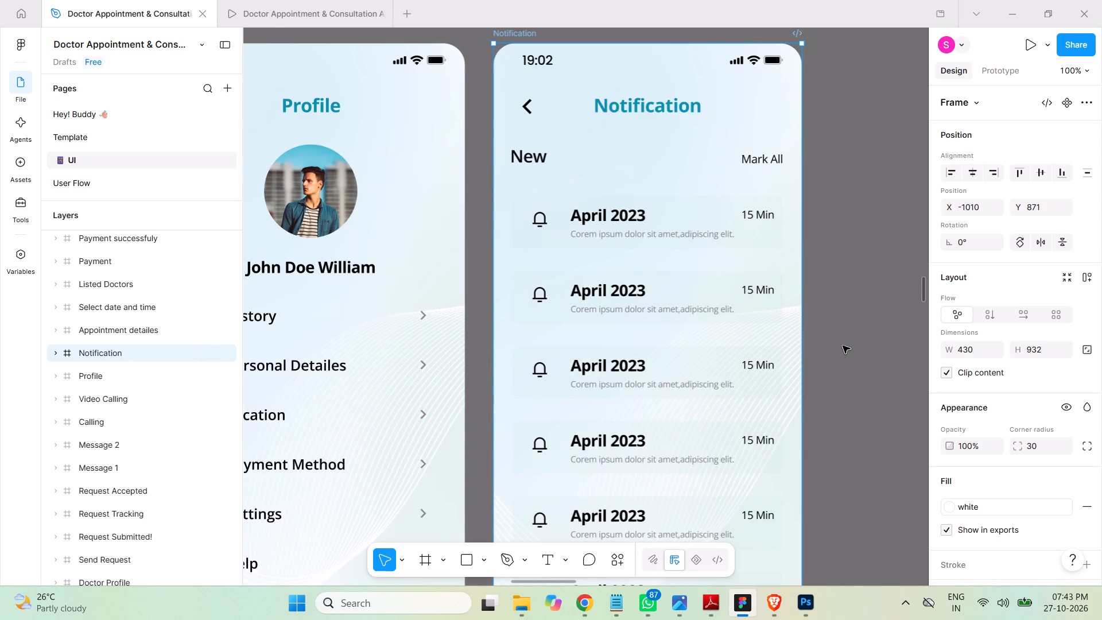
left_click(770, 247)
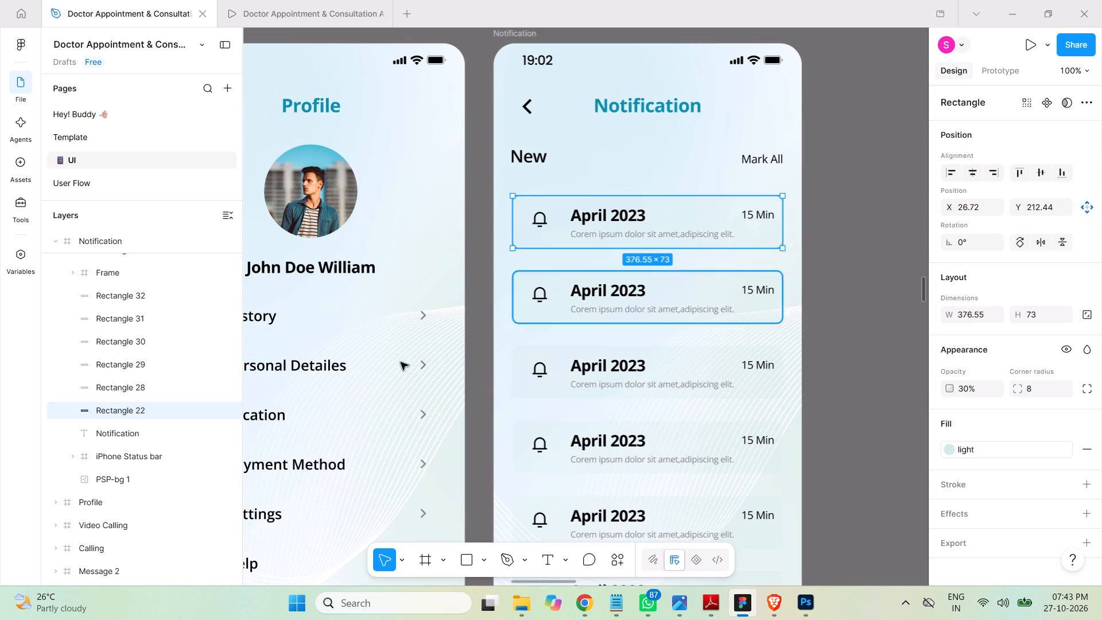
left_click(131, 389, "shift")
left_click(129, 364, "shift")
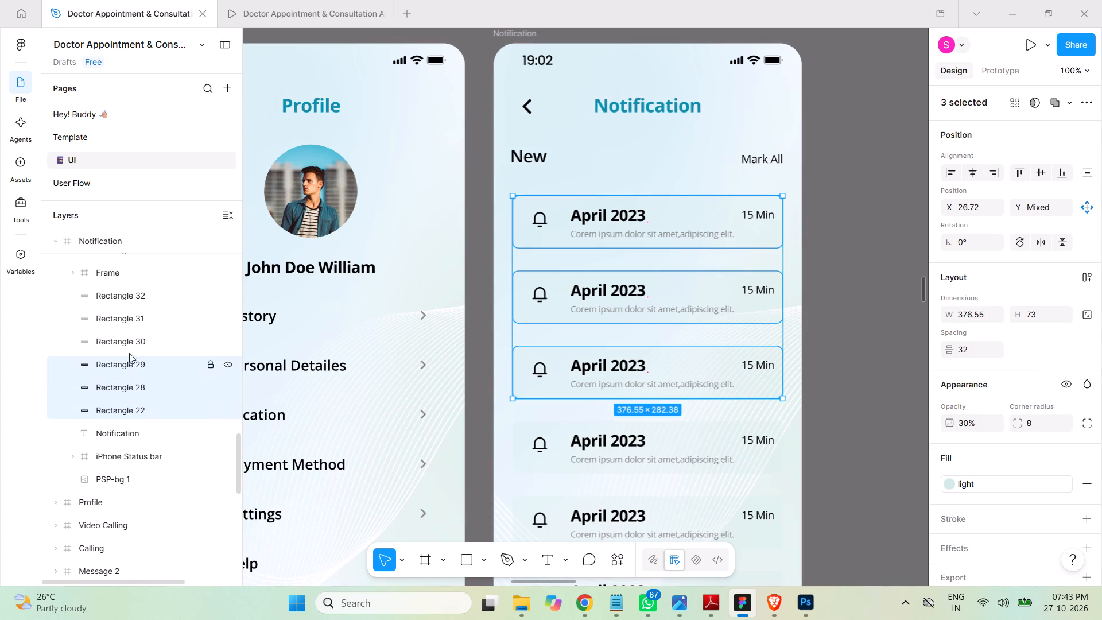
left_click(129, 345, "shift")
left_click(121, 318, "shift")
left_click(119, 294, "shift")
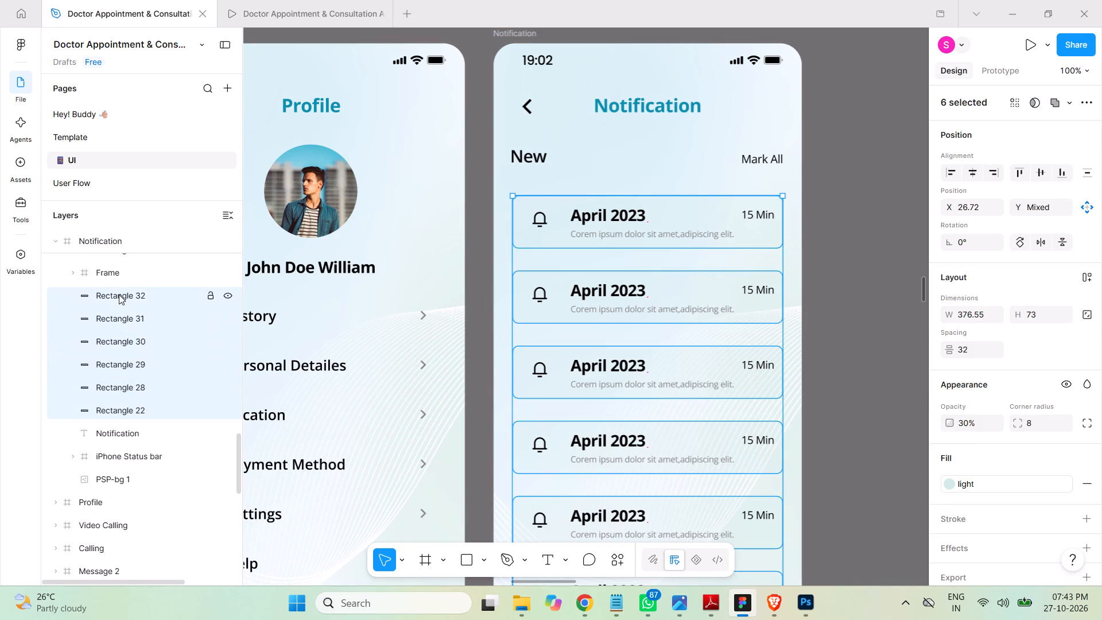
scroll(865, 293, "down", 1)
scroll(864, 294, "up", 1)
scroll(862, 294, "down", 6)
scroll(855, 294, "up", 1)
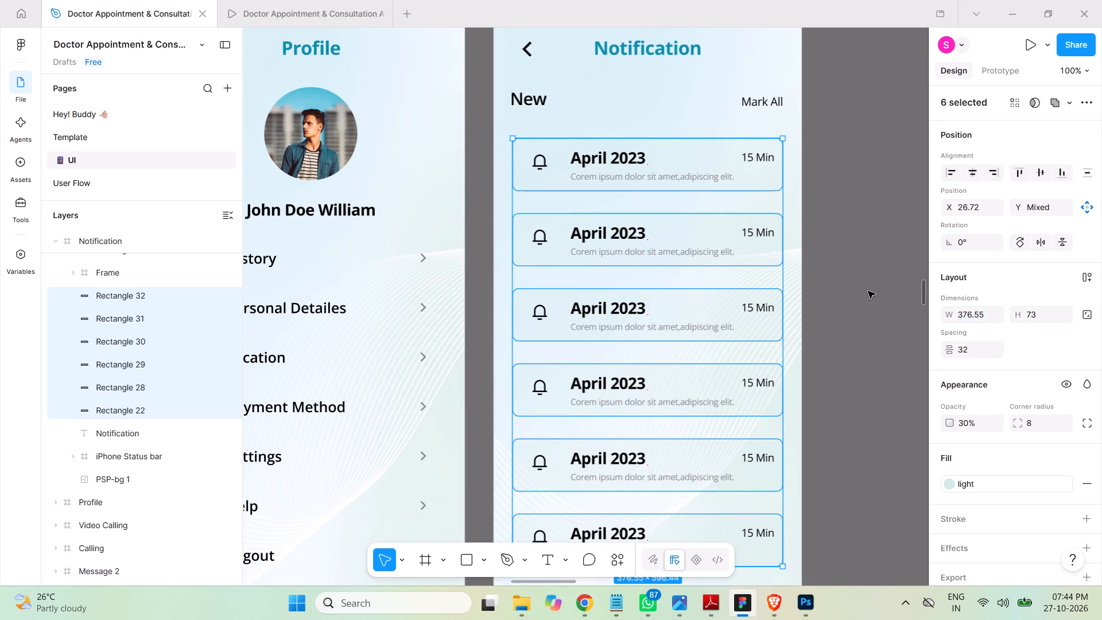
scroll(868, 291, "down", 5)
scroll(868, 291, "up", 1)
scroll(868, 291, "down", 2)
scroll(868, 291, "up", 2)
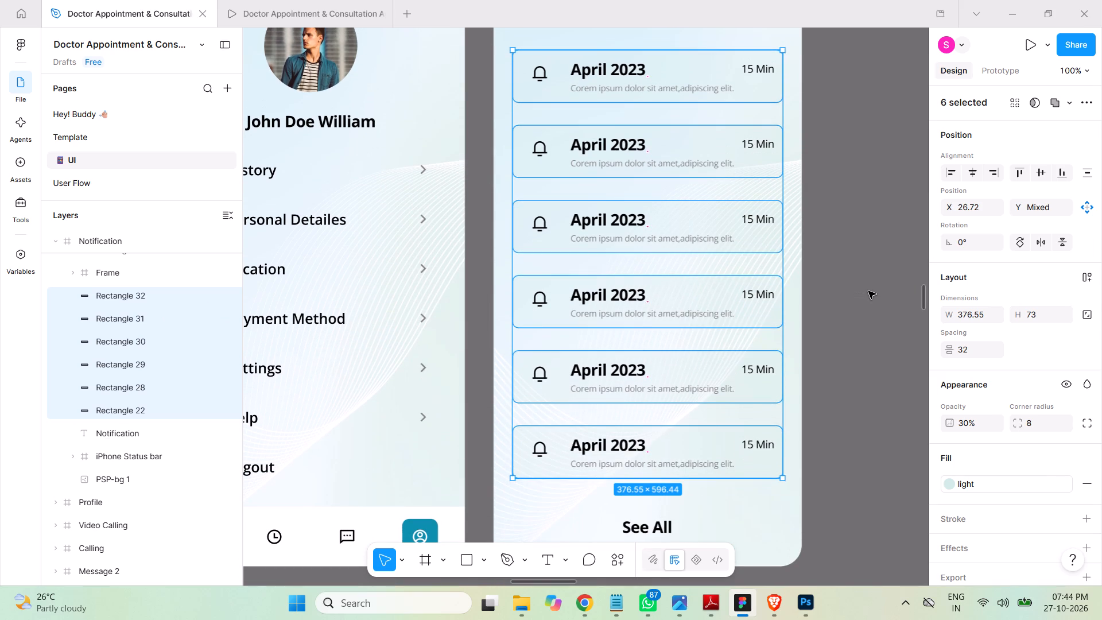
scroll(1082, 439, "down", 1)
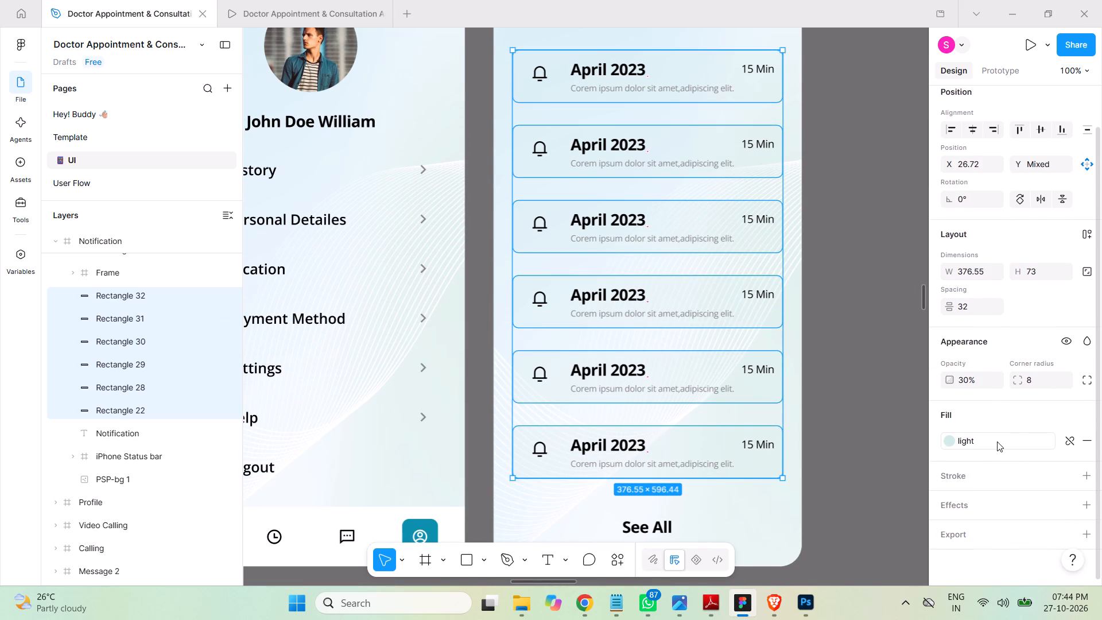
left_click(949, 442)
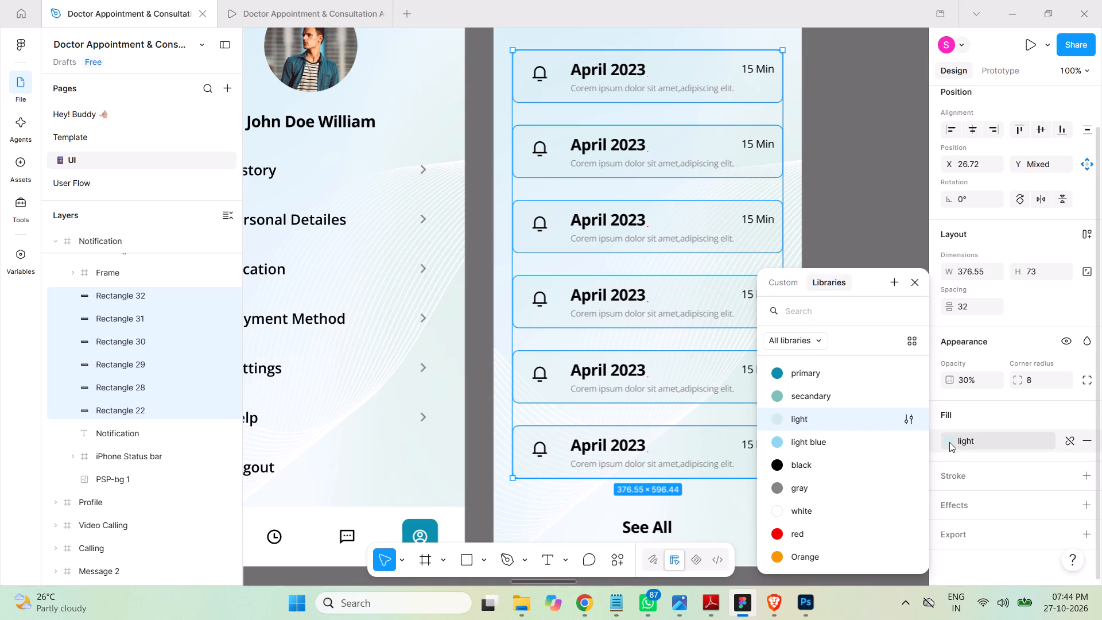
left_click(829, 512)
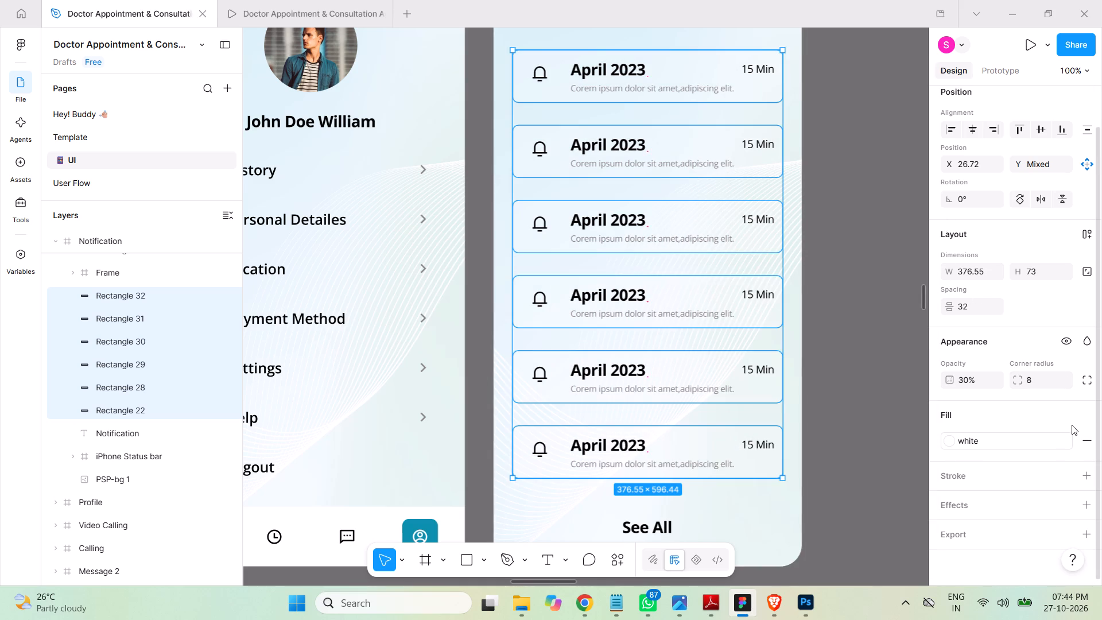
Set the opacity of the six selected notification card rectangles to 50%.
left_click(964, 378)
left_click(965, 380)
left_click(963, 379)
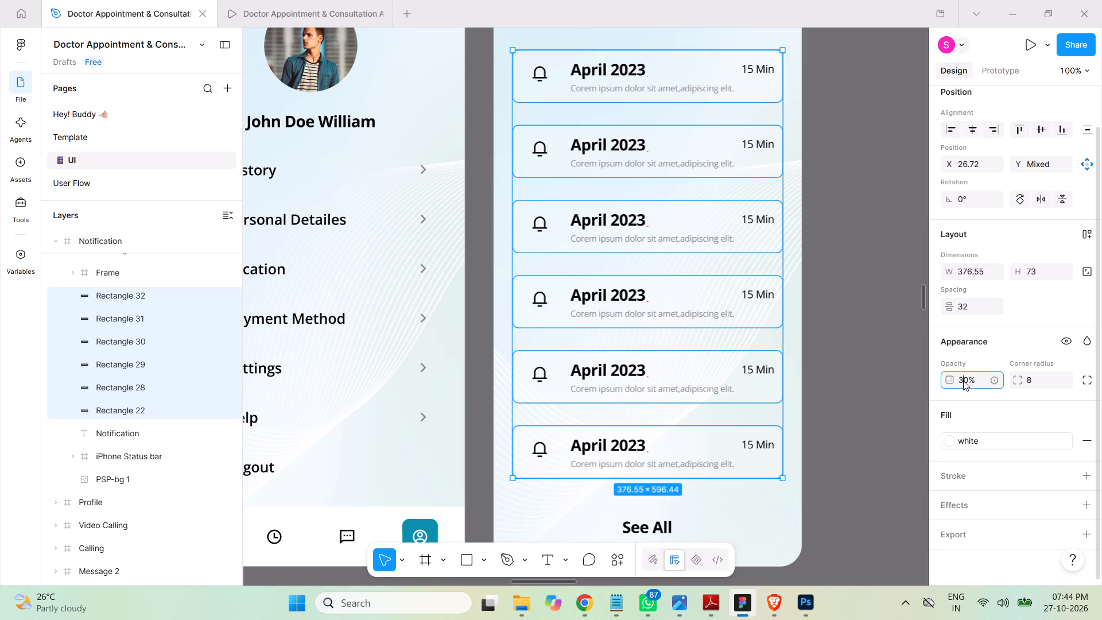
left_click(963, 381)
key("5")
key("Return")
left_click(855, 246)
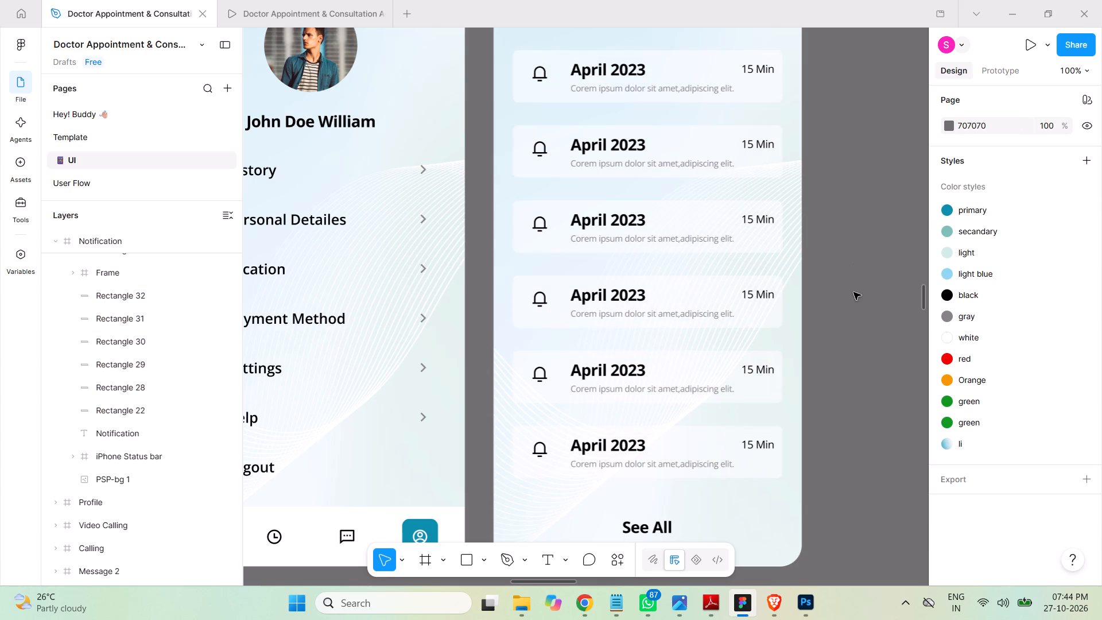
Examine the restyled notification cards against the background on the Notification screen.
scroll(836, 347, "down", 2)
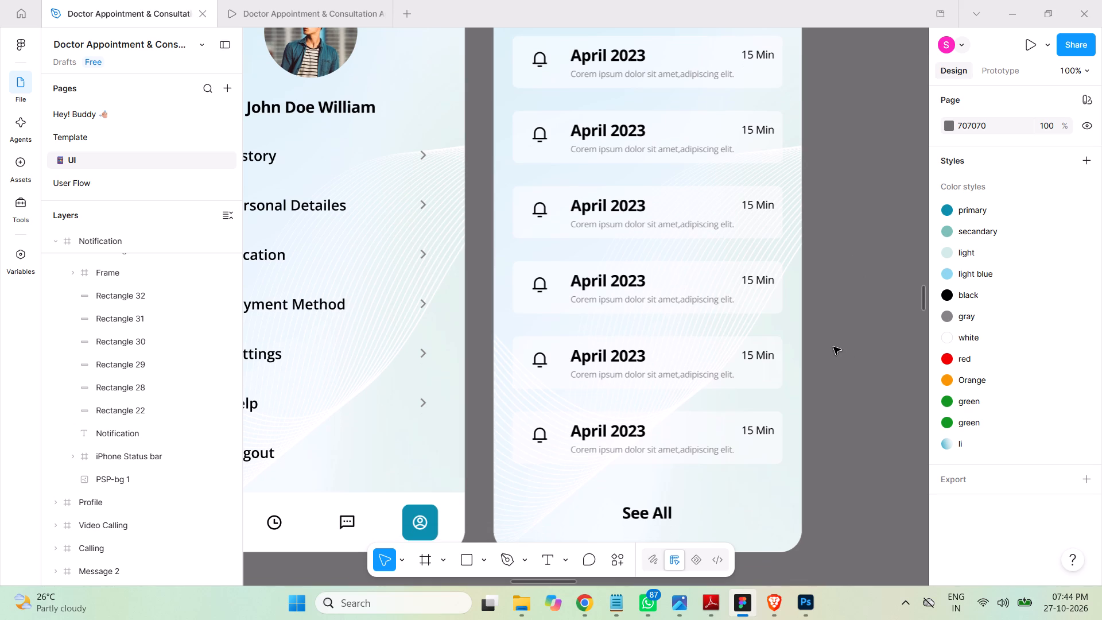
scroll(833, 347, "up", 5)
scroll(833, 347, "down", 2)
scroll(833, 347, "up", 3)
scroll(828, 343, "down", 4)
scroll(828, 343, "up", 1)
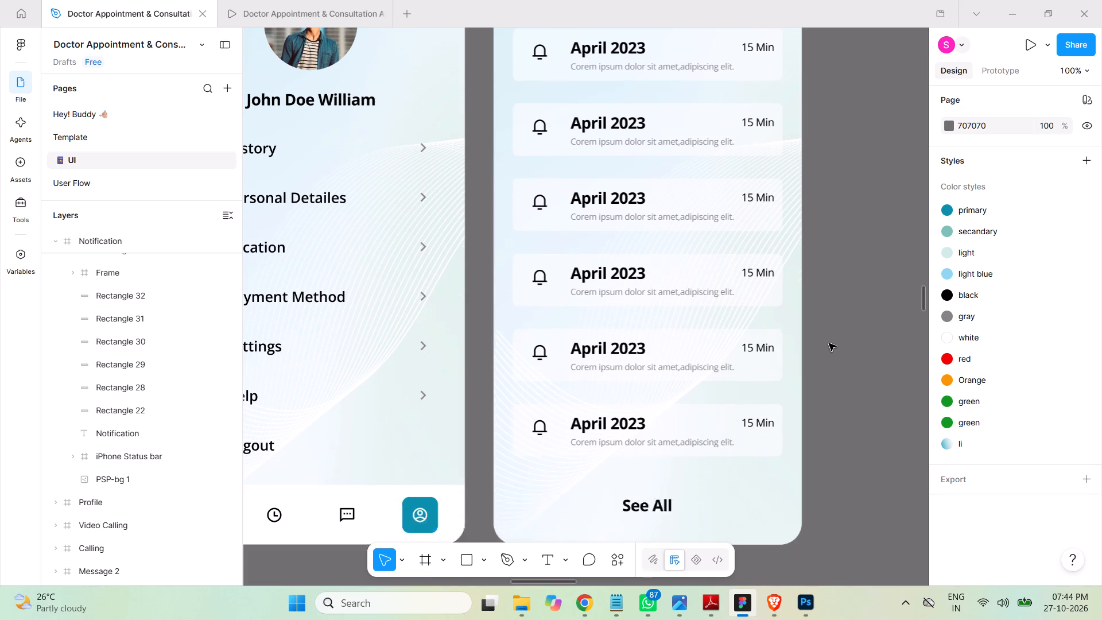
scroll(829, 343, "down", 2)
scroll(829, 343, "up", 2)
Save the file and collapse the Notification frame's layers.
key("ctrl+minus")
key("ctrl+minus")
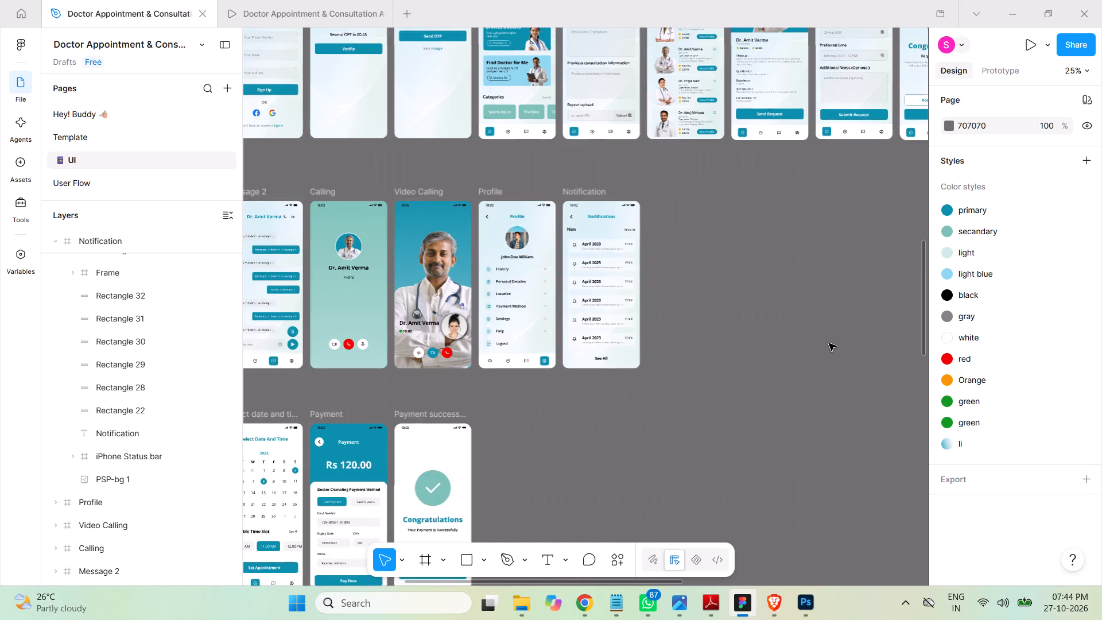
key("space")
key("space")
key("space")
key("space")
key("space")
key("space")
key("space")
key("space")
key("space")
key("space")
key("space")
key("space")
key("space")
key("space")
key("space")
key("space")
key("space")
key("space")
key("space")
key("space")
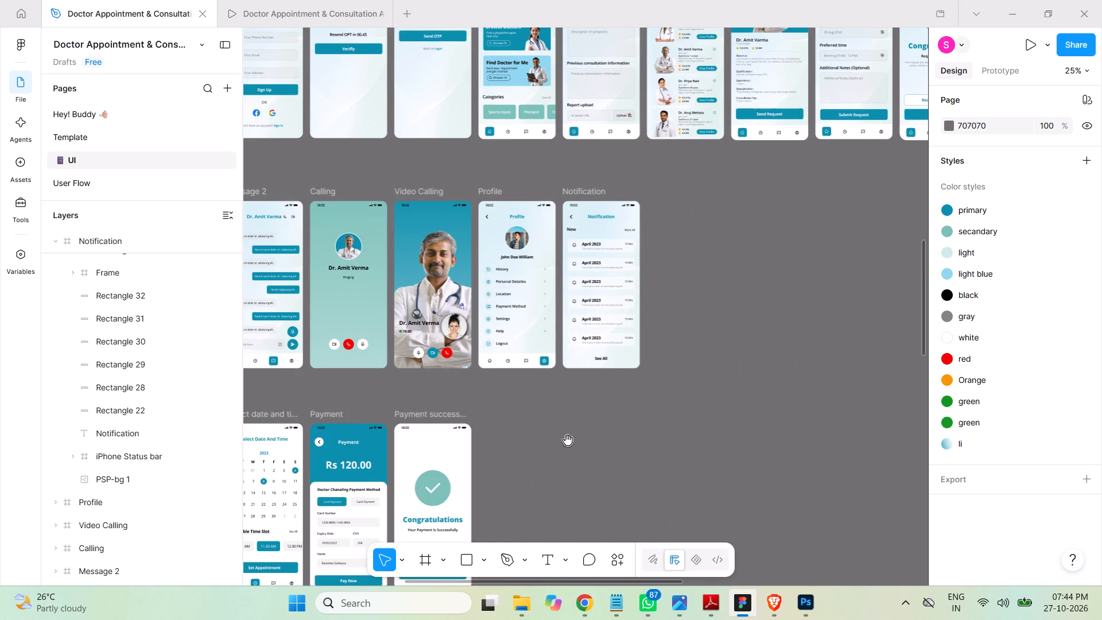
left_click_drag(568, 440, 811, 158)
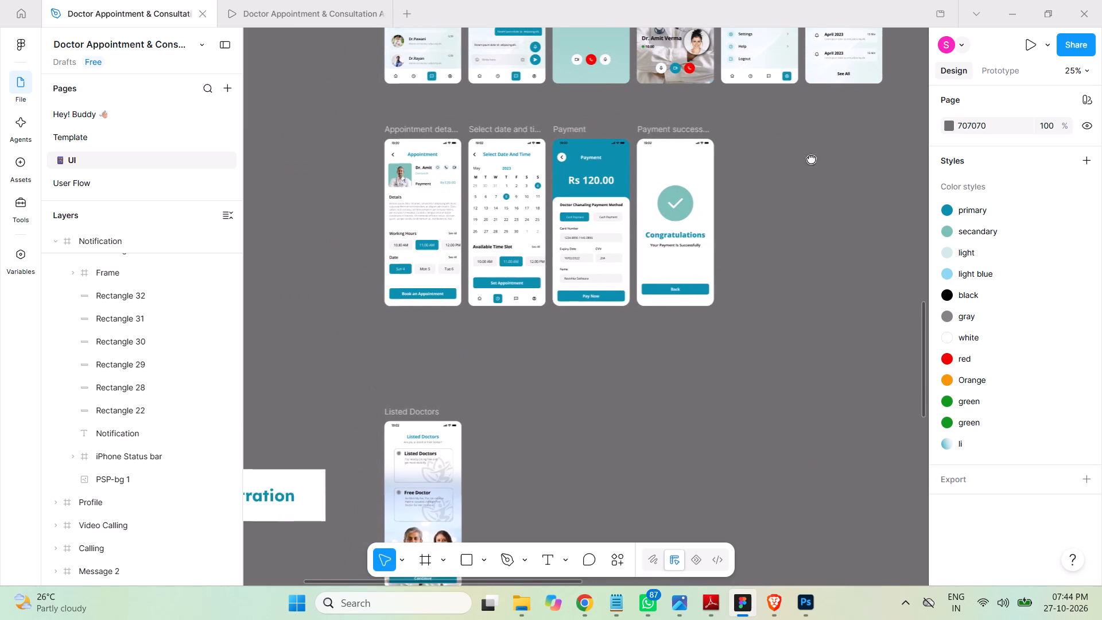
left_click_drag(811, 158, 813, 210)
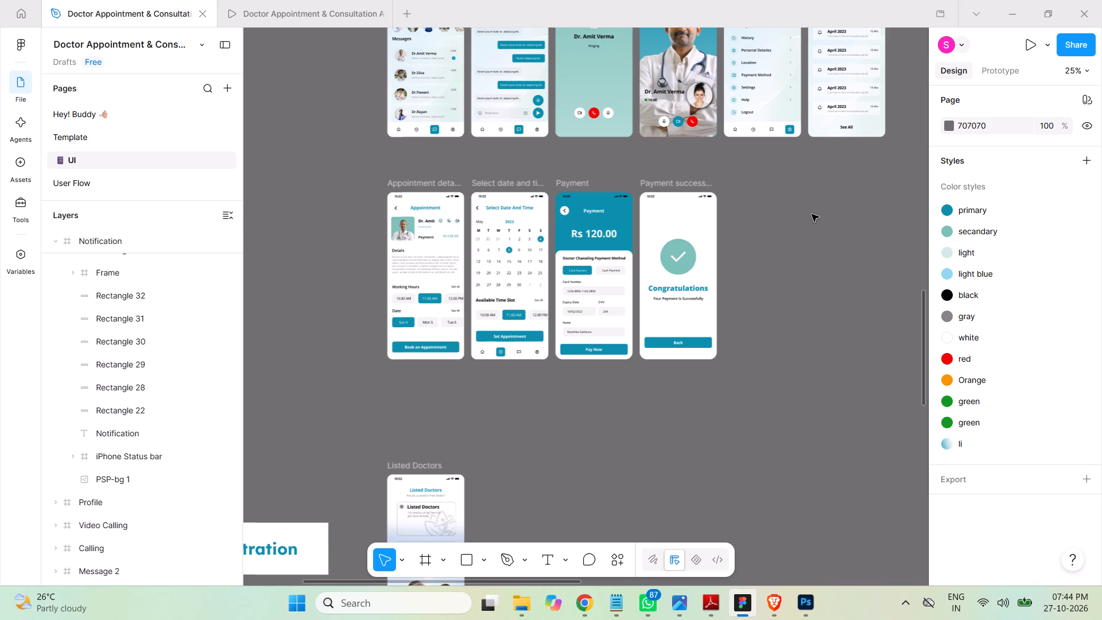
key("ctrl+s")
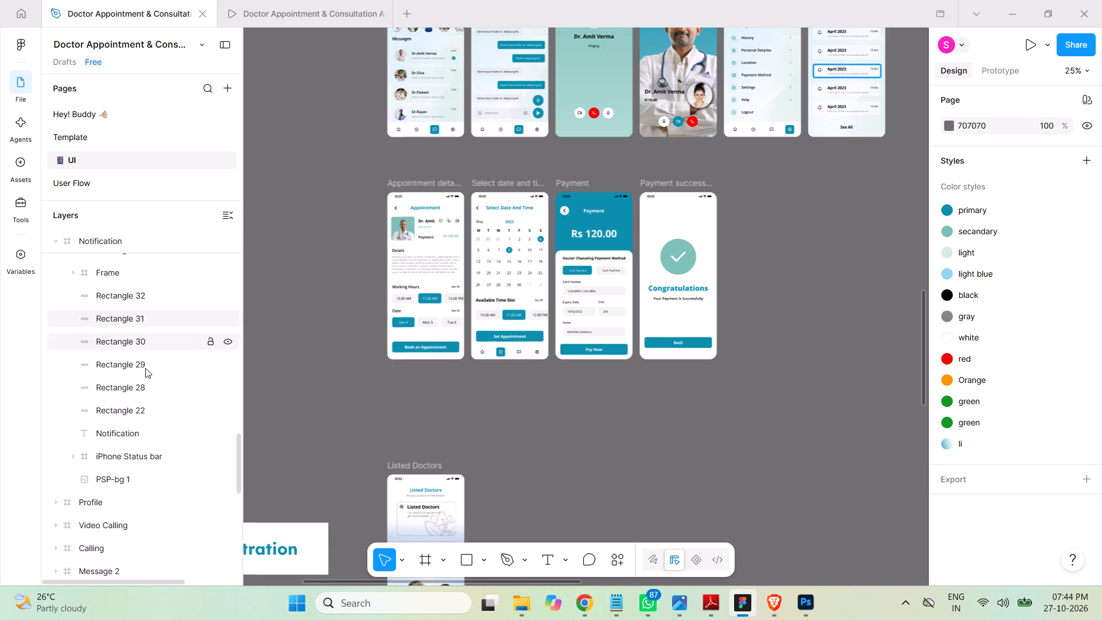
scroll(117, 417, "up", 1)
scroll(117, 417, "down", 1)
scroll(115, 414, "up", 3)
scroll(115, 414, "down", 1)
scroll(114, 410, "up", 2)
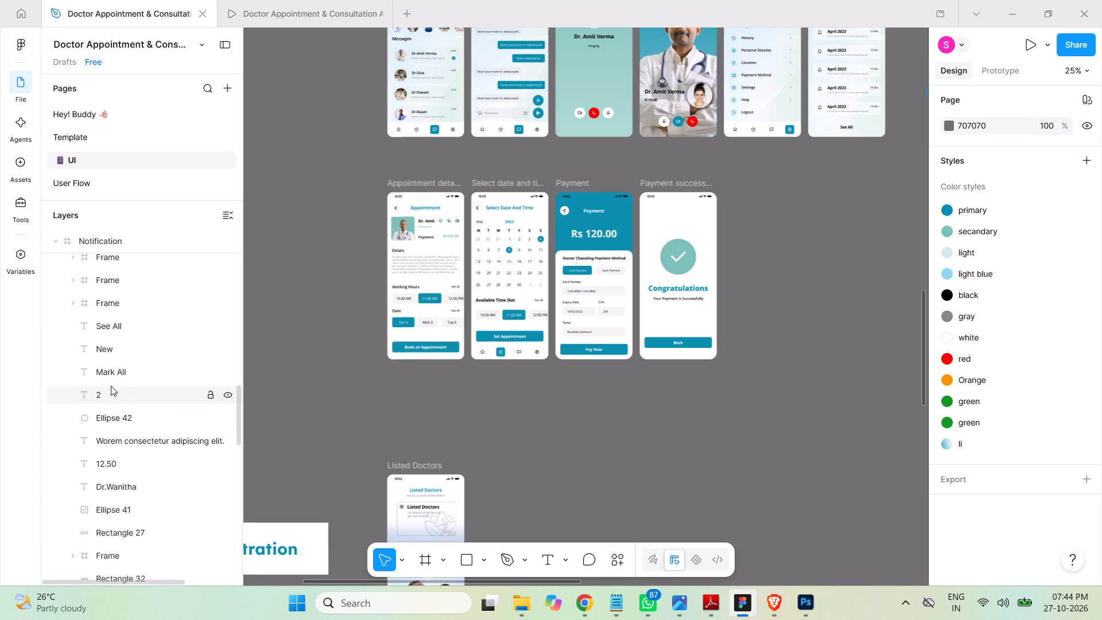
scroll(112, 375, "up", 7)
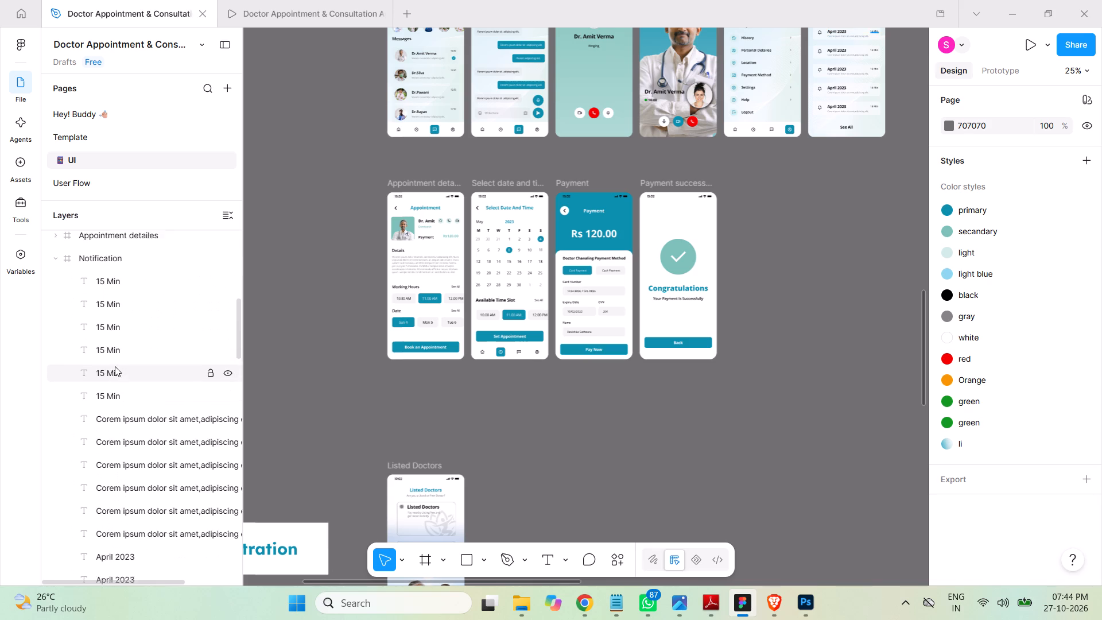
scroll(115, 366, "up", 1)
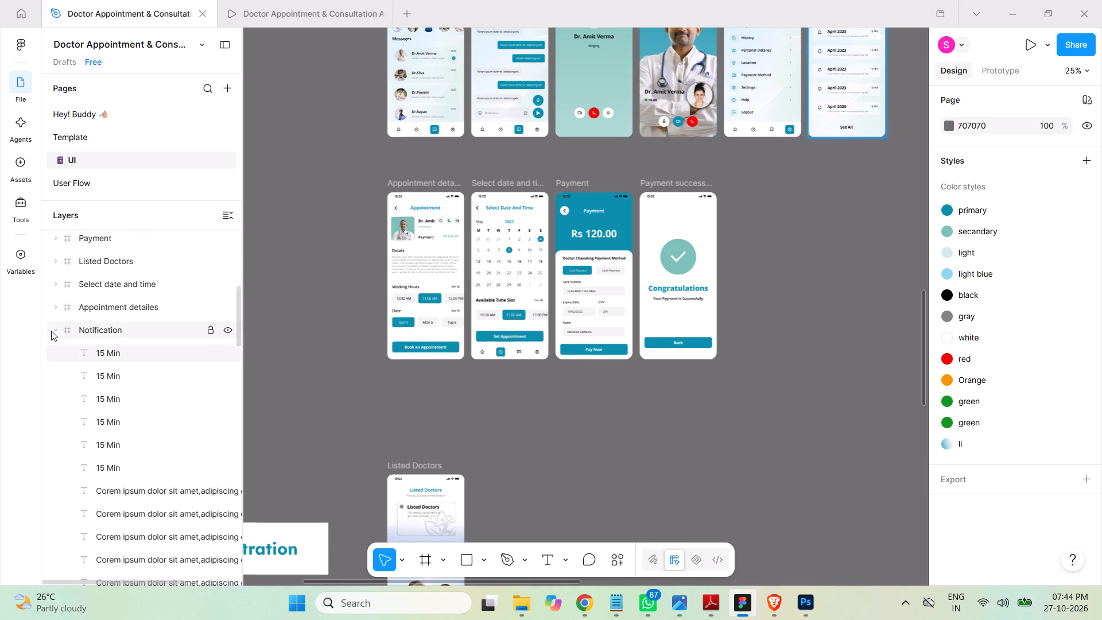
left_click(51, 331)
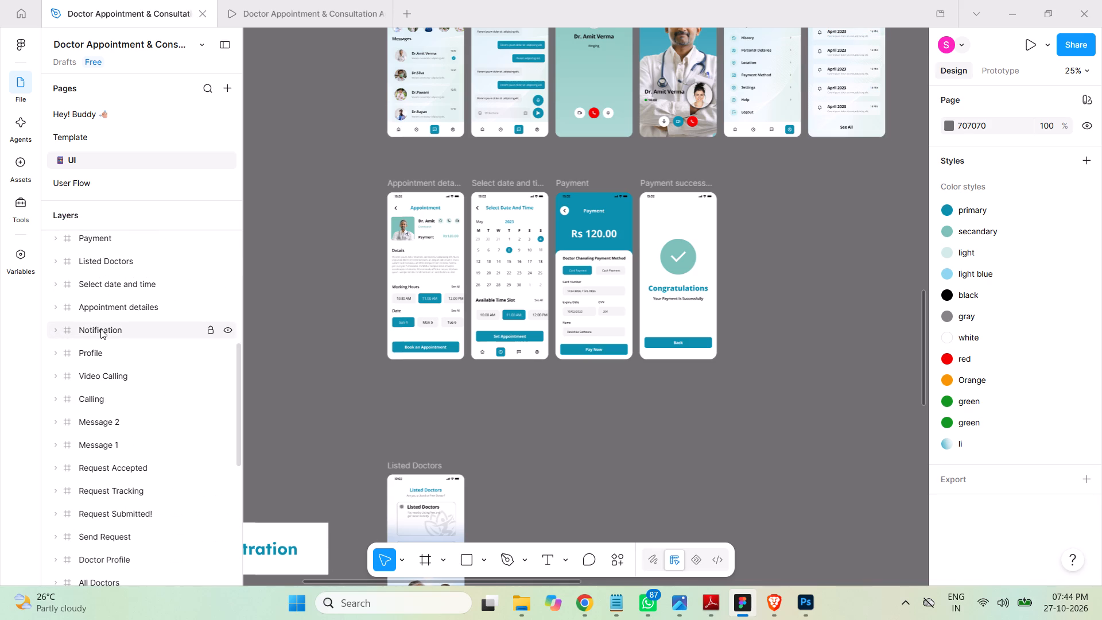
Paste the PSP-bg background into the Appointment detailes frame and place it at the bottom of its layers, beneath the iPhone Status bar.
left_click(102, 307)
left_click(71, 305)
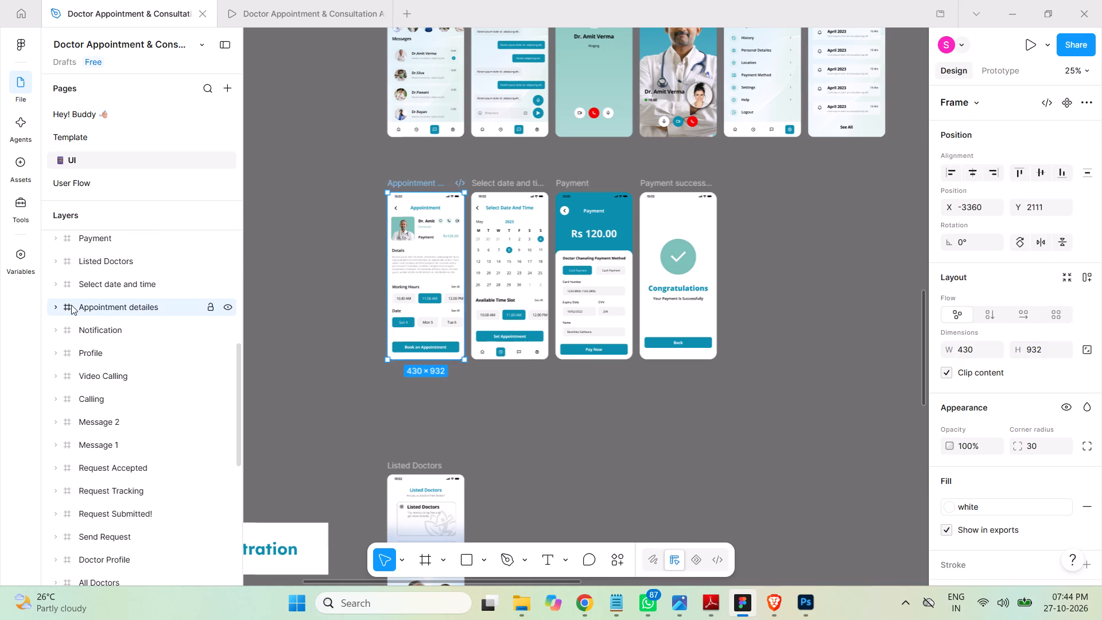
key("ctrl+v")
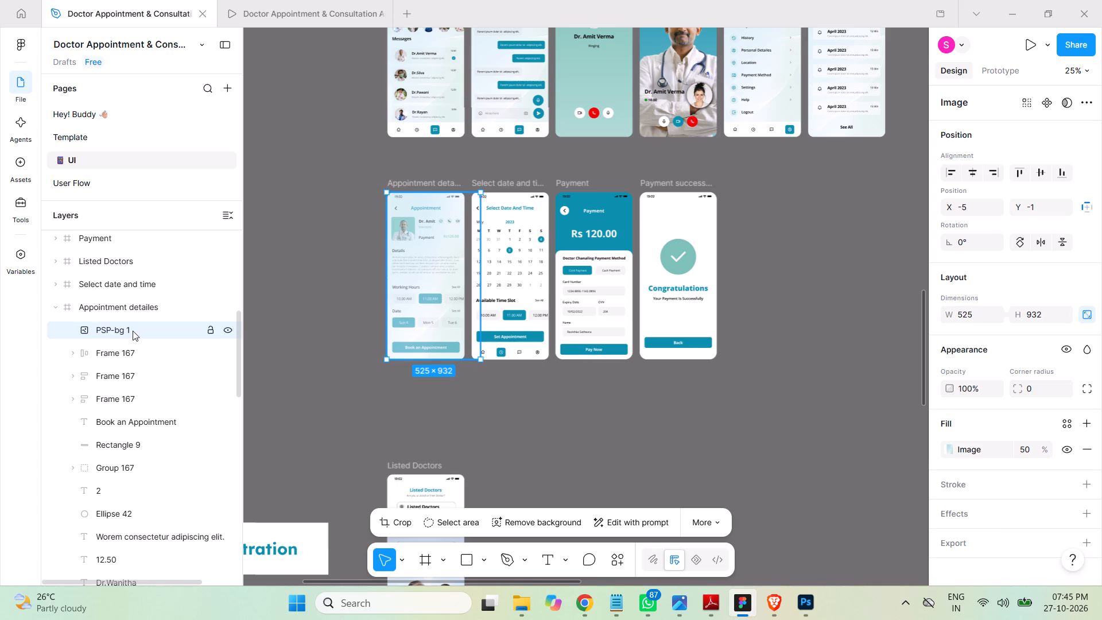
left_click_drag(133, 331, 126, 501)
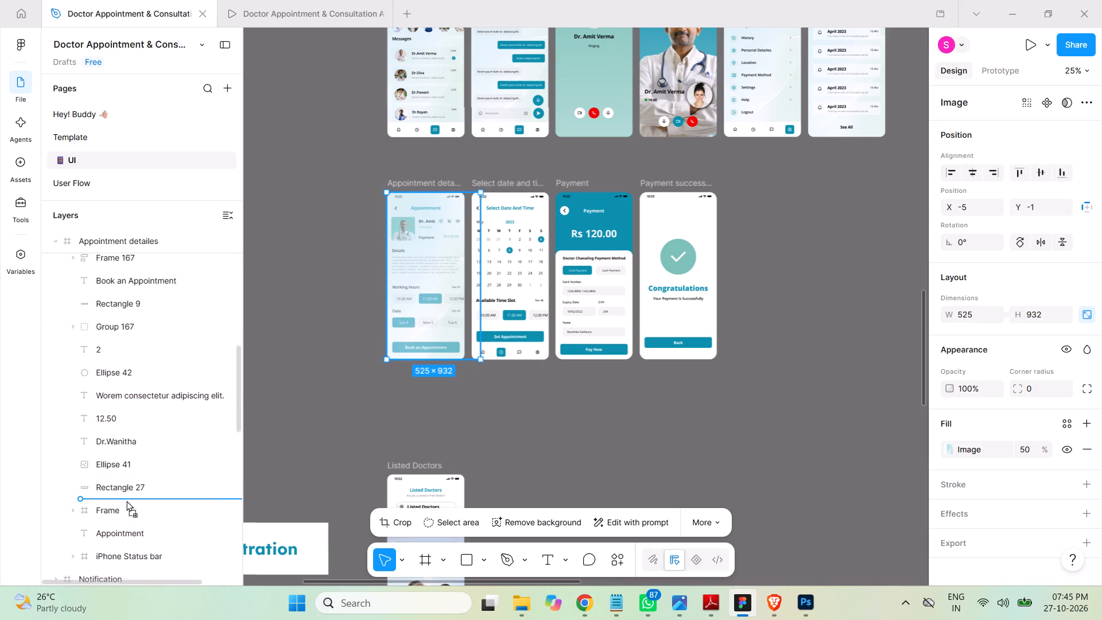
left_click_drag(126, 501, 127, 434)
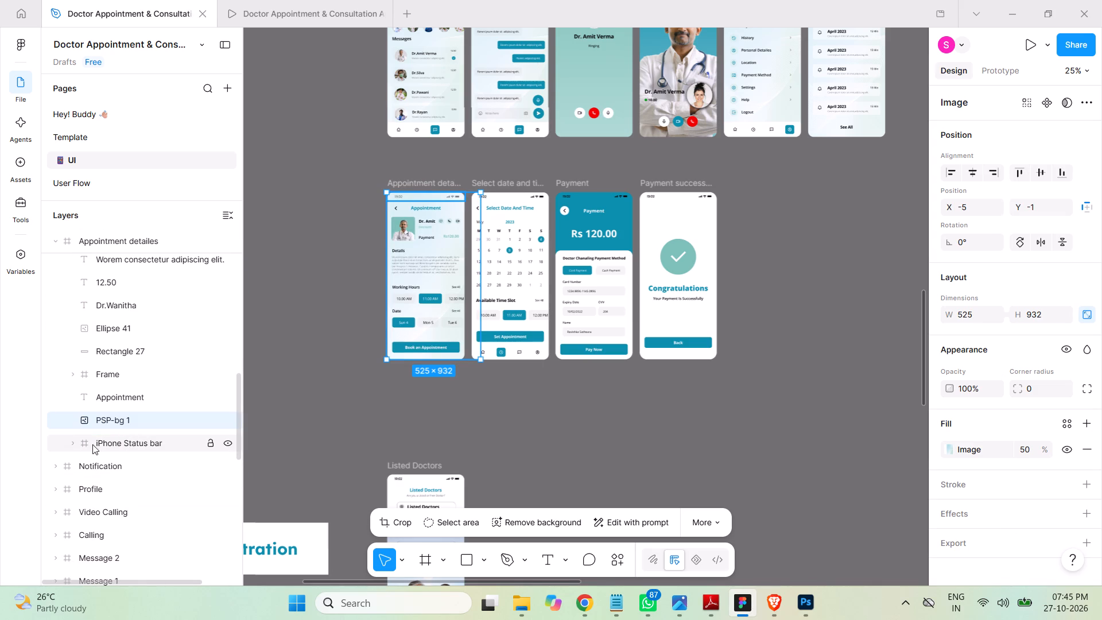
left_click(86, 442)
left_click_drag(84, 443, 86, 407)
Collapse the Appointment detailes frame's layers.
scroll(150, 358, "up", 2)
scroll(150, 358, "down", 4)
scroll(150, 358, "up", 2)
scroll(150, 362, "down", 1)
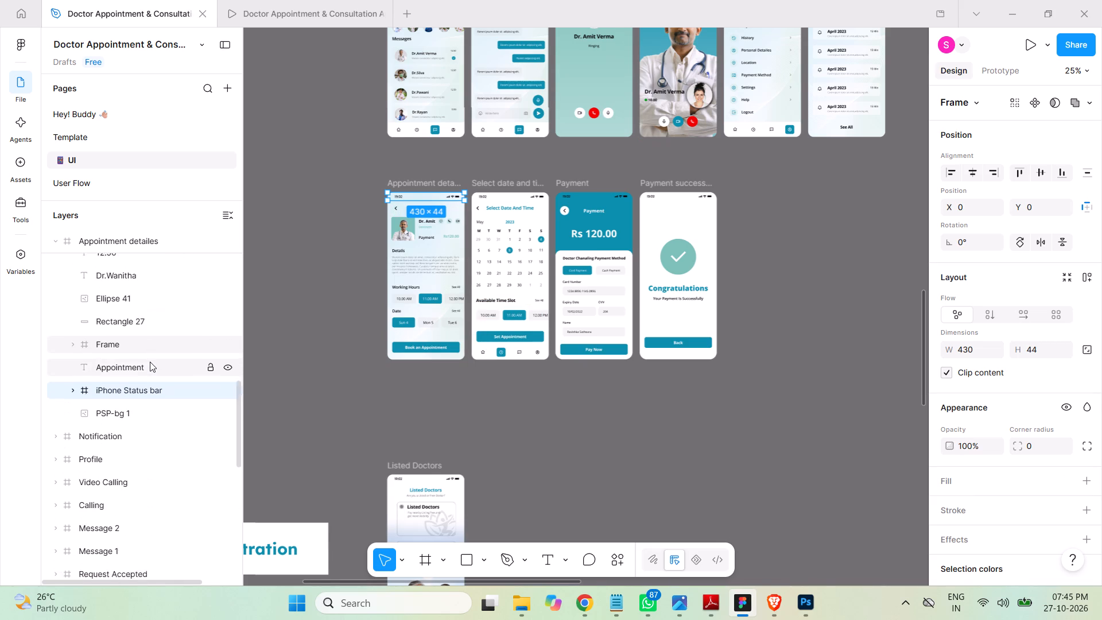
scroll(149, 364, "up", 2)
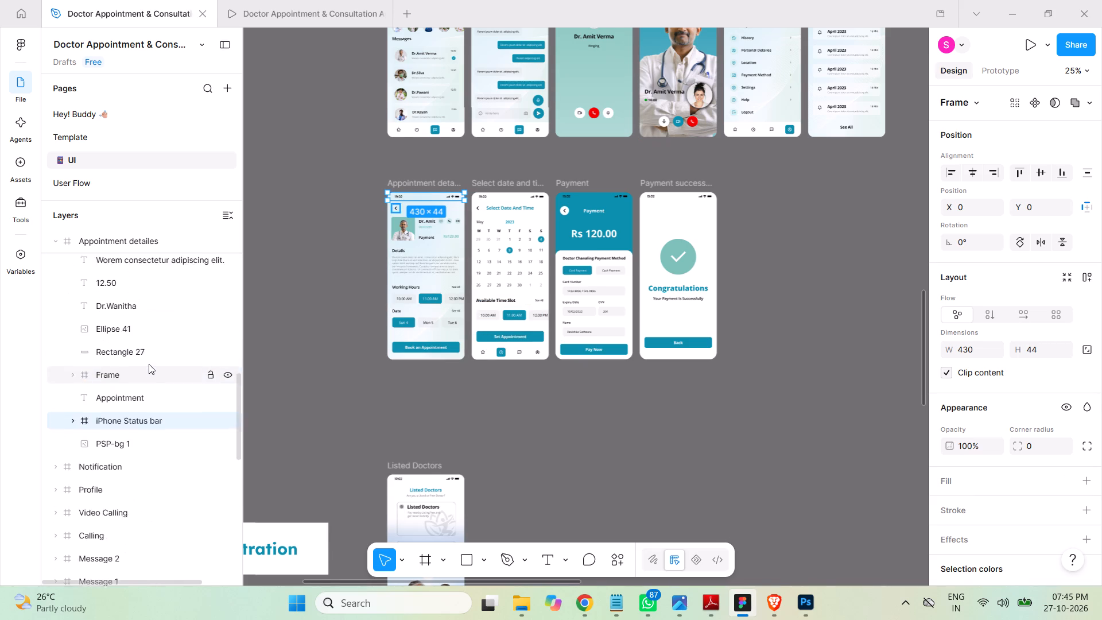
scroll(149, 364, "up", 2)
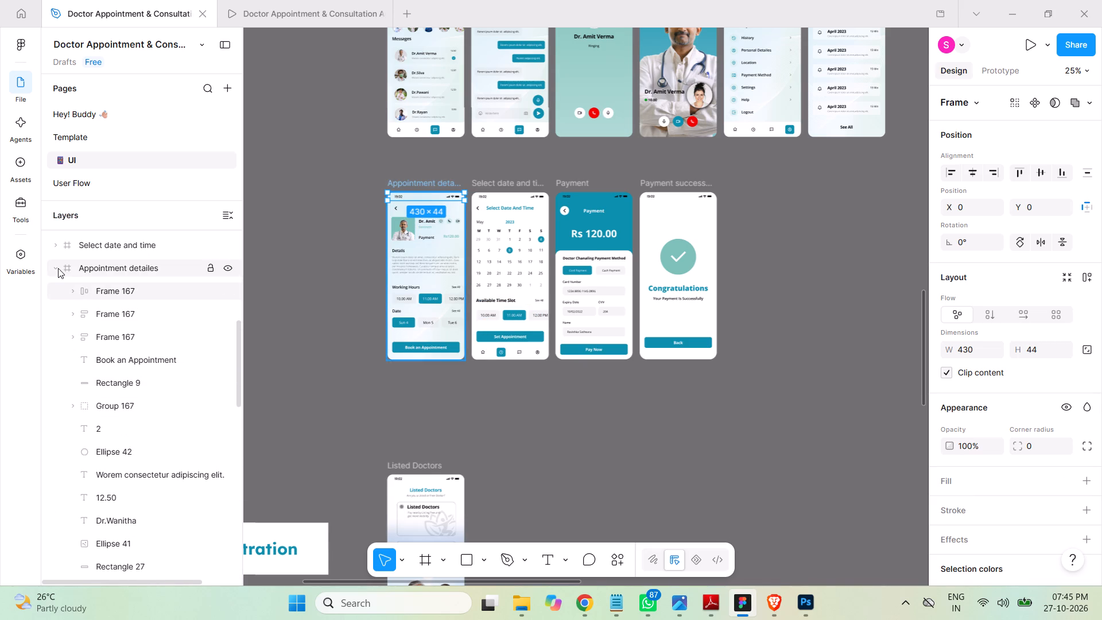
left_click(58, 268)
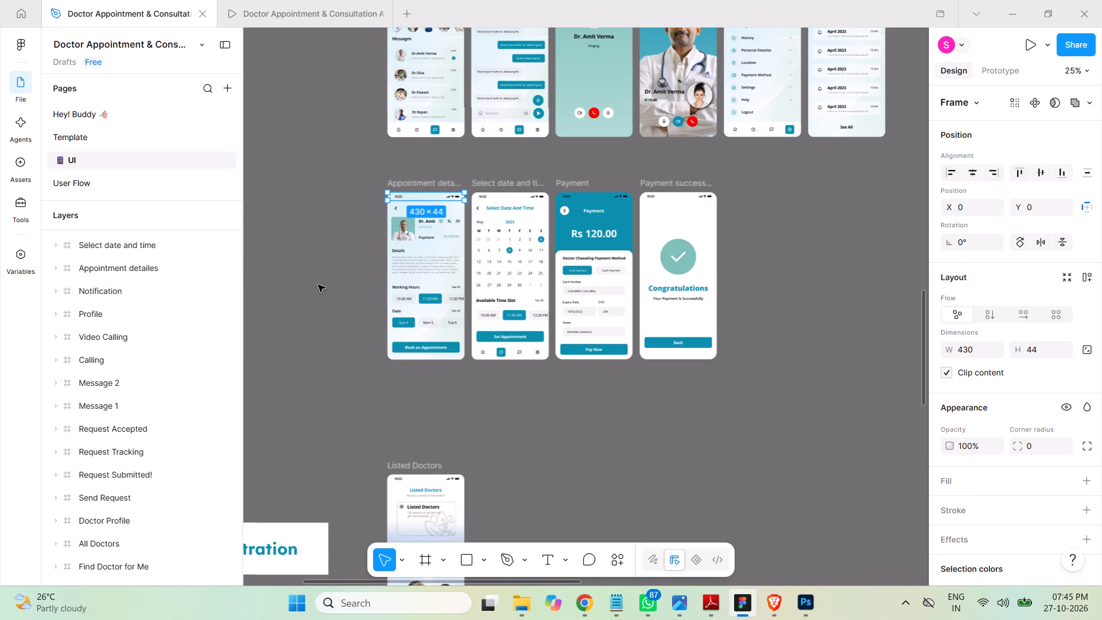
Paste the PSP-bg background into the Select date and time frame, place it beneath the iPhone Status bar, and collapse the frame's layers.
left_click(92, 267)
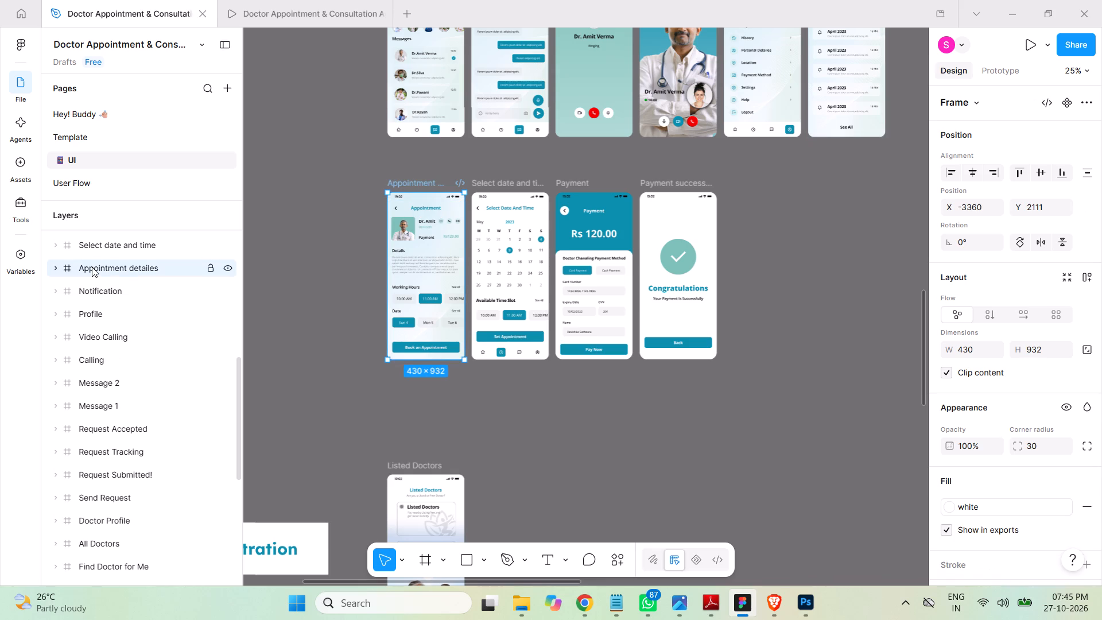
left_click(103, 247)
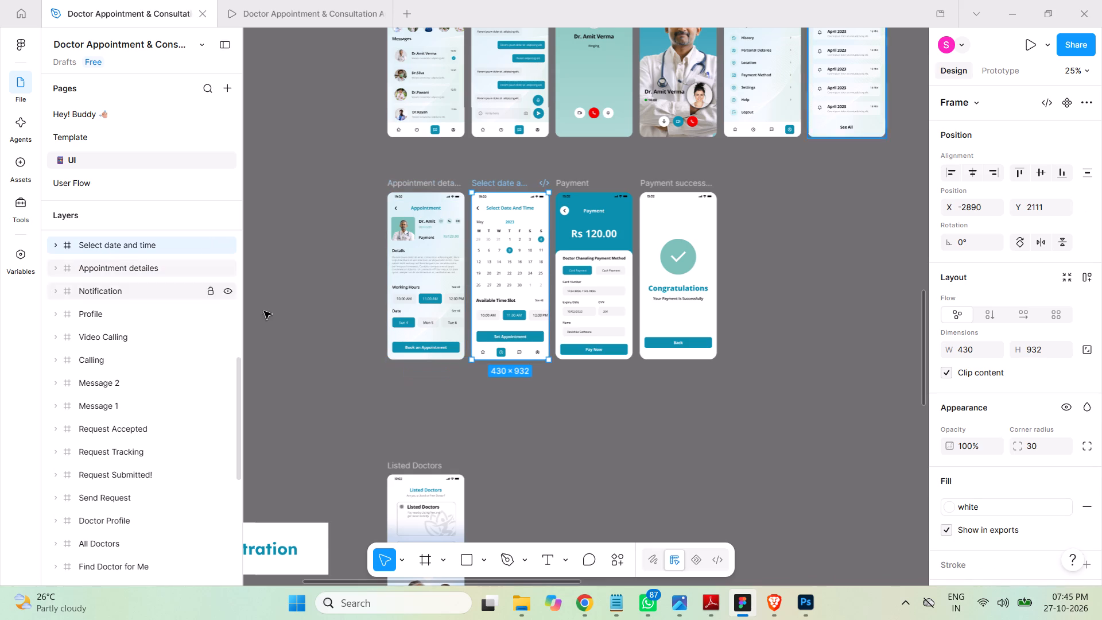
scroll(214, 371, "up", 2)
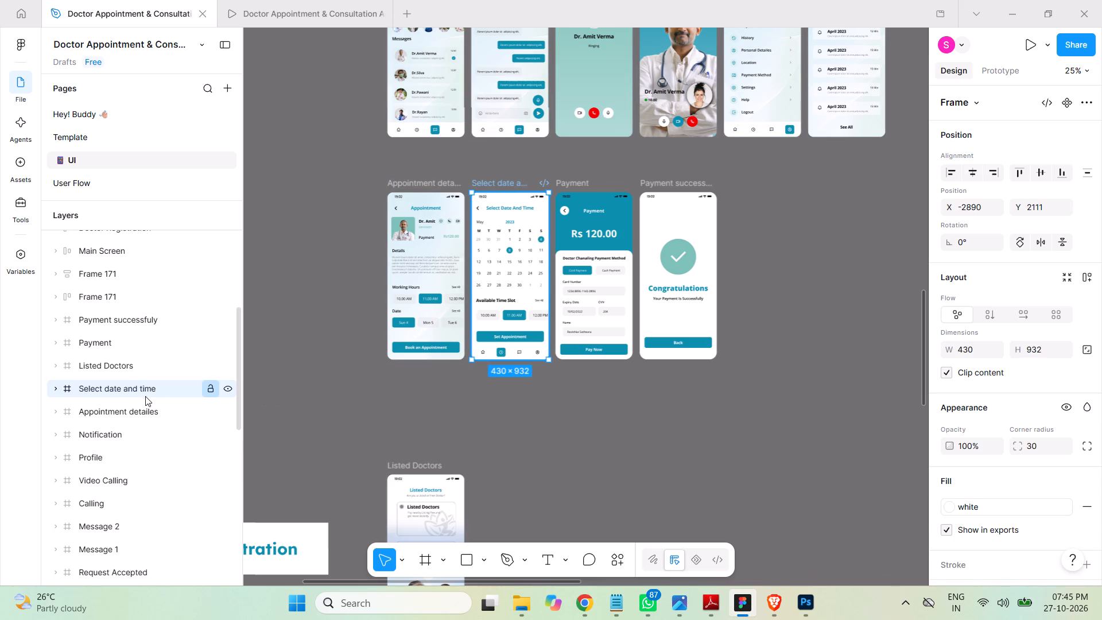
key("ctrl+v")
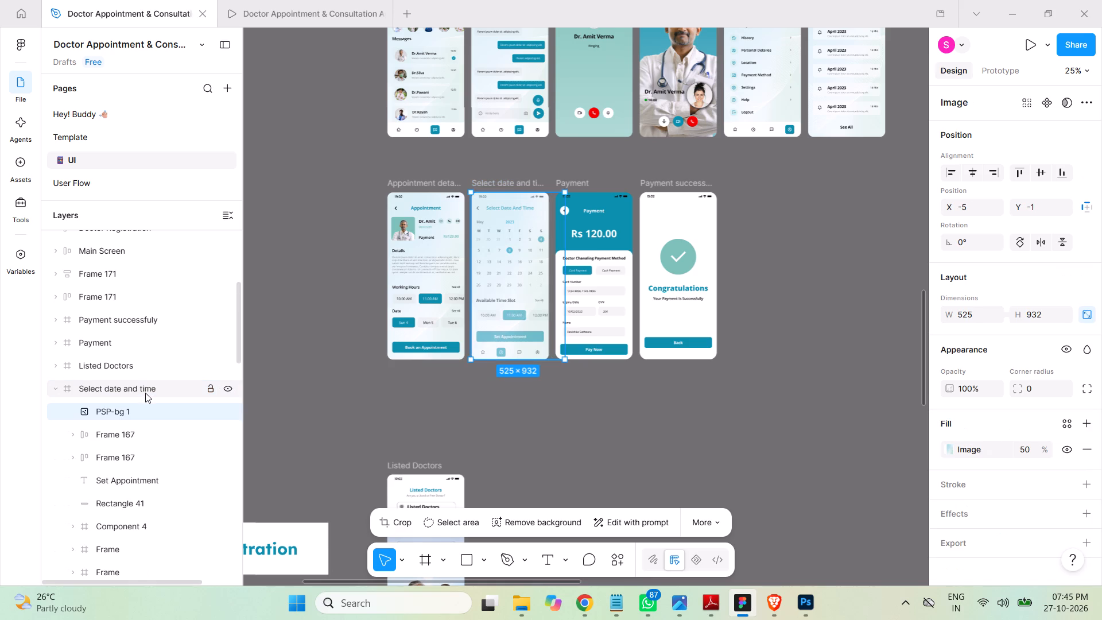
left_click_drag(134, 412, 137, 461)
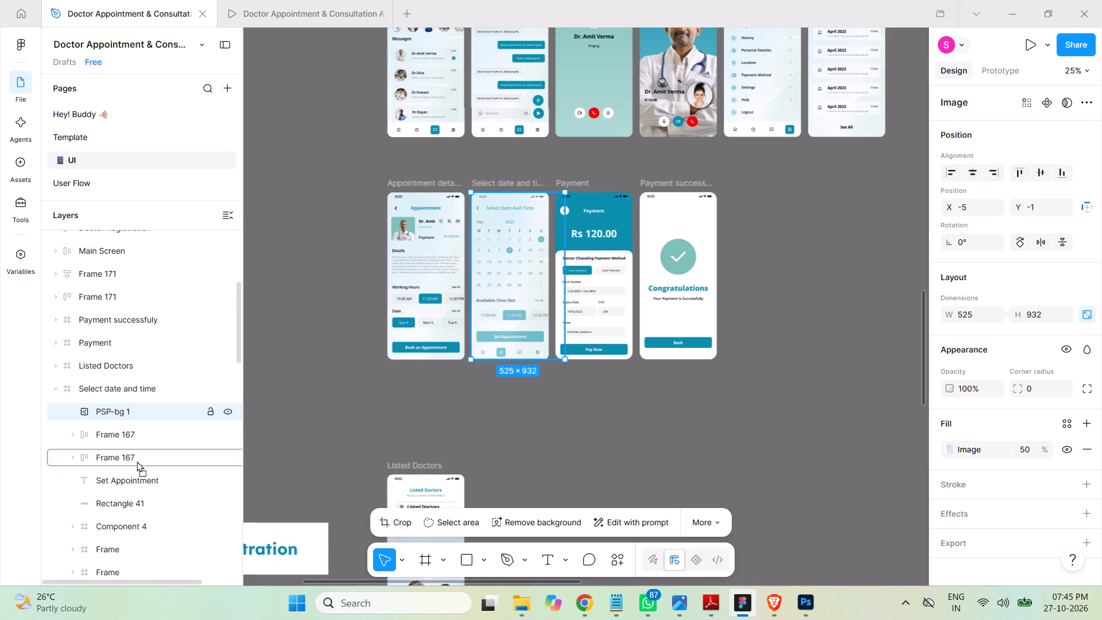
left_click_drag(137, 461, 127, 482)
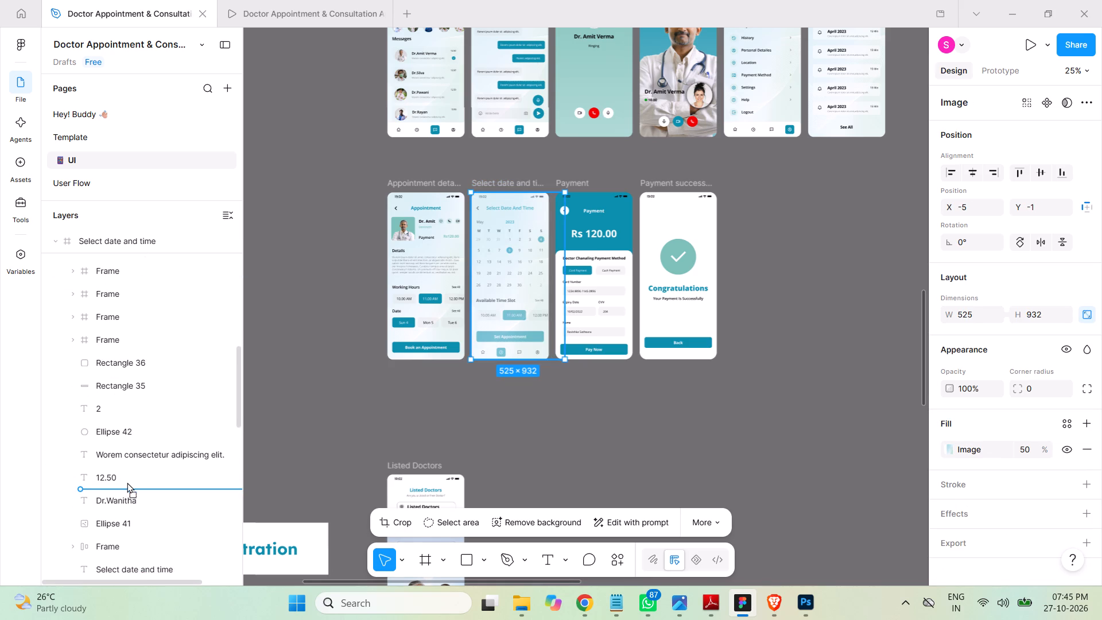
left_click_drag(127, 482, 130, 397)
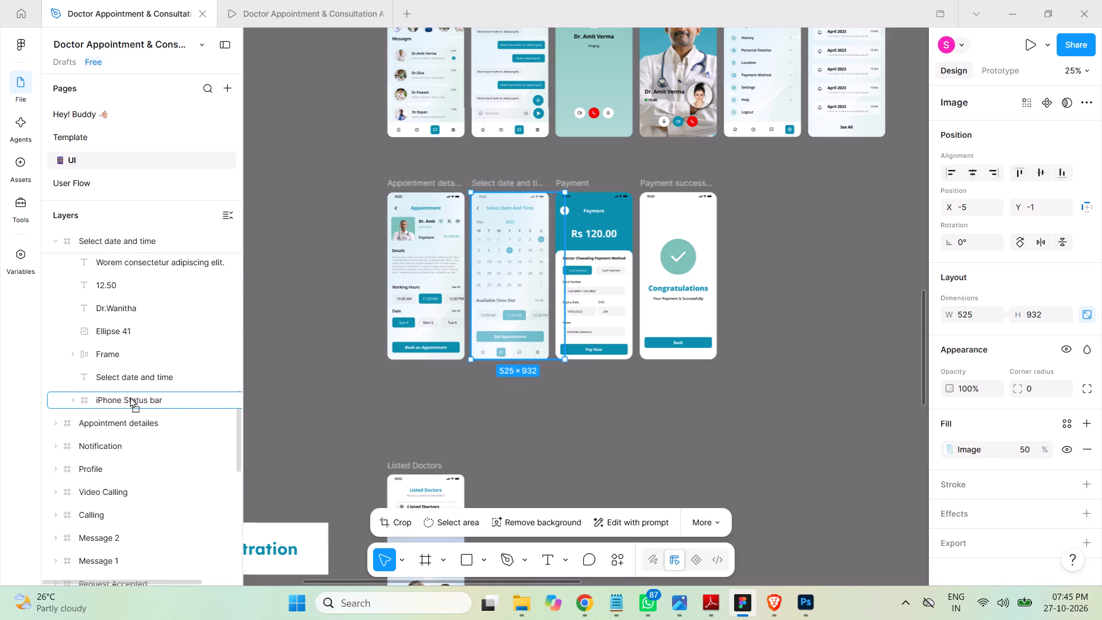
left_click_drag(130, 397, 130, 391)
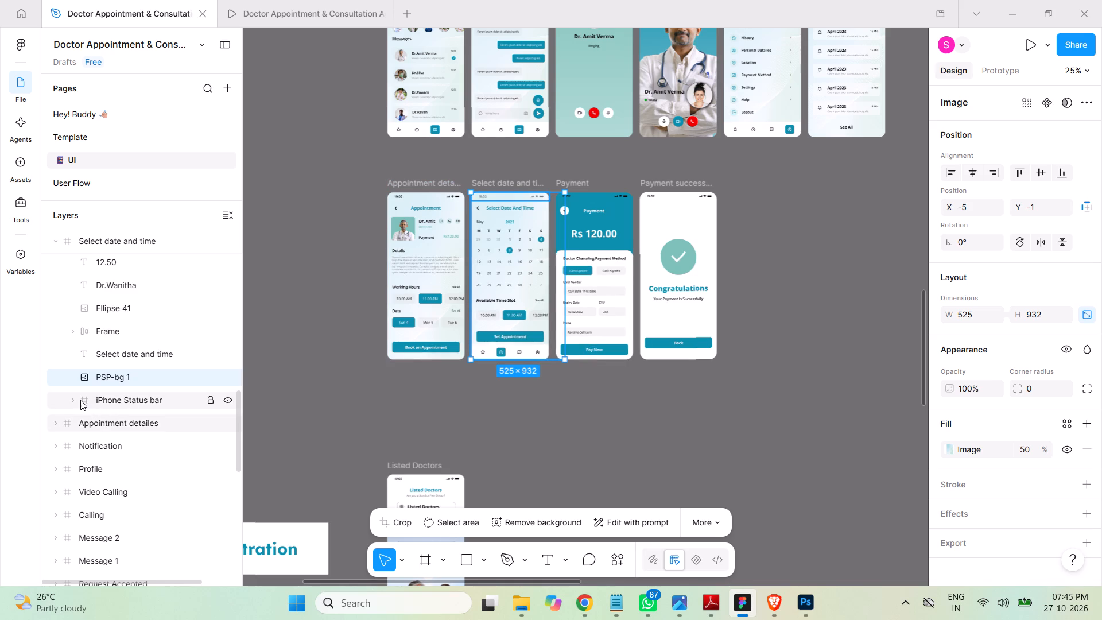
left_click(80, 400)
left_click_drag(85, 398, 93, 369)
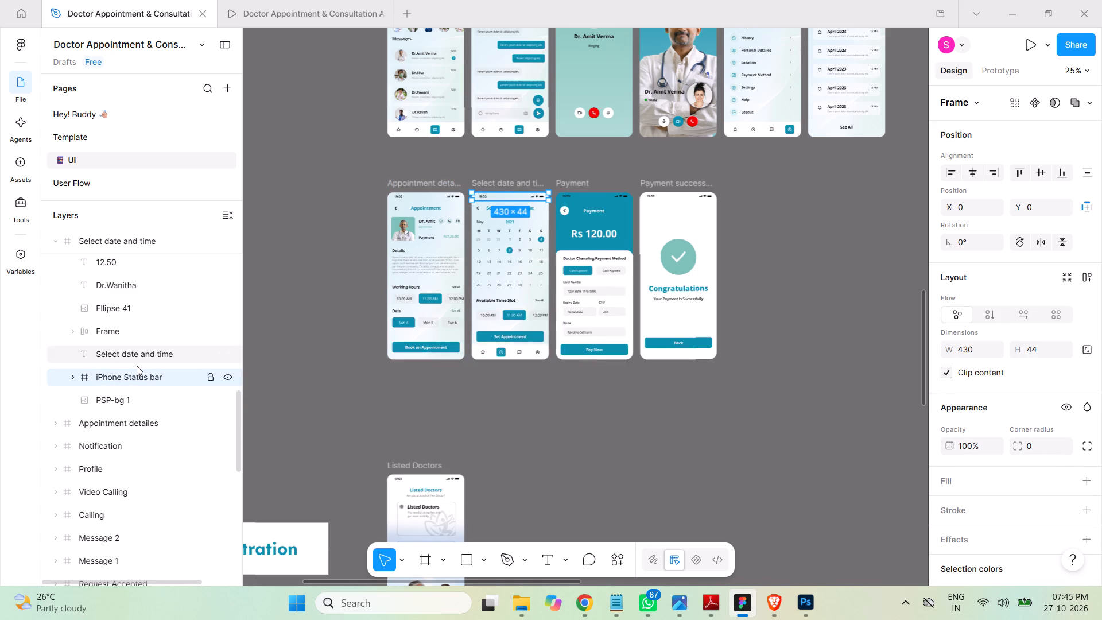
scroll(137, 366, "up", 5)
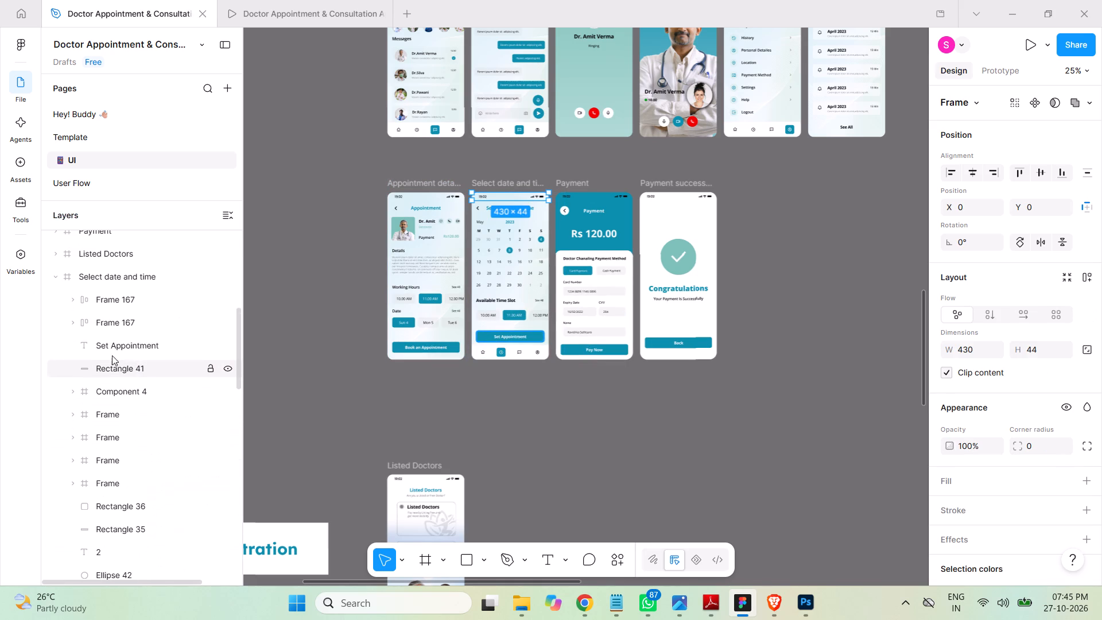
left_click(56, 279)
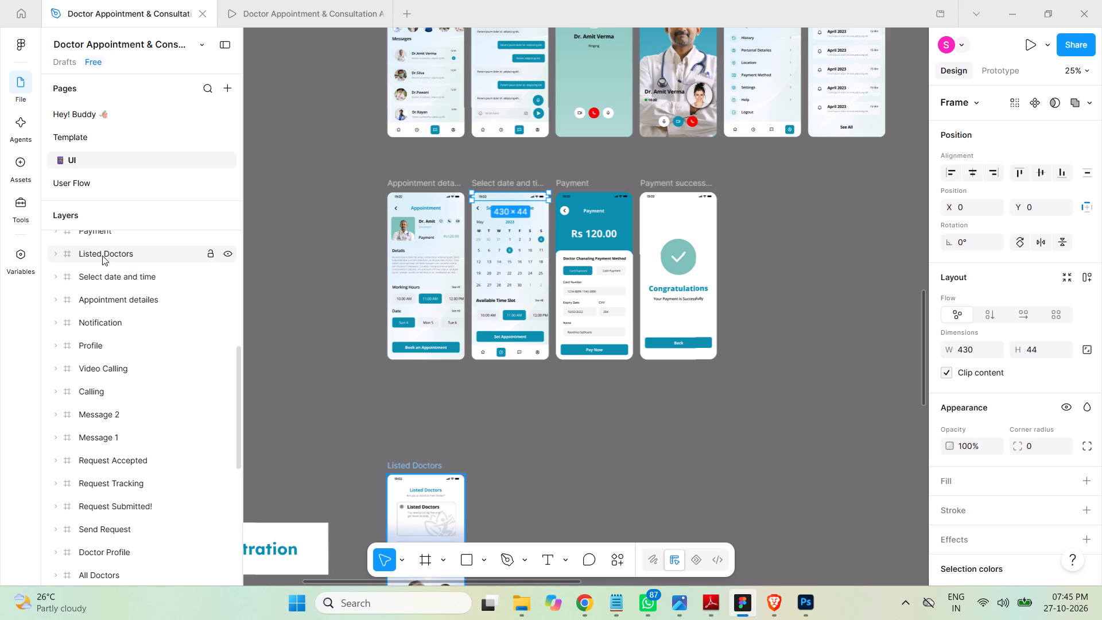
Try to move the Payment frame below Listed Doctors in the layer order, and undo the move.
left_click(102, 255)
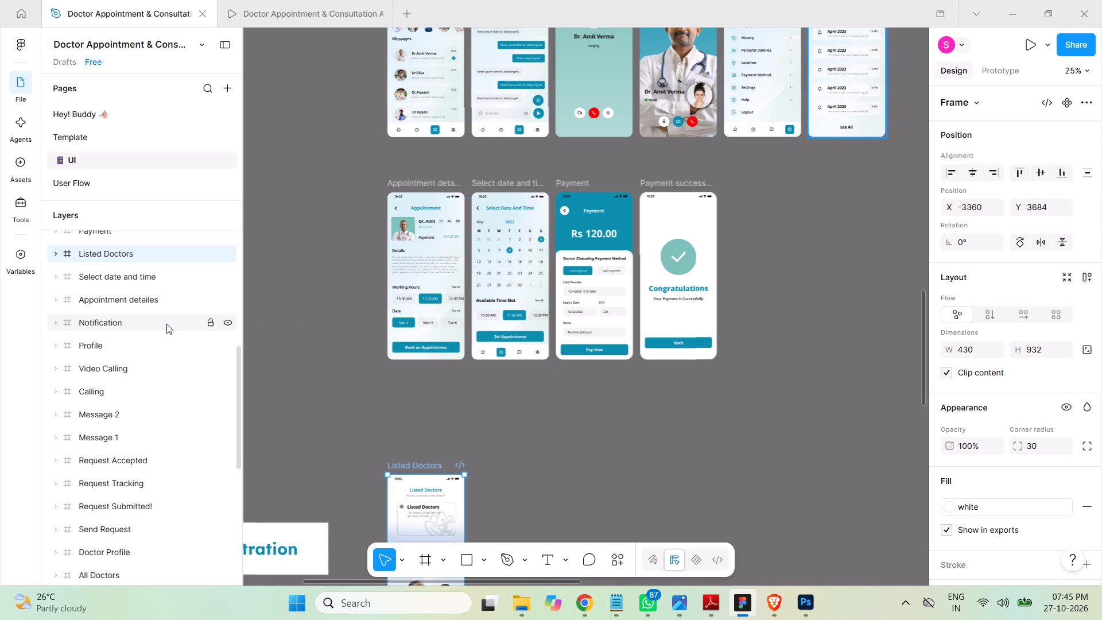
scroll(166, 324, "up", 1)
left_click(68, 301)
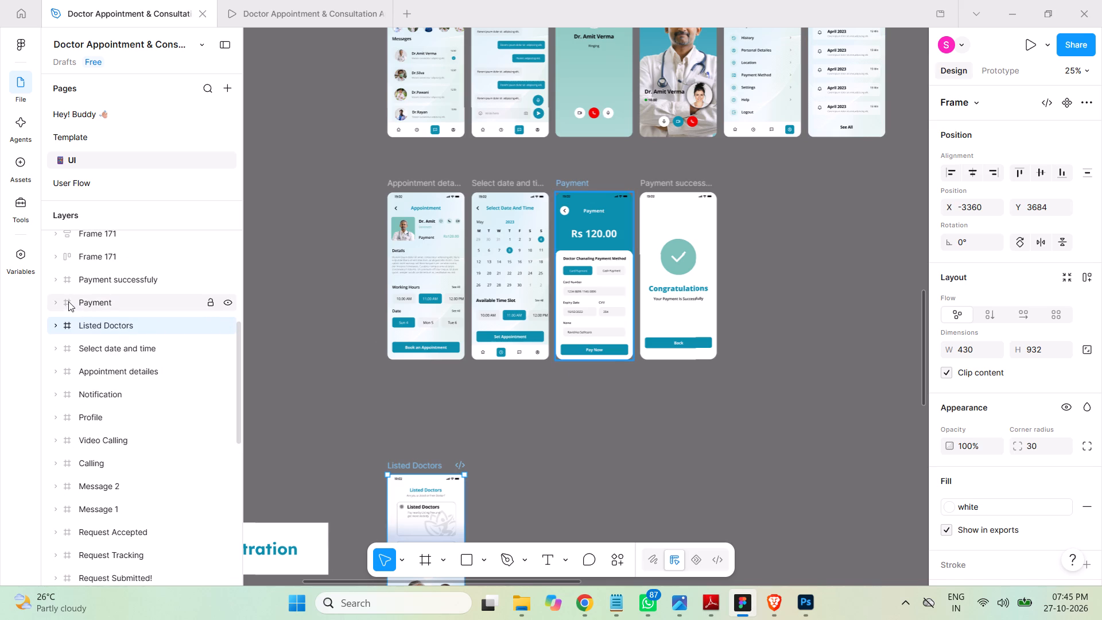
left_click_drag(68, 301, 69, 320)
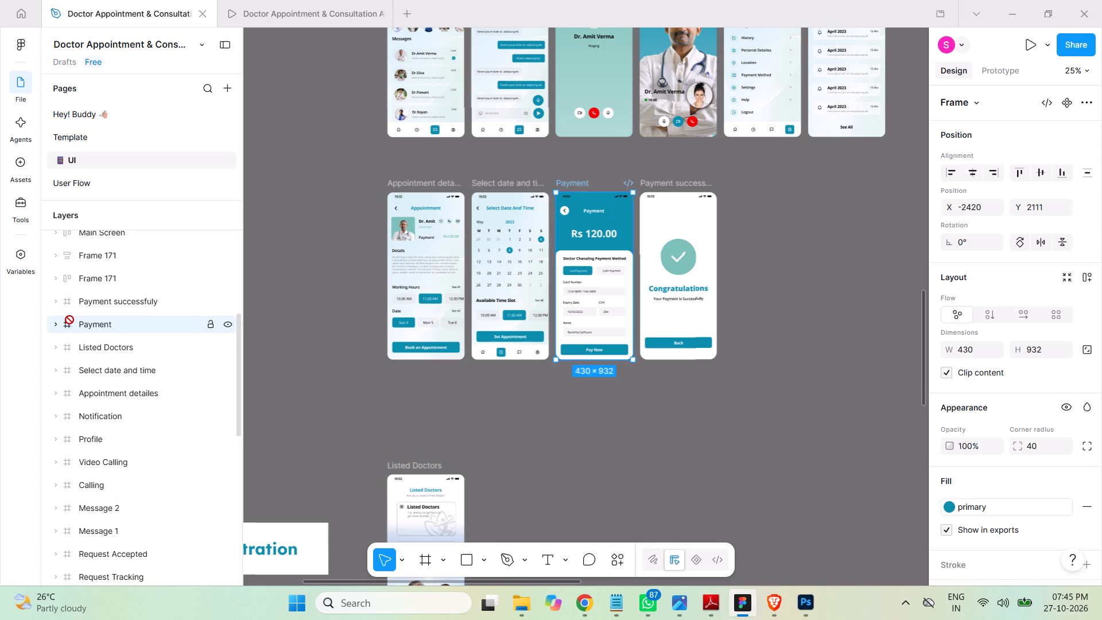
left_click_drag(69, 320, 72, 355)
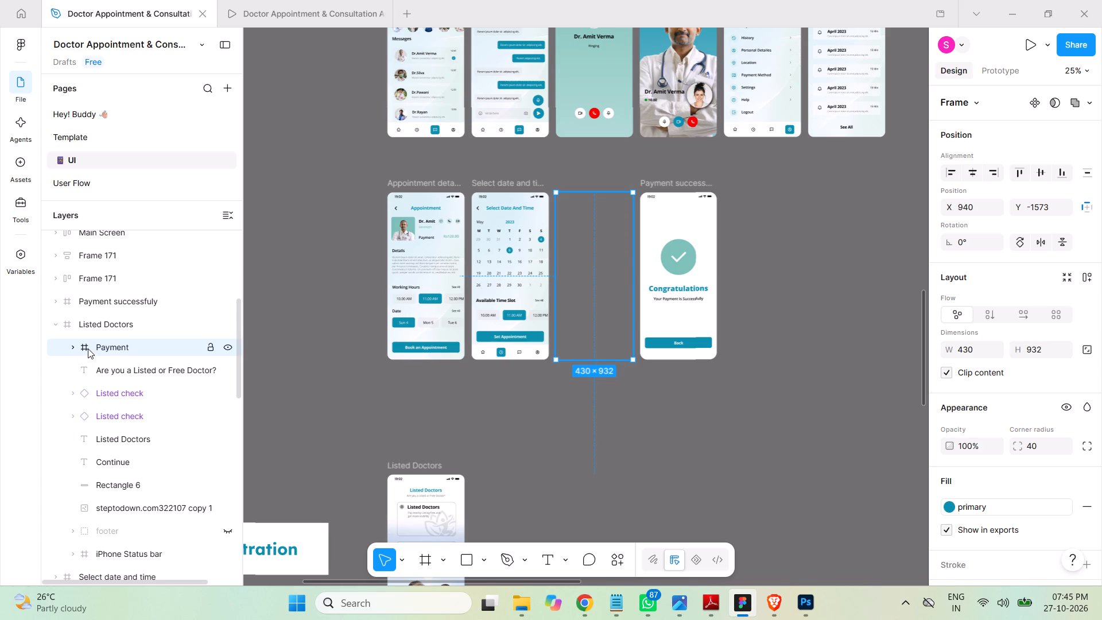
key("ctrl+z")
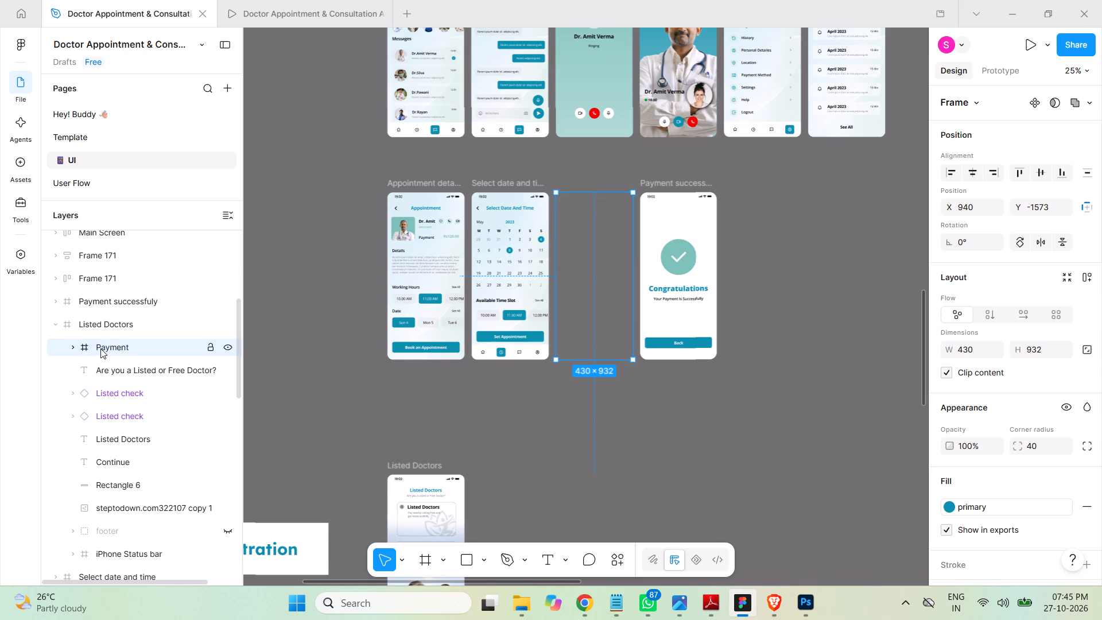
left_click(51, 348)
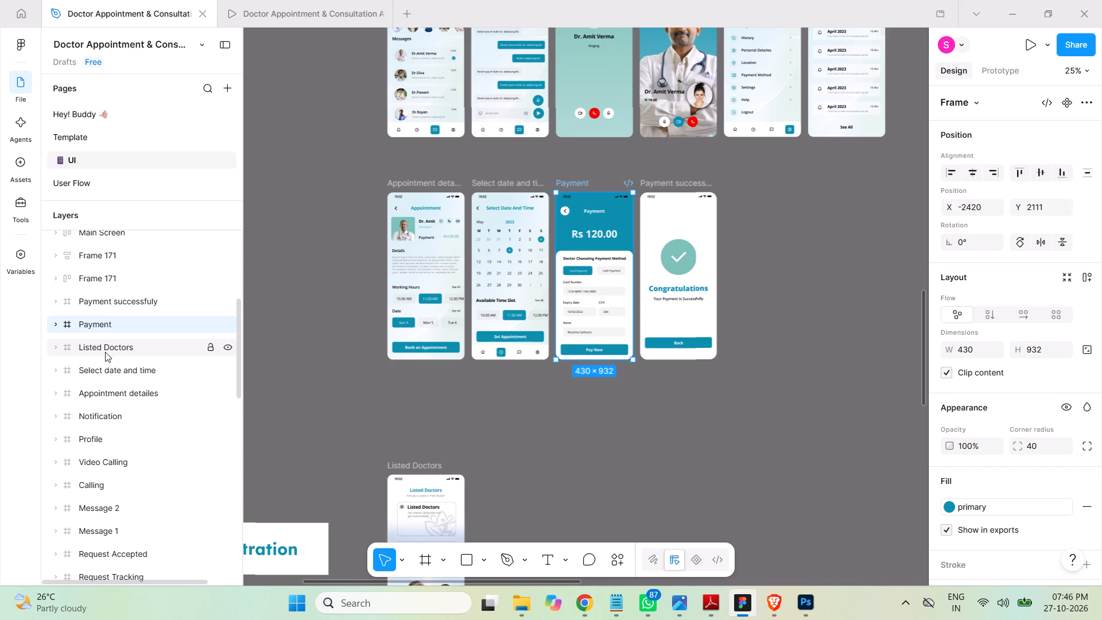
Move the Payment frame between Listed Doctors and Select date and time in the layer order.
left_click_drag(66, 323, 72, 355)
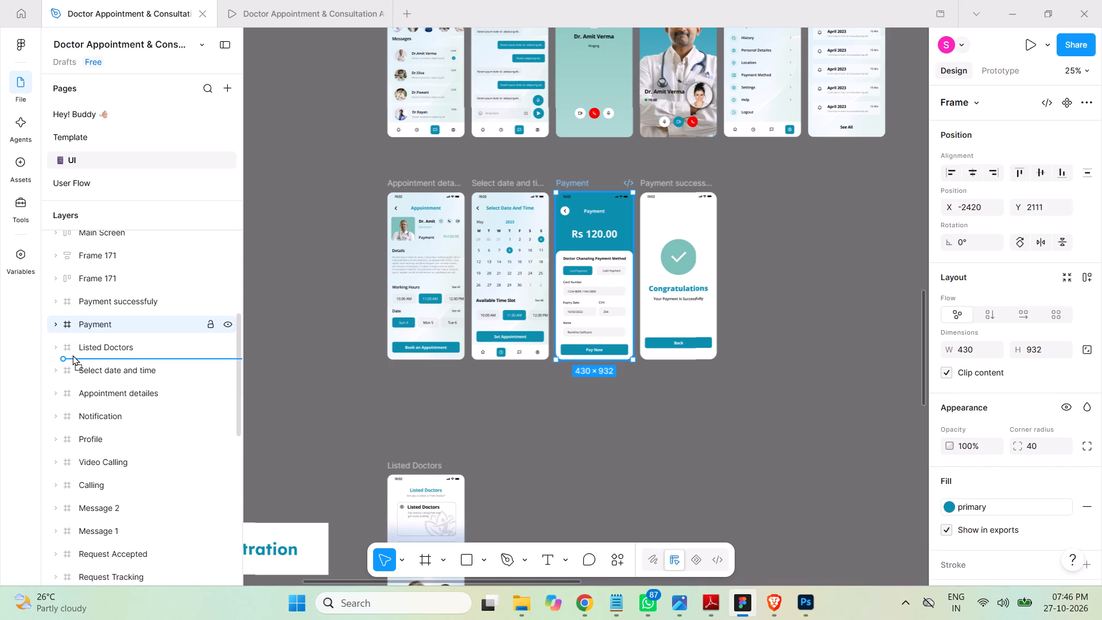
left_click_drag(72, 355, 72, 358)
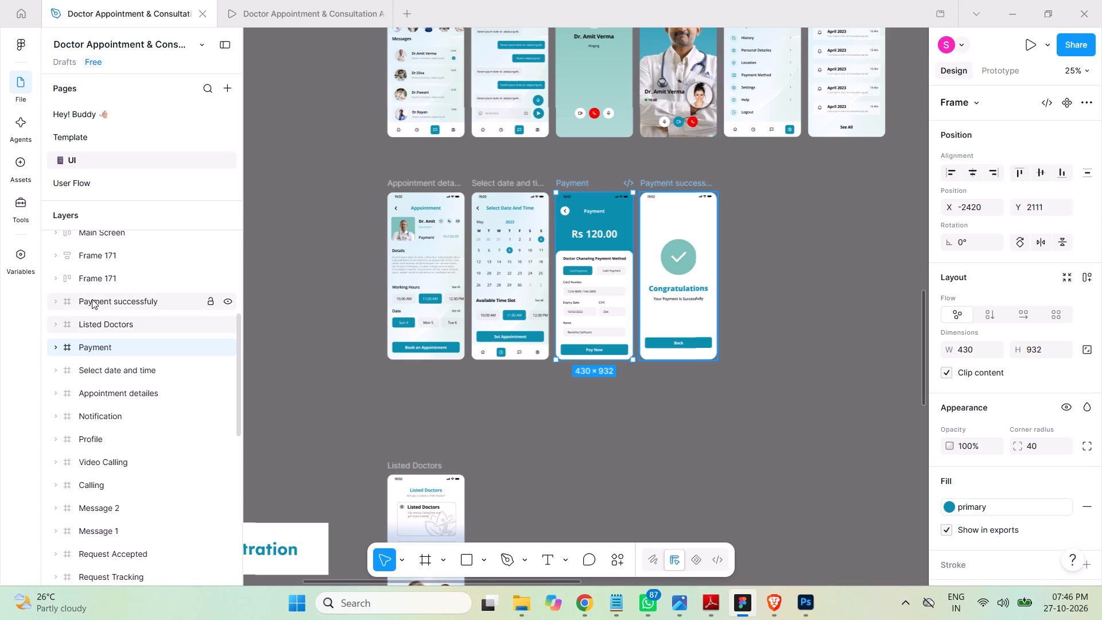
Move the Payment successfuly frame between Listed Doctors and Payment in the layer order.
left_click(65, 301)
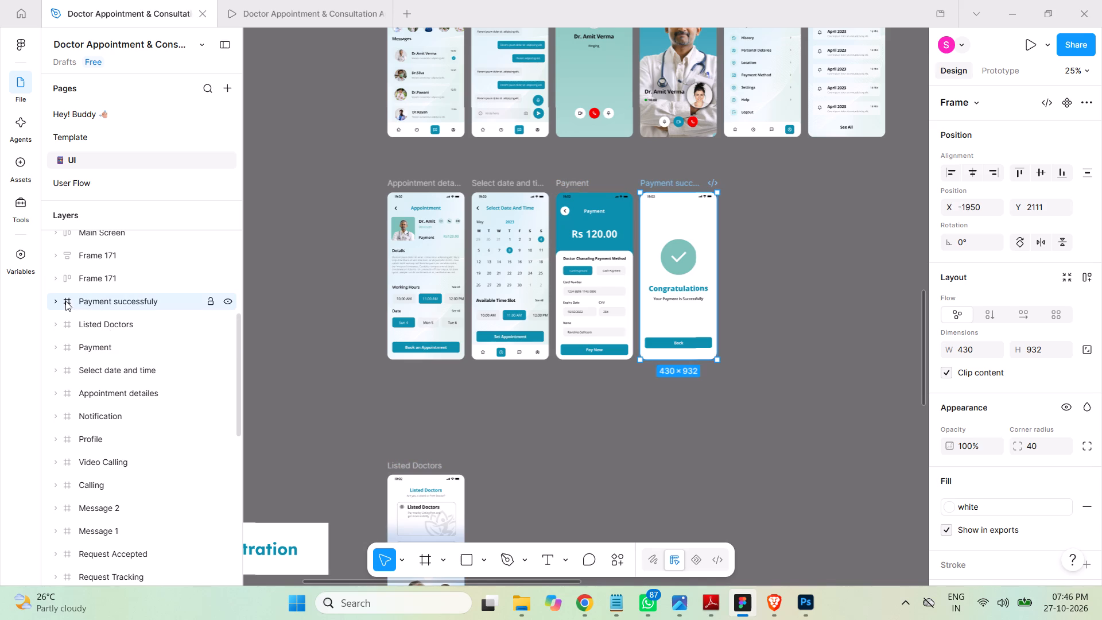
left_click_drag(68, 300, 68, 317)
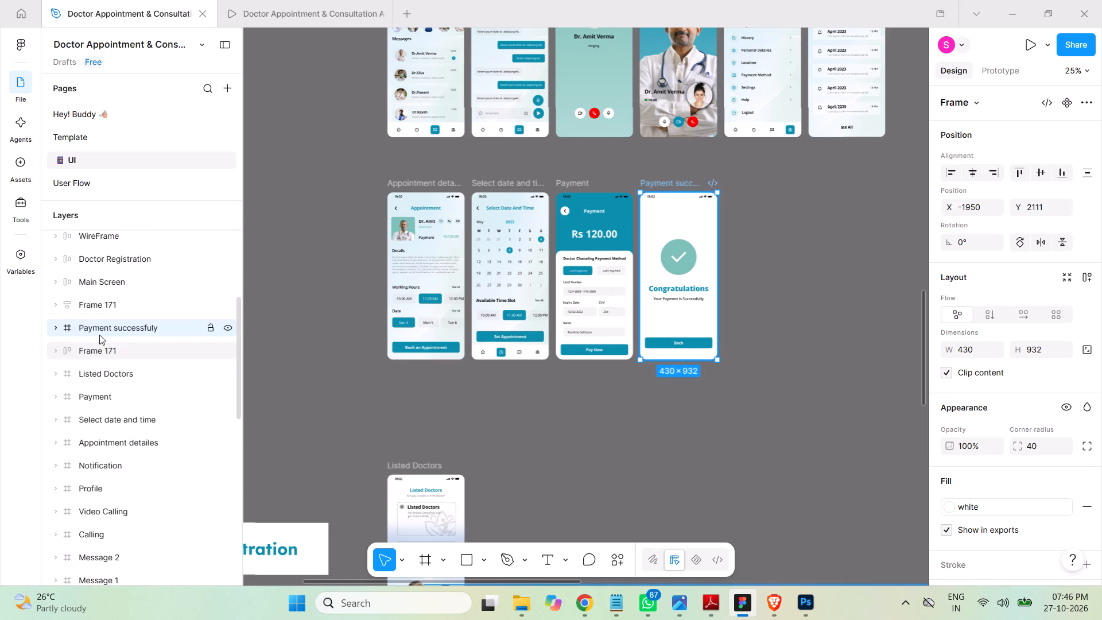
key("ctrl+z")
left_click_drag(65, 351, 68, 362)
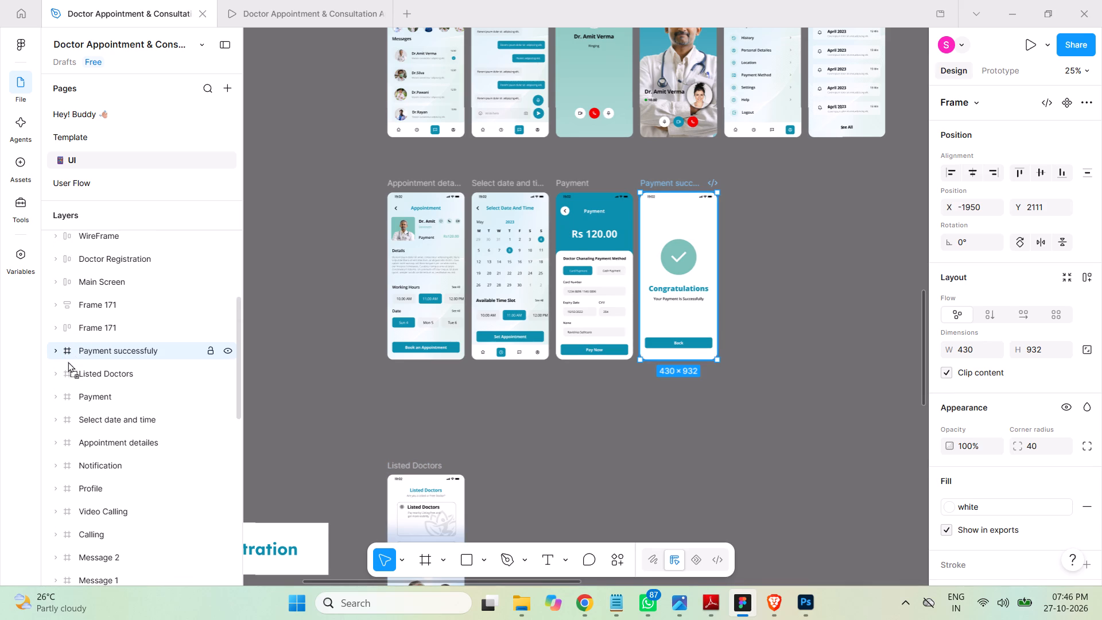
left_click_drag(68, 362, 68, 383)
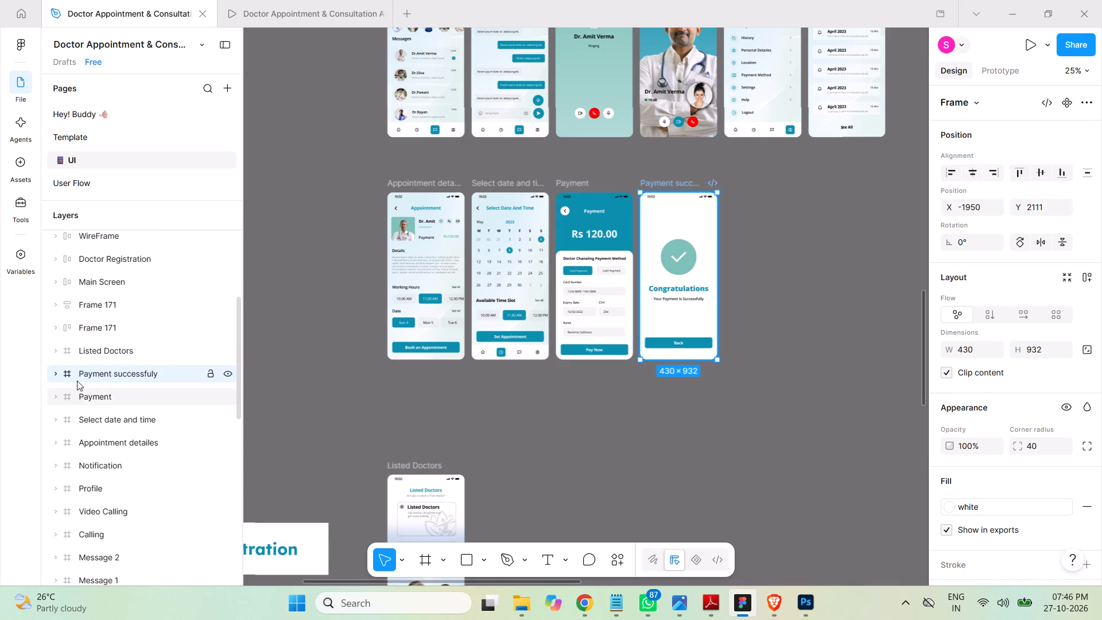
Paste the PSP-bg background into the Payment successfuly frame, place it beneath the iPhone Status bar, and collapse the frame's layers.
key("ctrl+v")
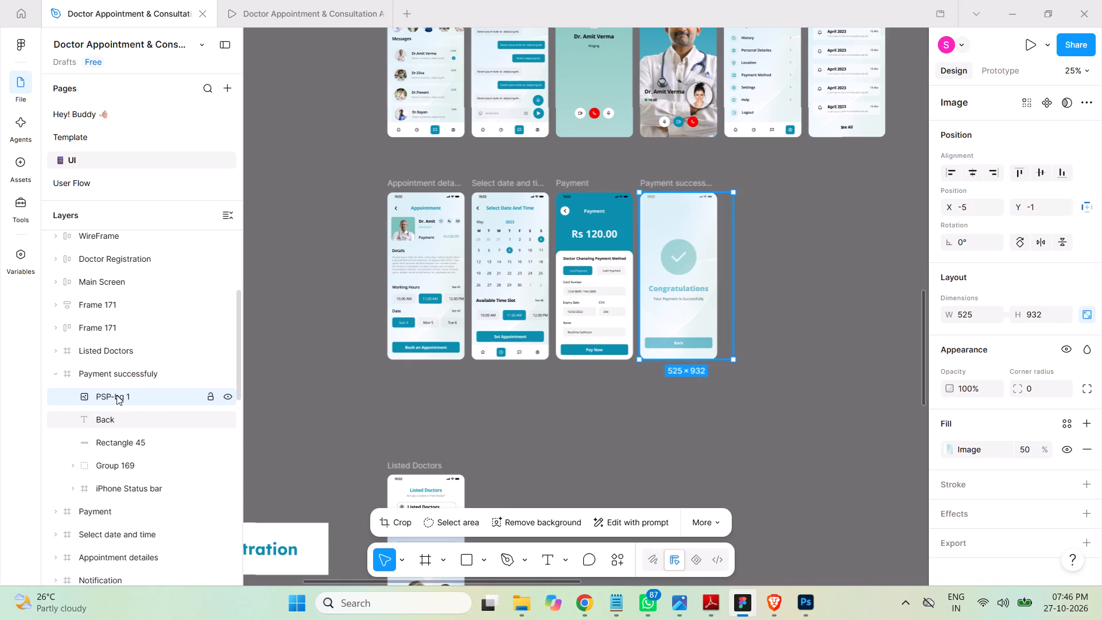
left_click_drag(117, 395, 115, 475)
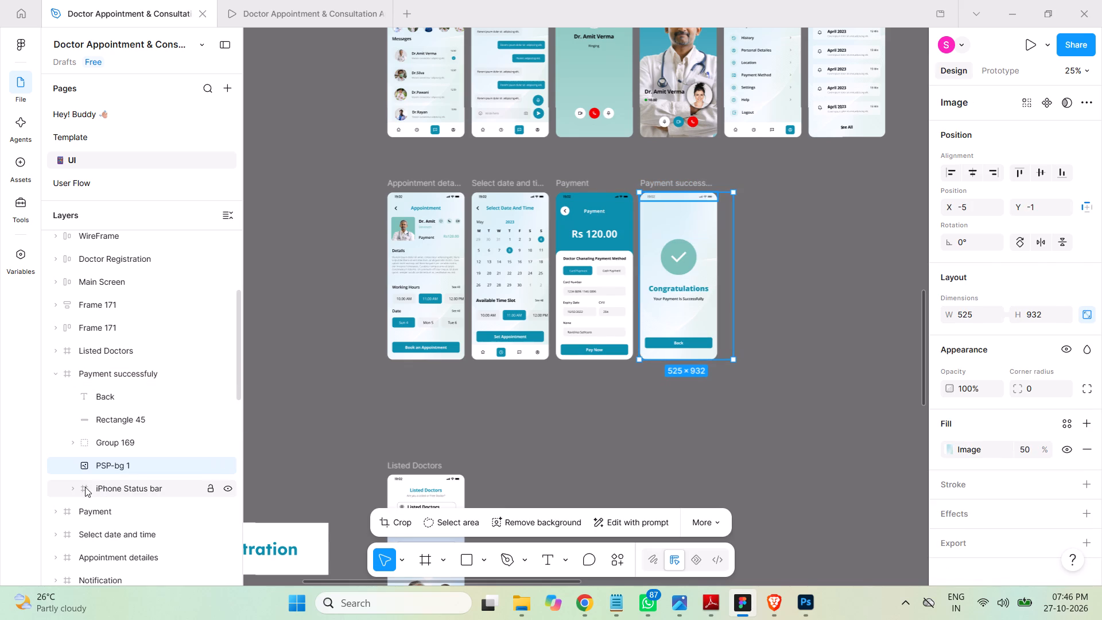
left_click(85, 487)
left_click_drag(83, 487, 83, 455)
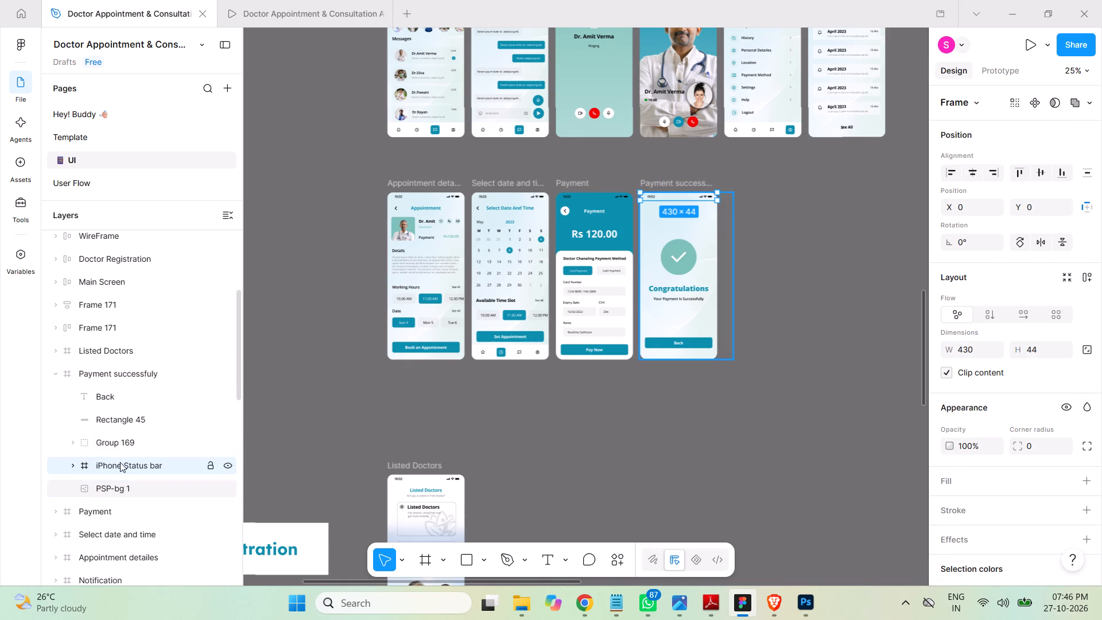
left_click(56, 375)
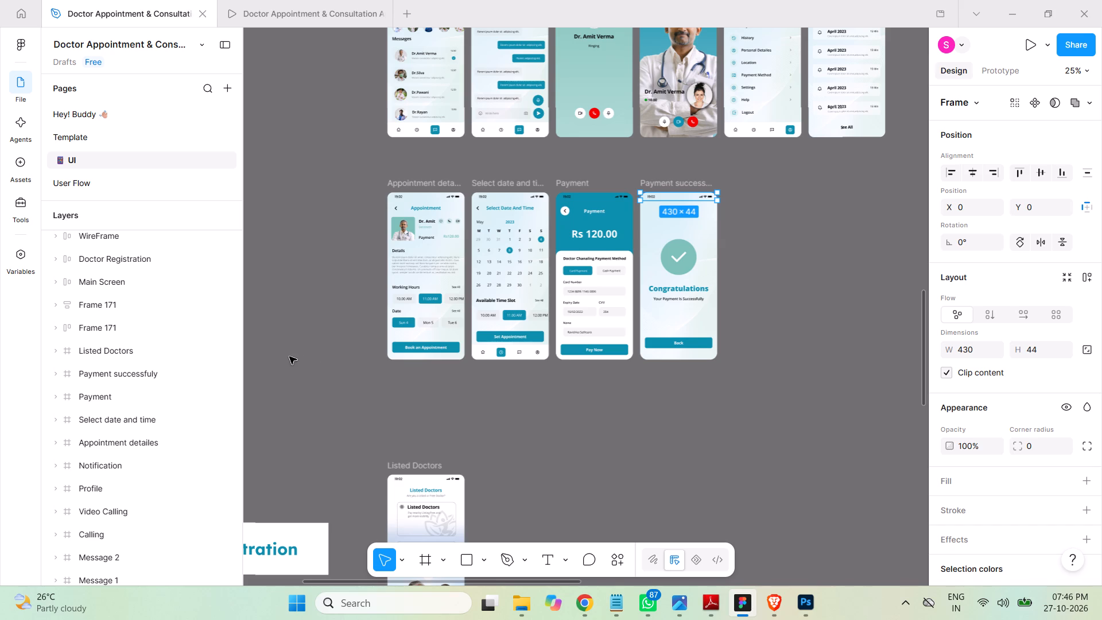
Deselect everything and save the file.
left_click(810, 308)
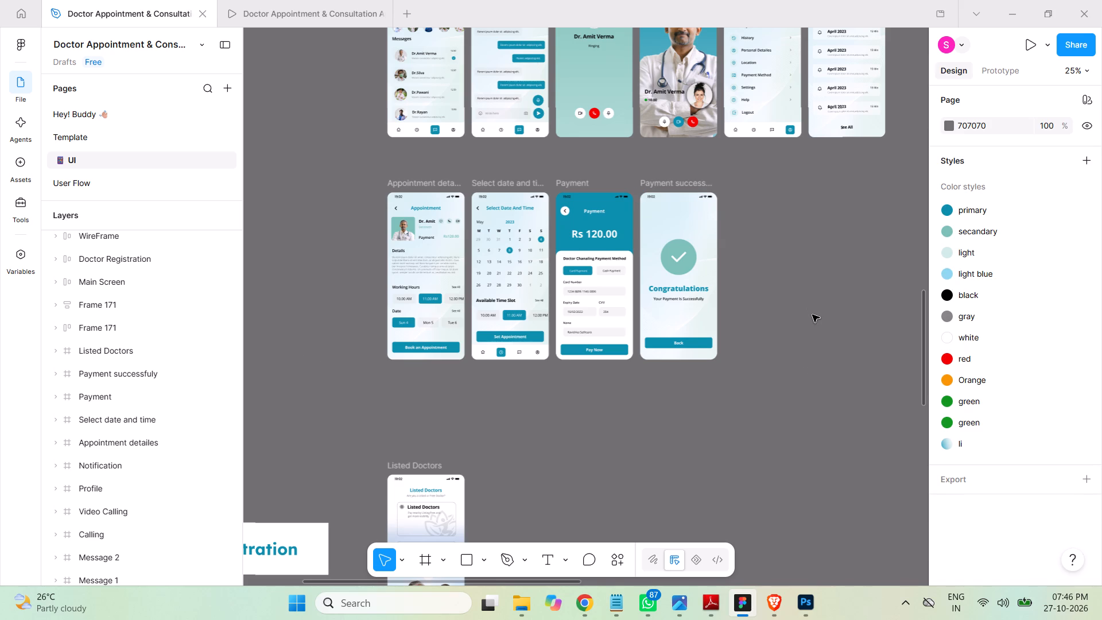
key("ctrl+s")
Examine the appointment, payment and Listed Doctors screens to check their backgrounds.
scroll(809, 317, "down", 1)
scroll(806, 317, "up", 1)
scroll(802, 317, "down", 2)
scroll(802, 317, "up", 1)
scroll(798, 315, "down", 2)
scroll(778, 291, "up", 2)
scroll(777, 291, "down", 1)
scroll(774, 292, "up", 1)
scroll(773, 292, "down", 5)
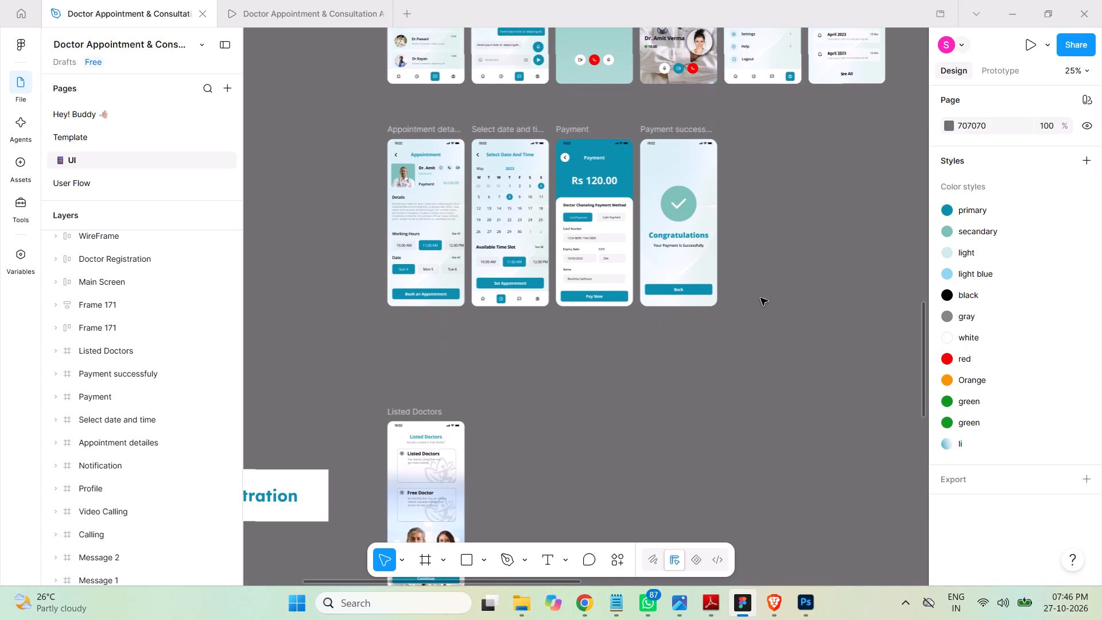
scroll(760, 298, "down", 2)
scroll(760, 298, "up", 1)
scroll(760, 298, "down", 5)
scroll(753, 299, "up", 1)
scroll(753, 299, "down", 2)
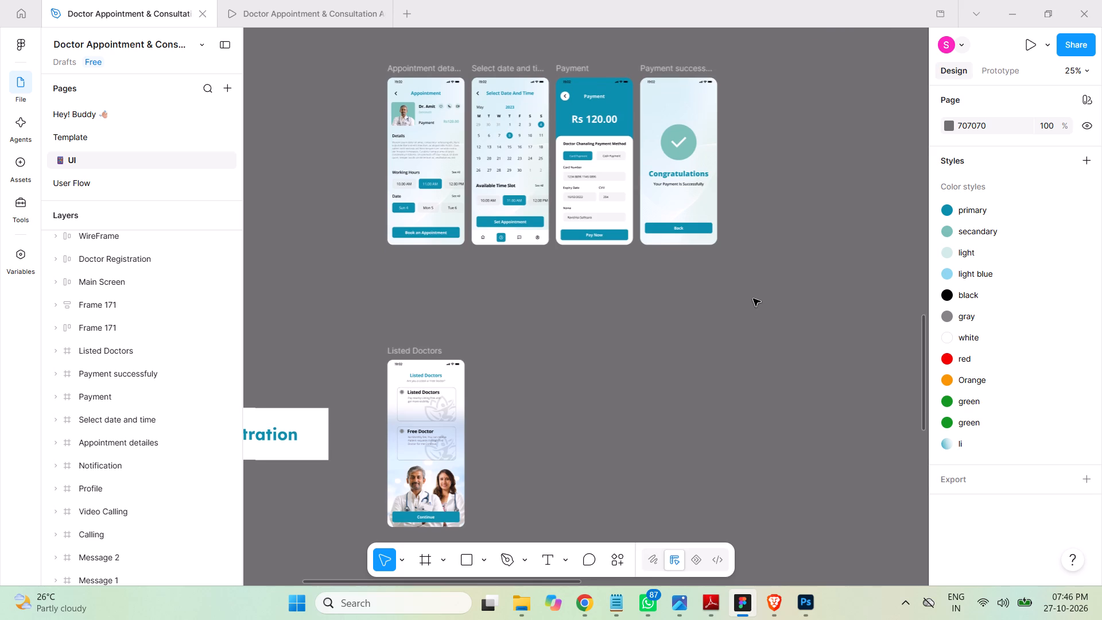
scroll(753, 299, "down", 1)
scroll(753, 299, "up", 1)
scroll(753, 299, "down", 2)
scroll(753, 299, "up", 1)
scroll(753, 299, "down", 2)
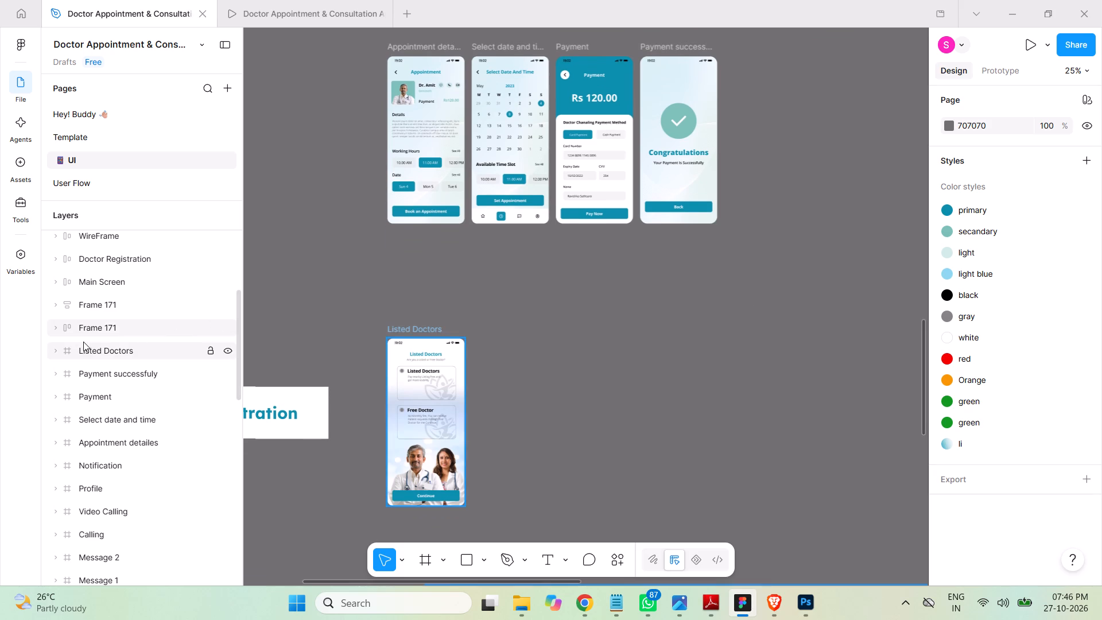
scroll(680, 322, "down", 4)
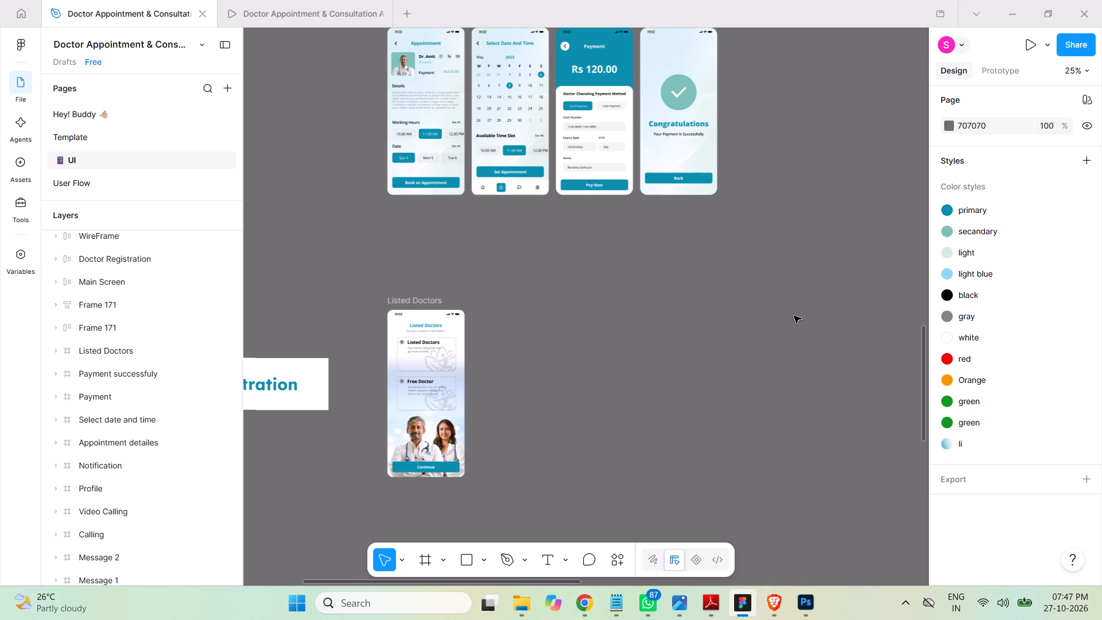
scroll(794, 316, "up", 5)
scroll(794, 316, "down", 2)
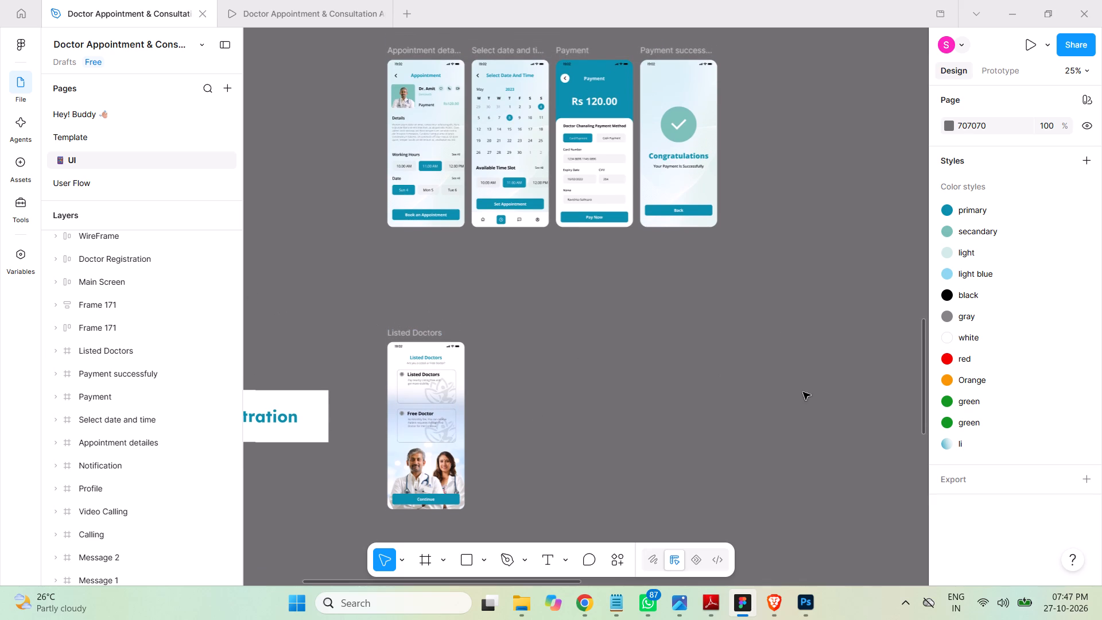
Switch to Photoshop and close it.
left_click(813, 607)
left_click(1084, 2)
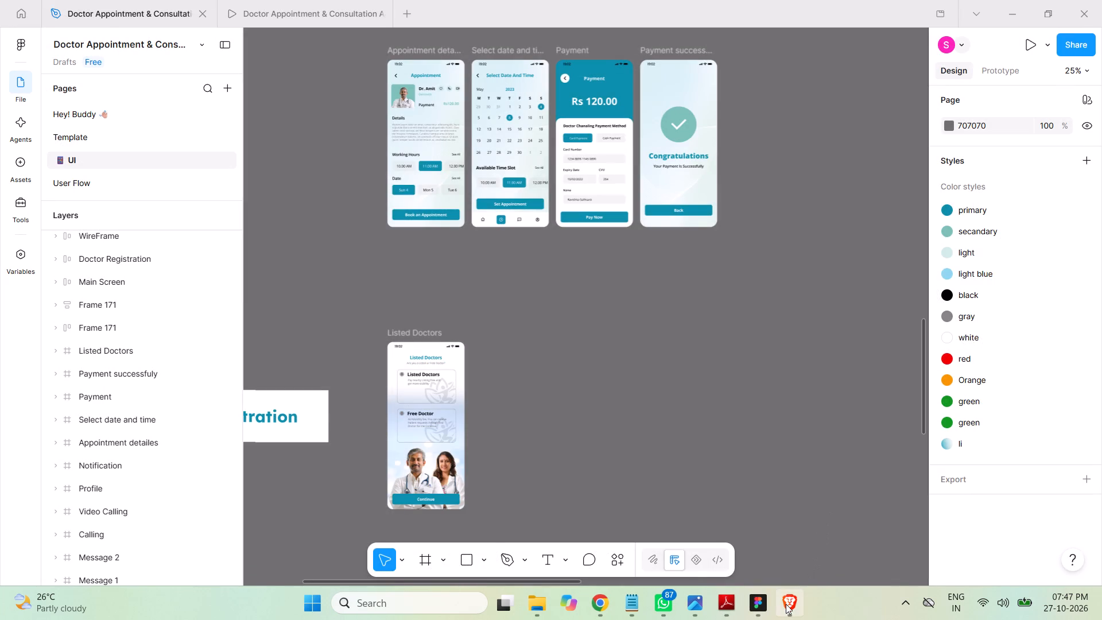
Return to Figma and save the file.
left_click(762, 603)
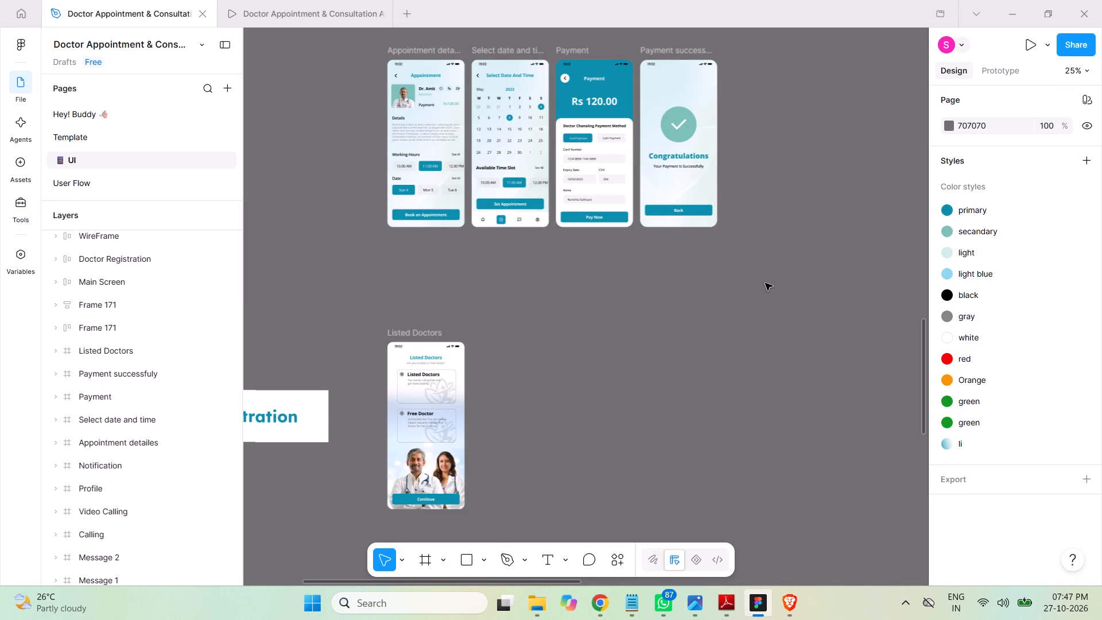
key("ctrl+s")
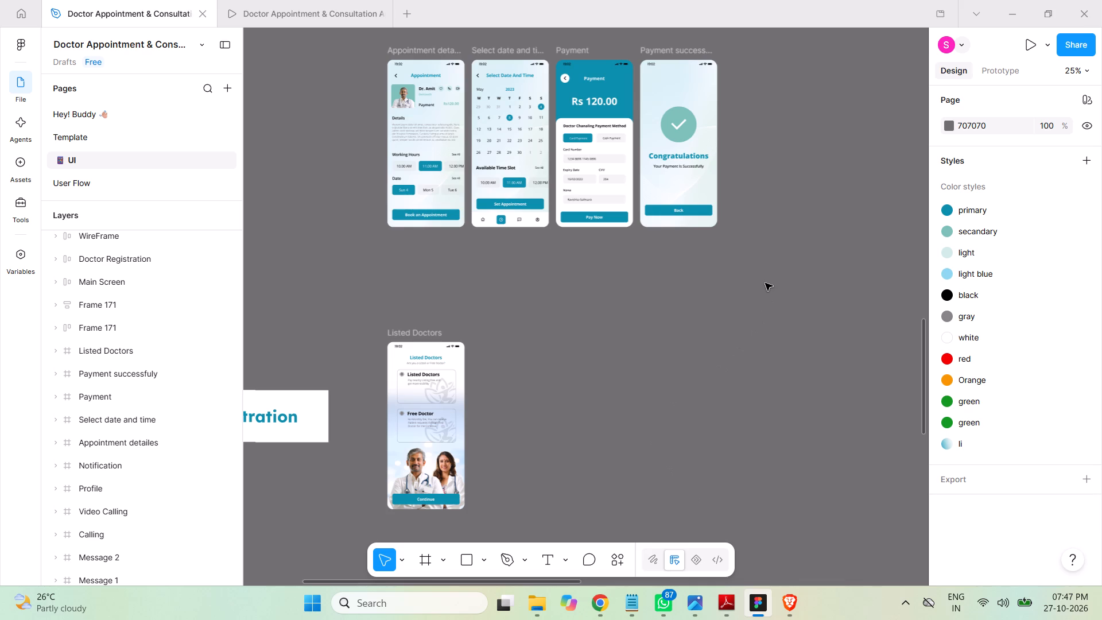